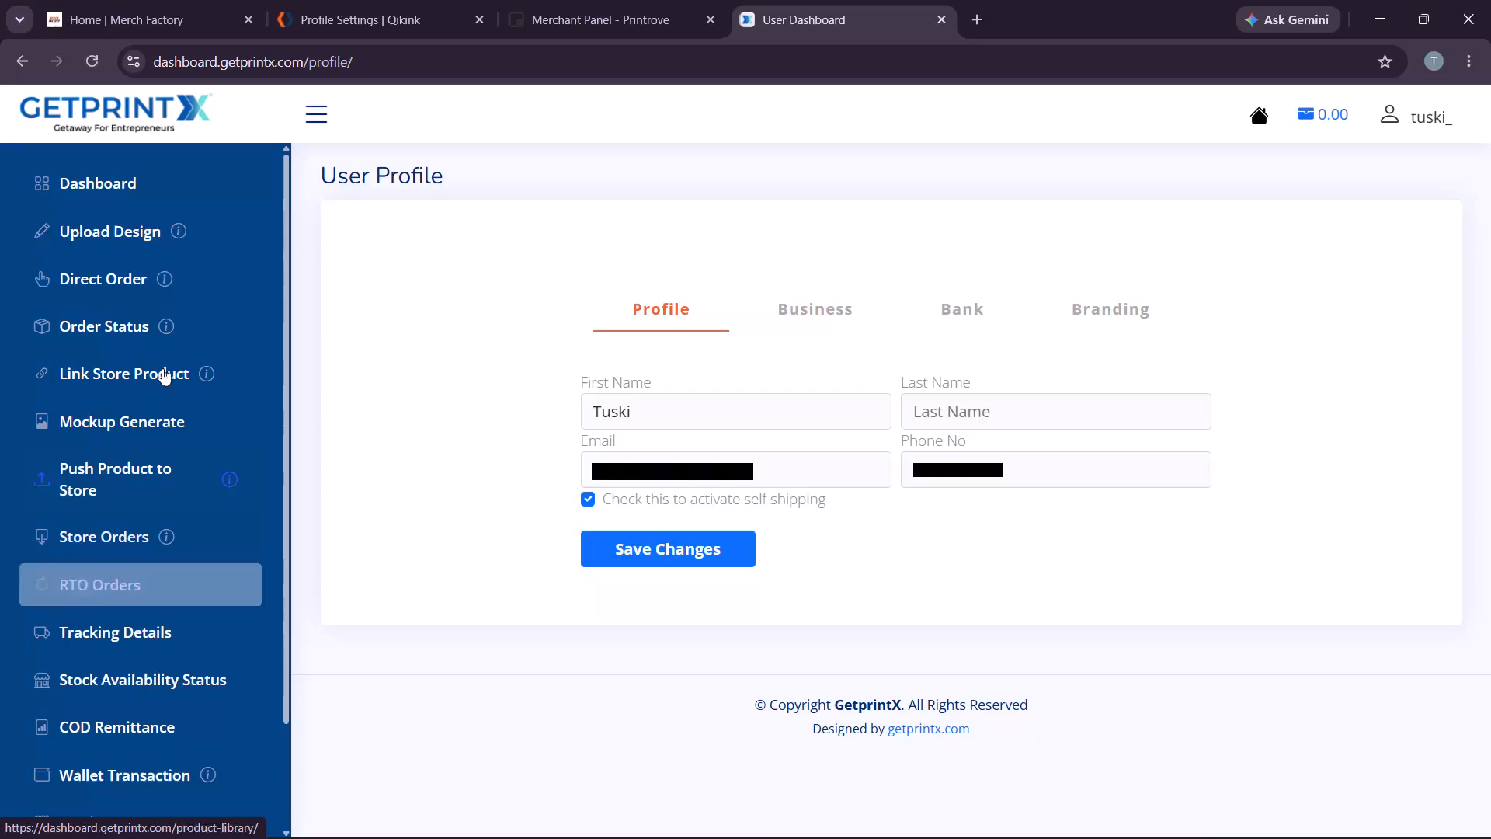
Copy the web address of the GetprintX user profile page.
left_click(256, 55)
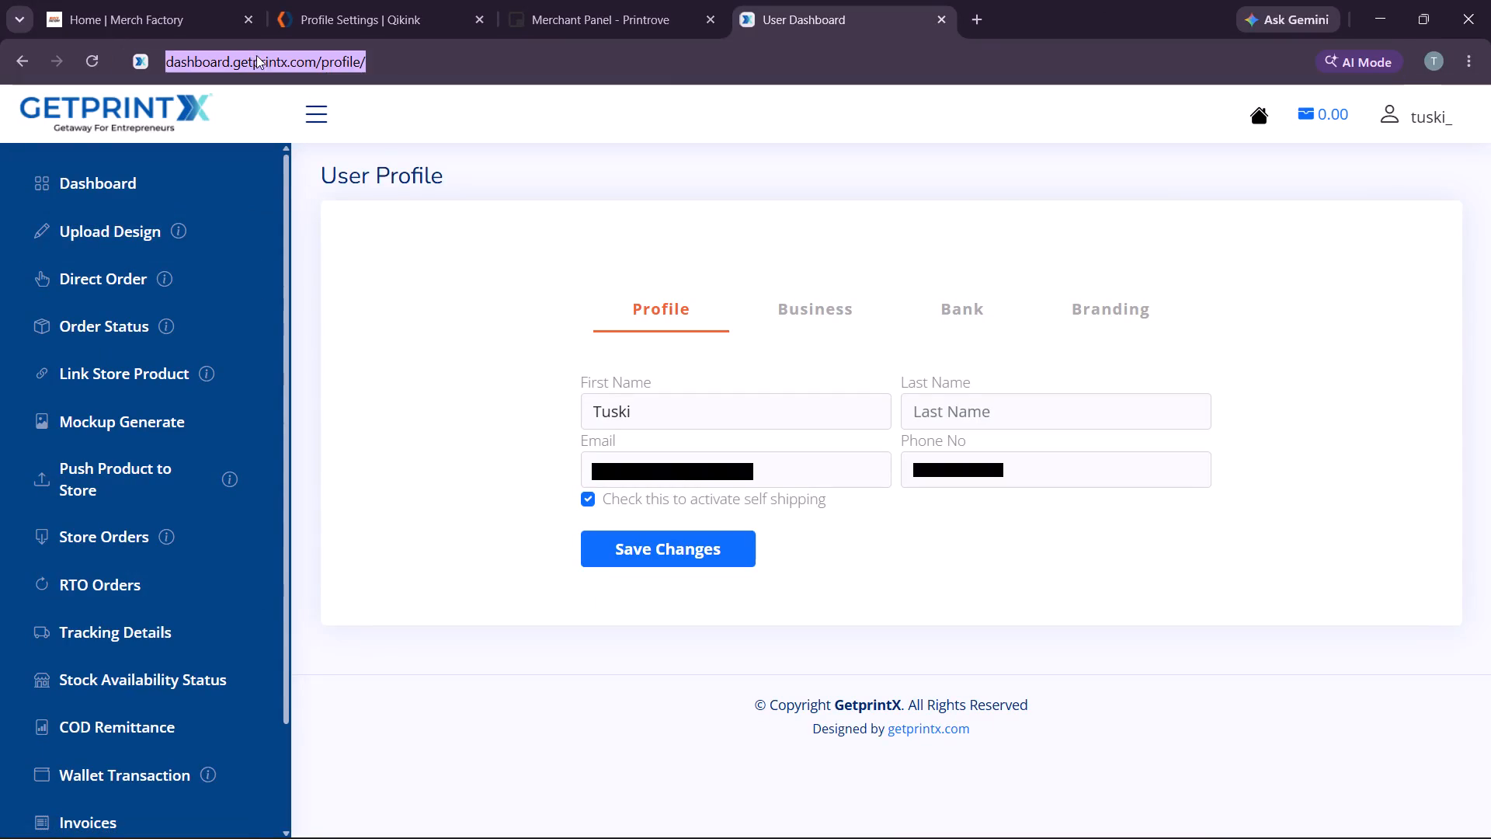
left_click(256, 72)
right_click(251, 66)
left_click(350, 245)
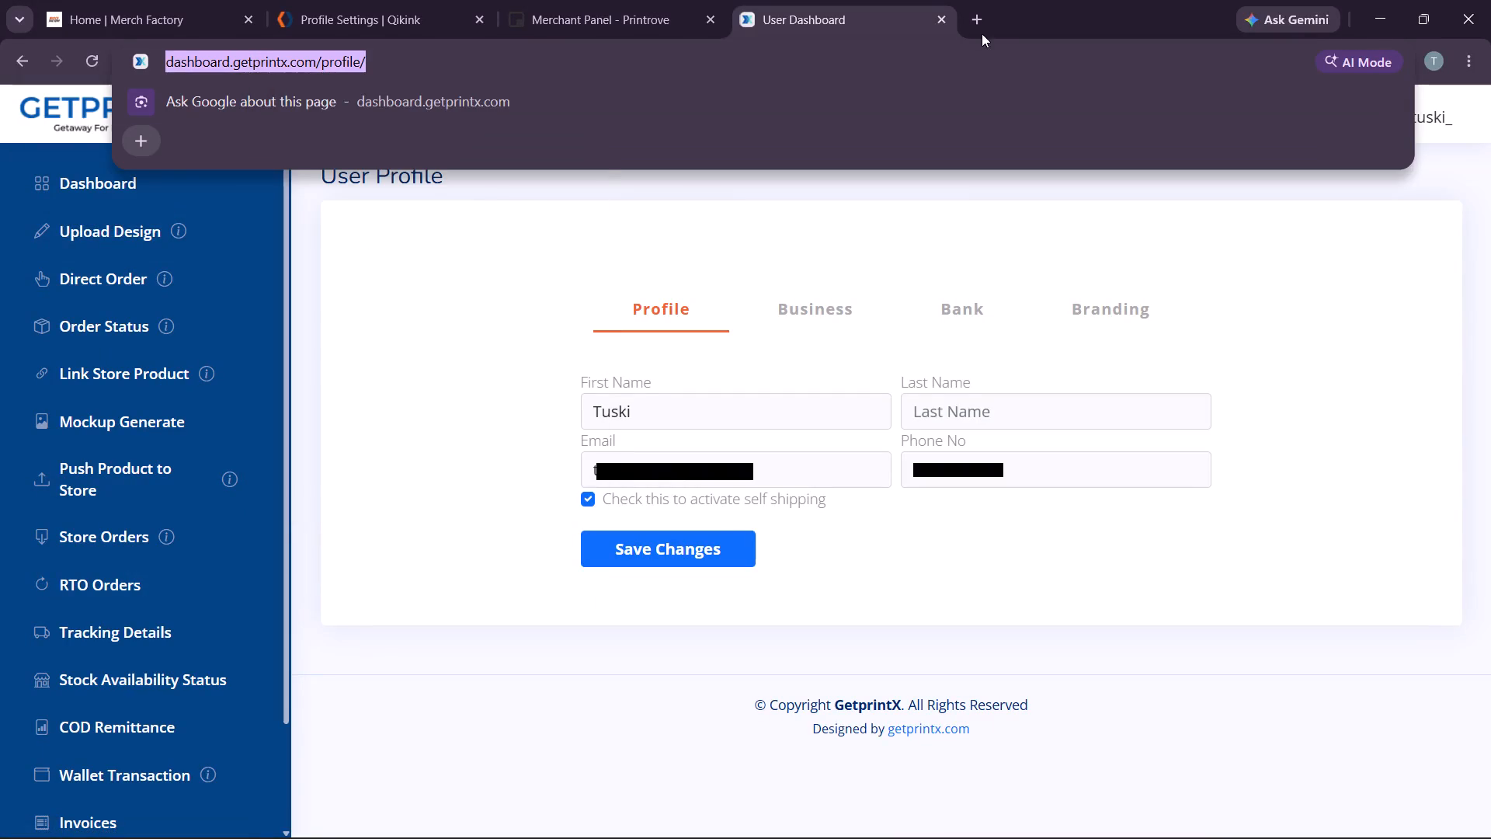
Start a new shortcut on a new tab page and name it Getprintx.
left_click(978, 3)
left_click(1035, 536)
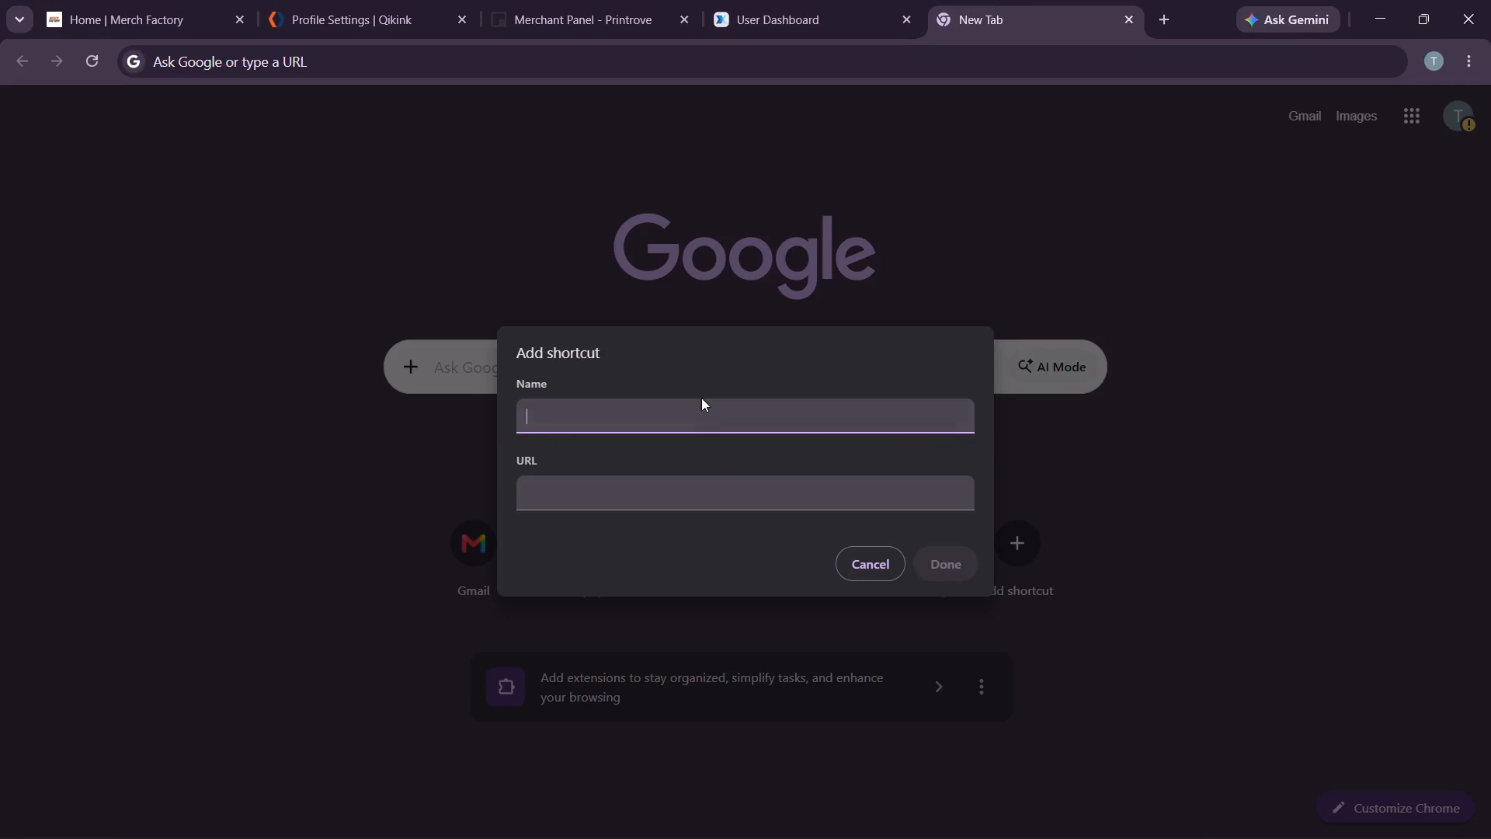
left_click(649, 417)
type("GEt")
key("BackSpace")
key("BackSpace")
key("BackSpace")
key("BackSpace")
key("BackSpace")
key("BackSpace")
key("BackSpace")
type("Gett")
key("BackSpace")
type("print")
key("x")
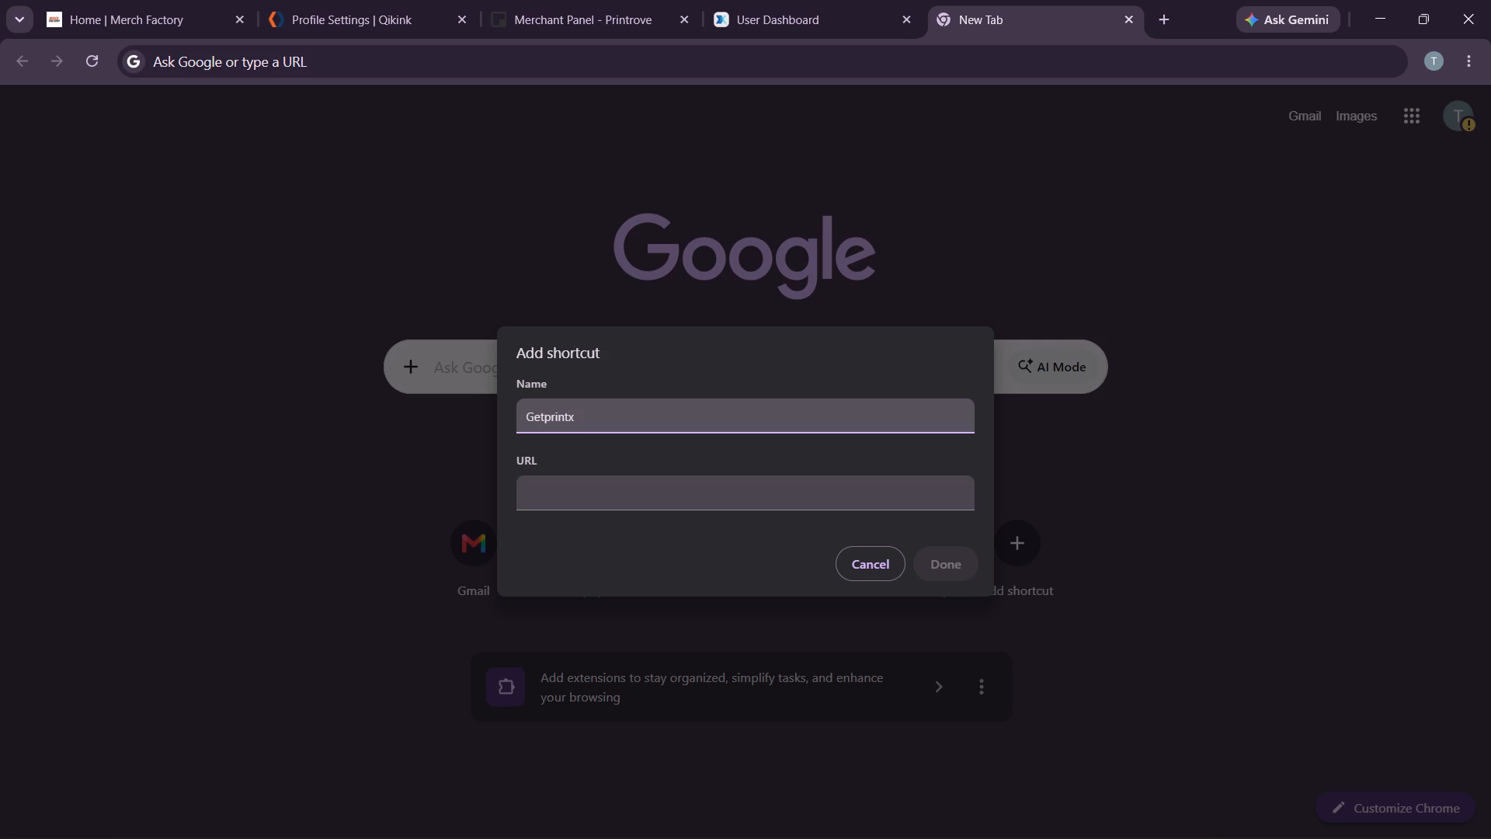
Paste the copied GetprintX profile address as the shortcut's URL and save the shortcut.
left_click(636, 512)
left_click(637, 498)
right_click(637, 498)
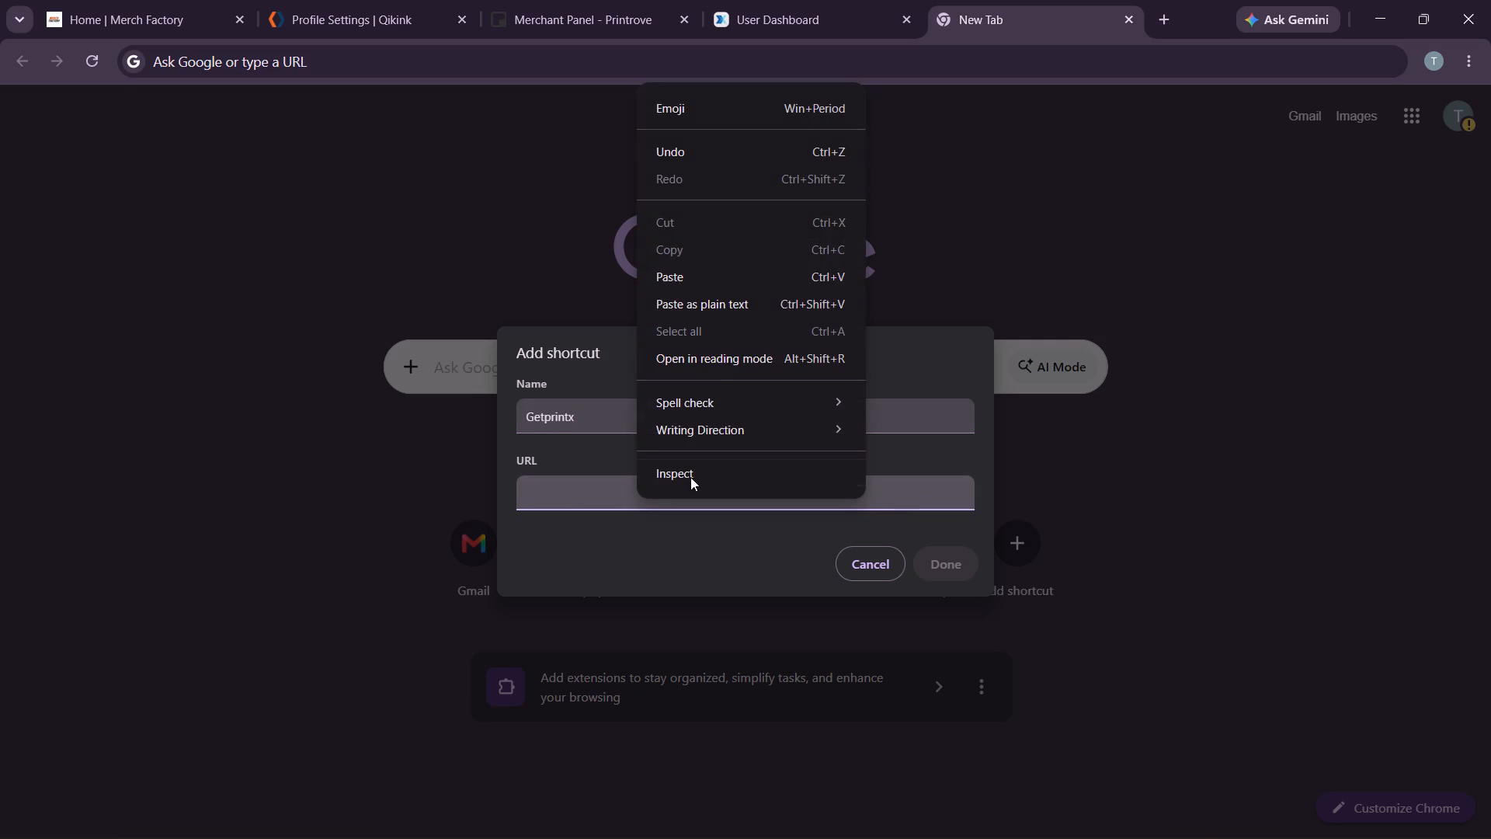
left_click(711, 285)
left_click(948, 561)
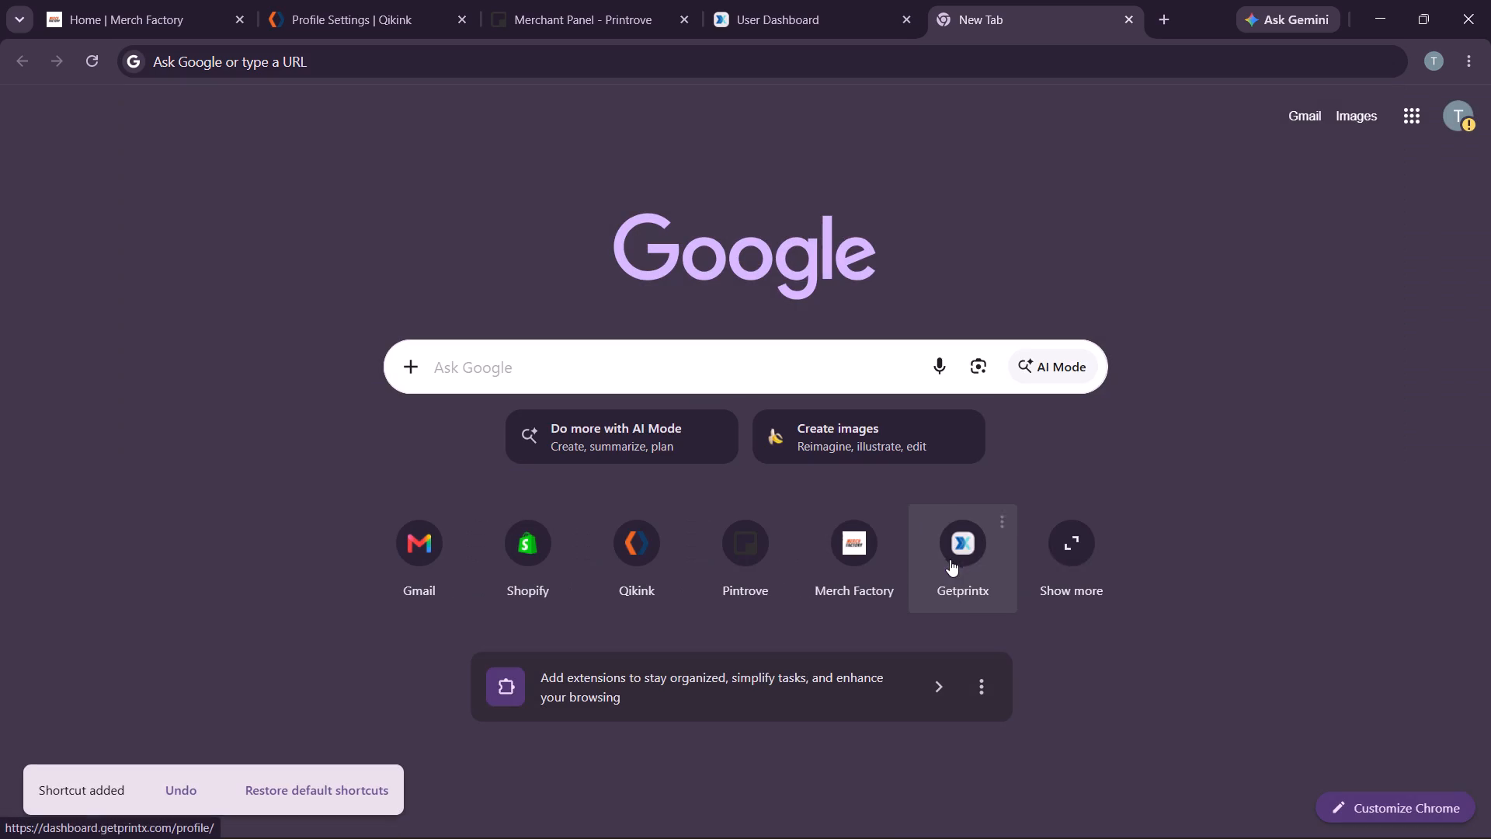
Open the Getprintx shortcut and close the original User Dashboard tab.
left_click(986, 572)
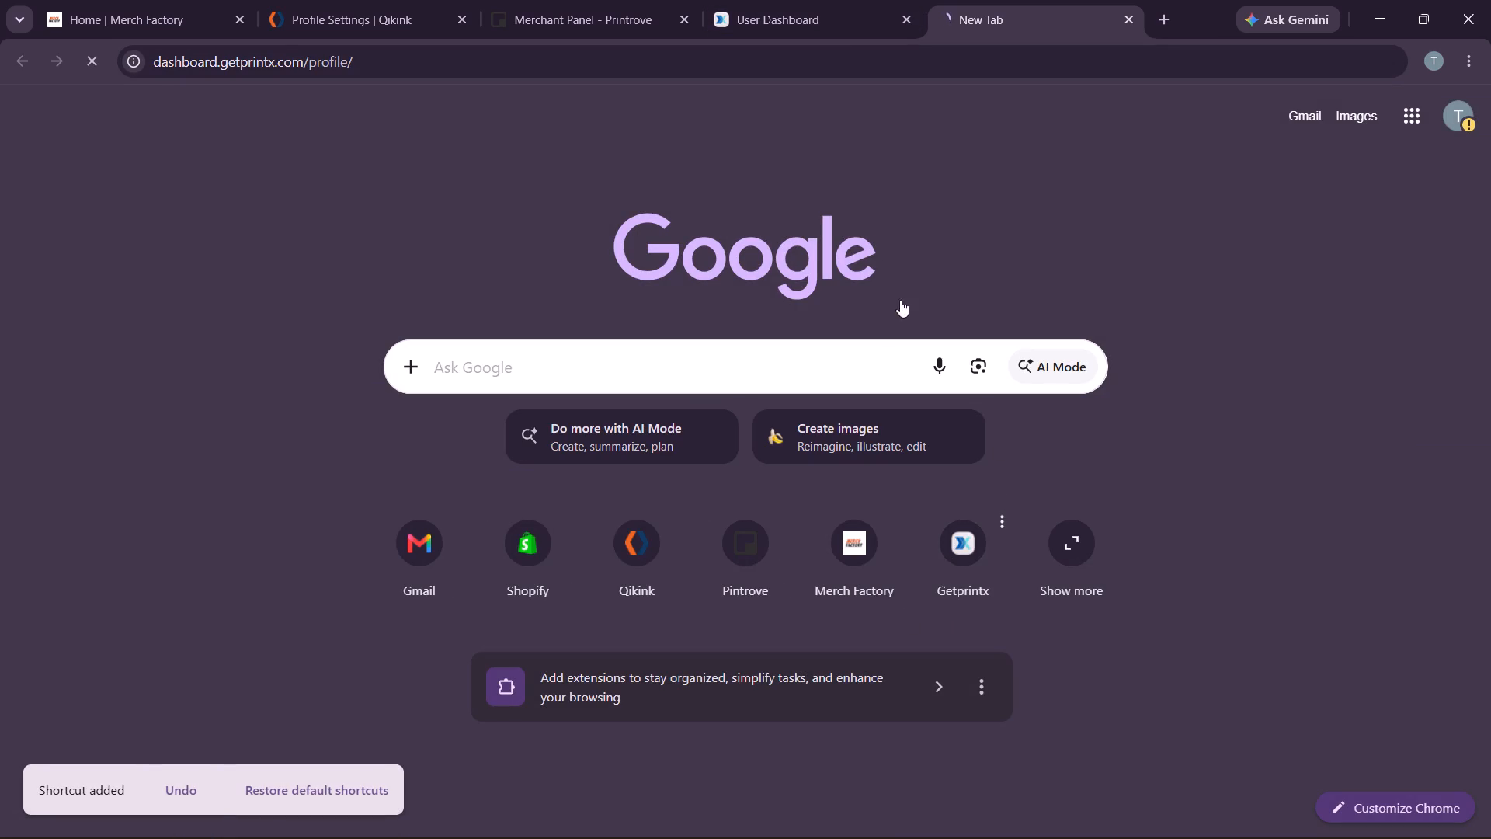
left_click(909, 19)
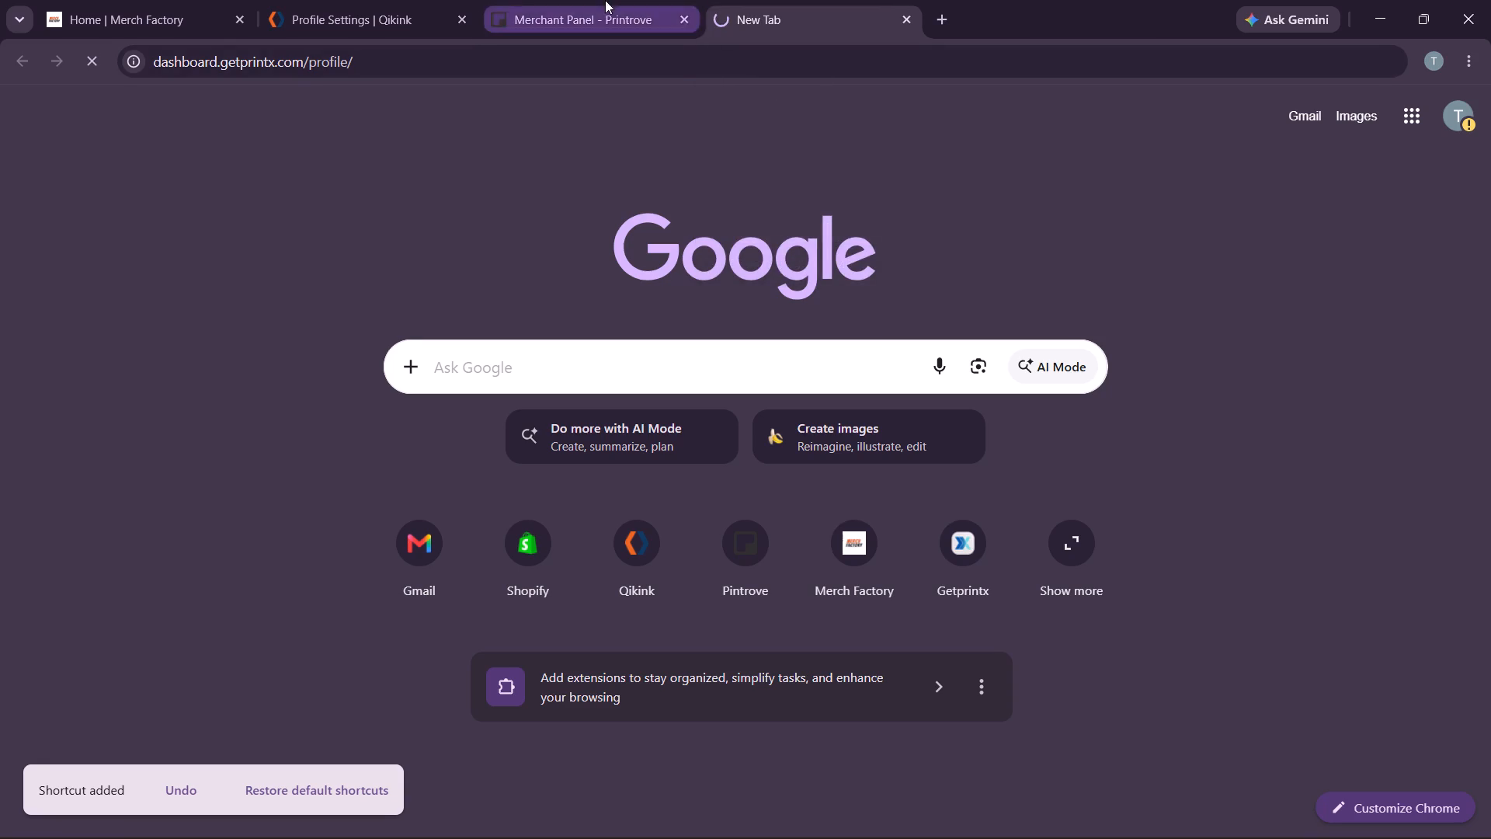
Examine the products and prices in the Printrove merchant catalog.
left_click(605, 0)
scroll(897, 508, "down", 2)
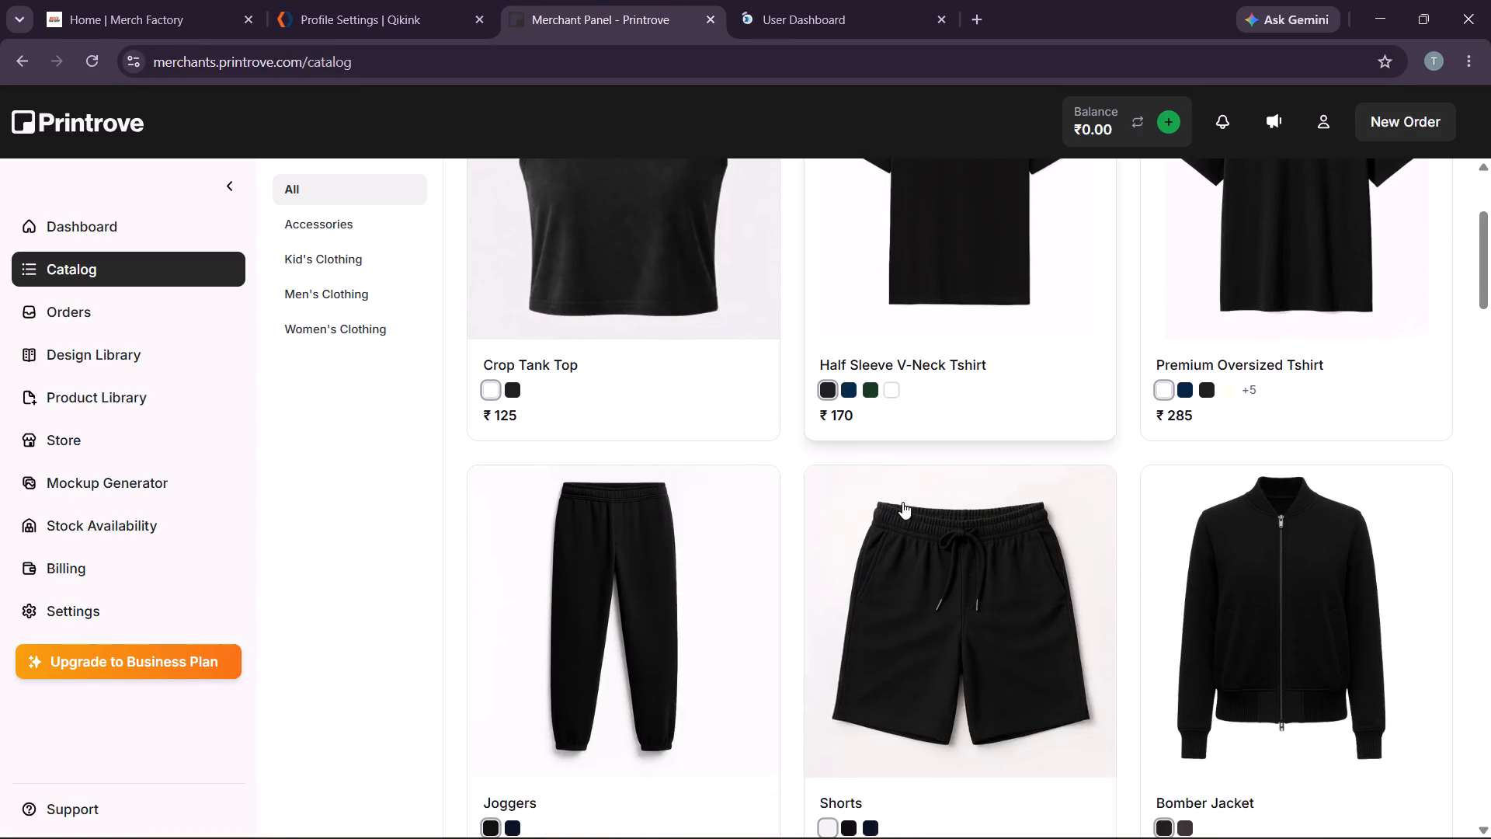
scroll(902, 502, "down", 6)
scroll(920, 493, "up", 4)
scroll(1131, 430, "up", 5)
scroll(1166, 419, "down", 1)
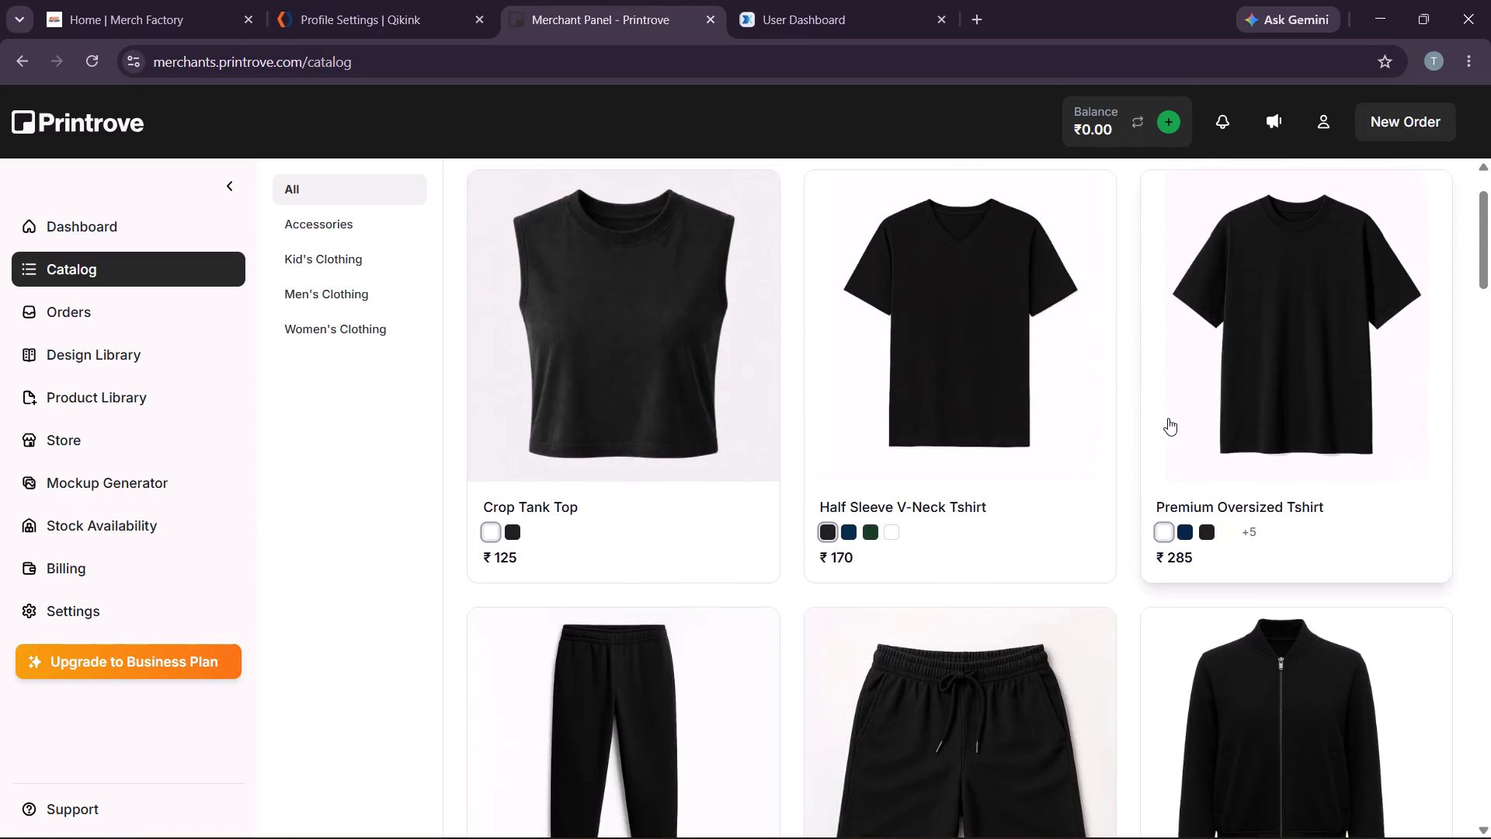
scroll(1168, 418, "down", 2)
scroll(1167, 419, "up", 4)
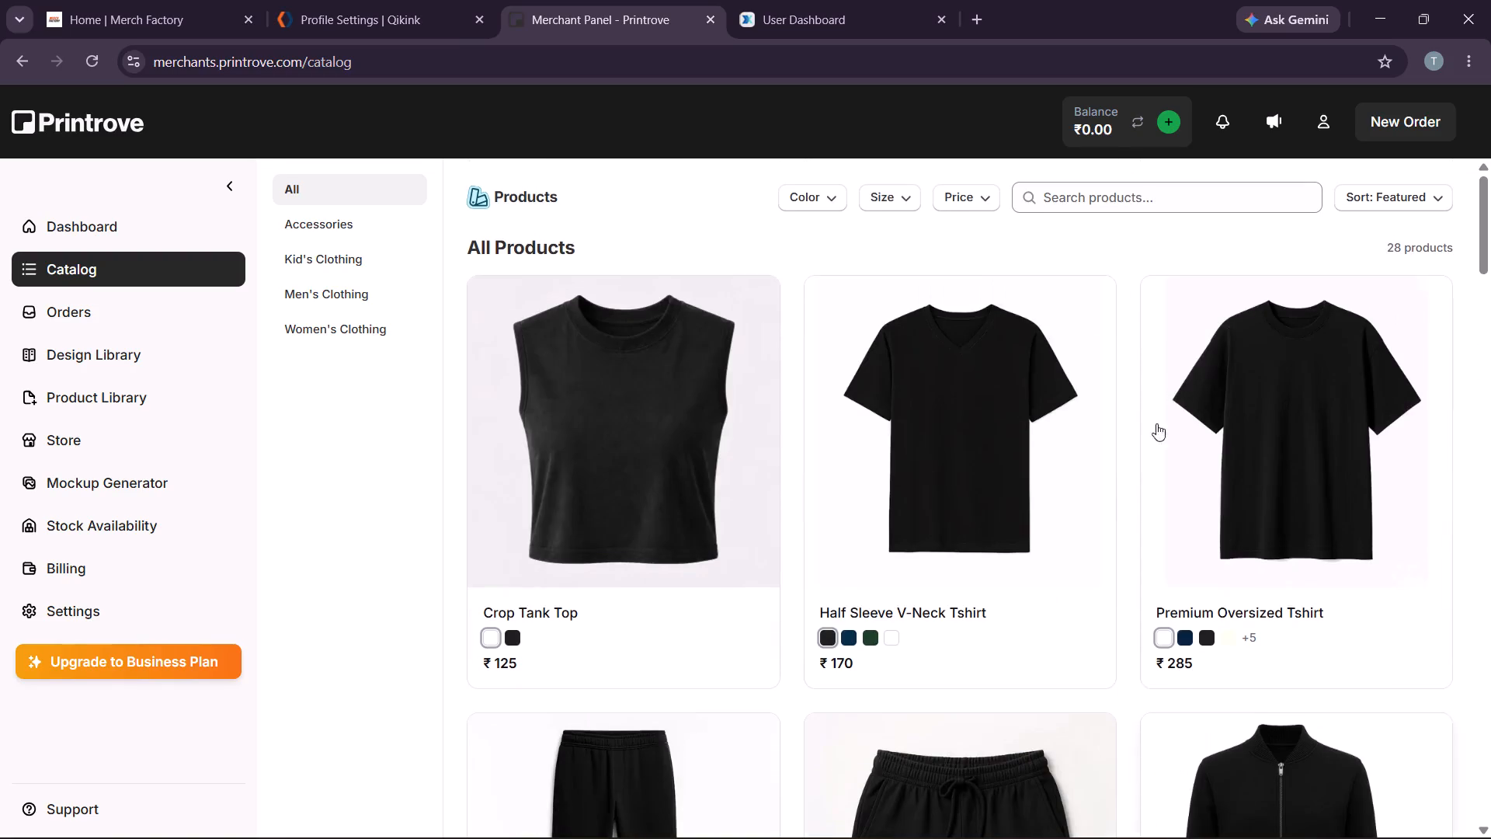
left_click(827, 0)
left_click(582, 0)
scroll(1342, 566, "down", 1)
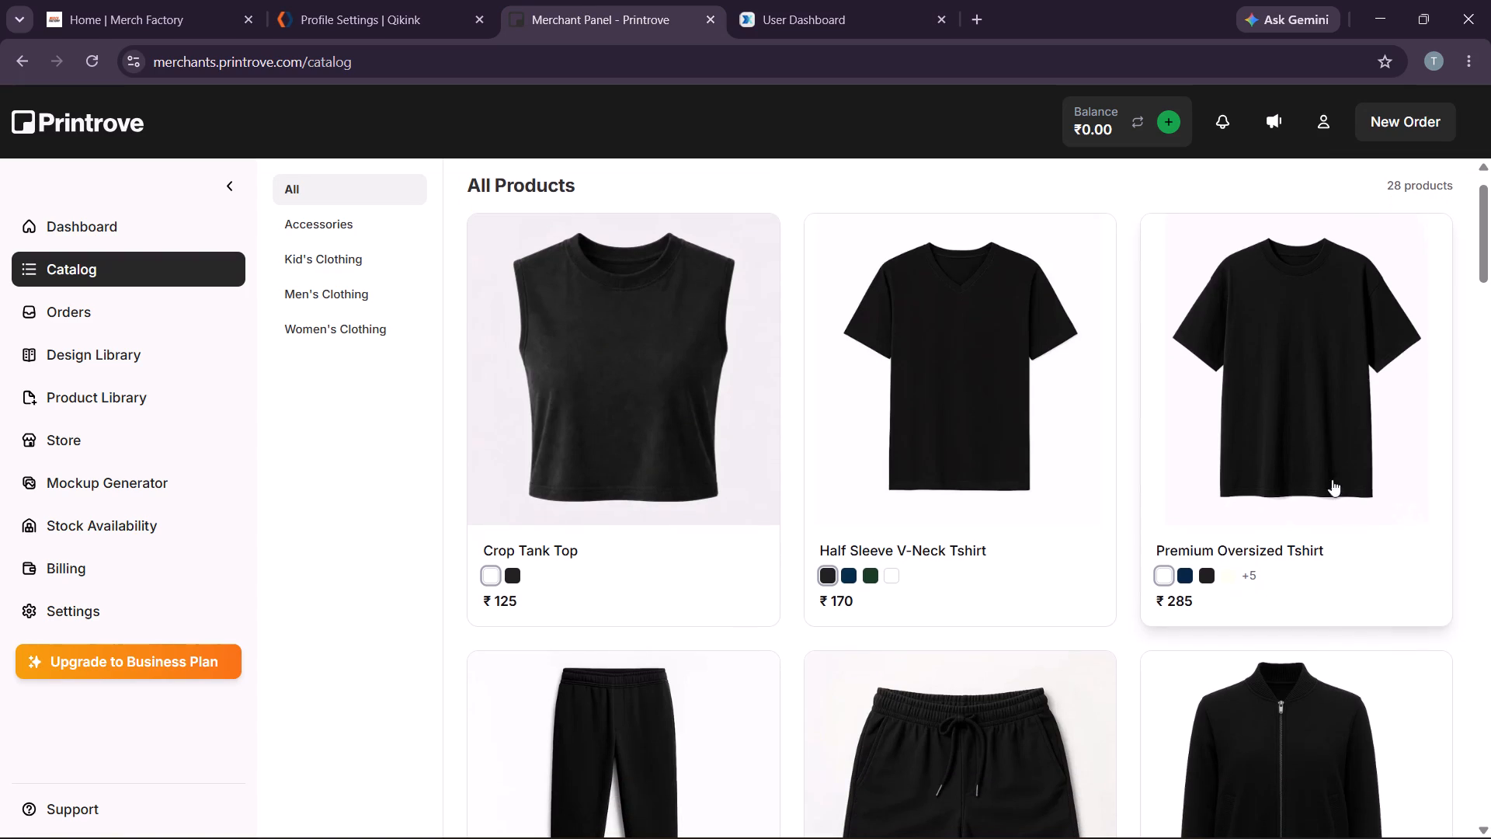
scroll(1332, 479, "down", 1)
Open the Upload Design page in the GetprintX dashboard.
left_click(848, 0)
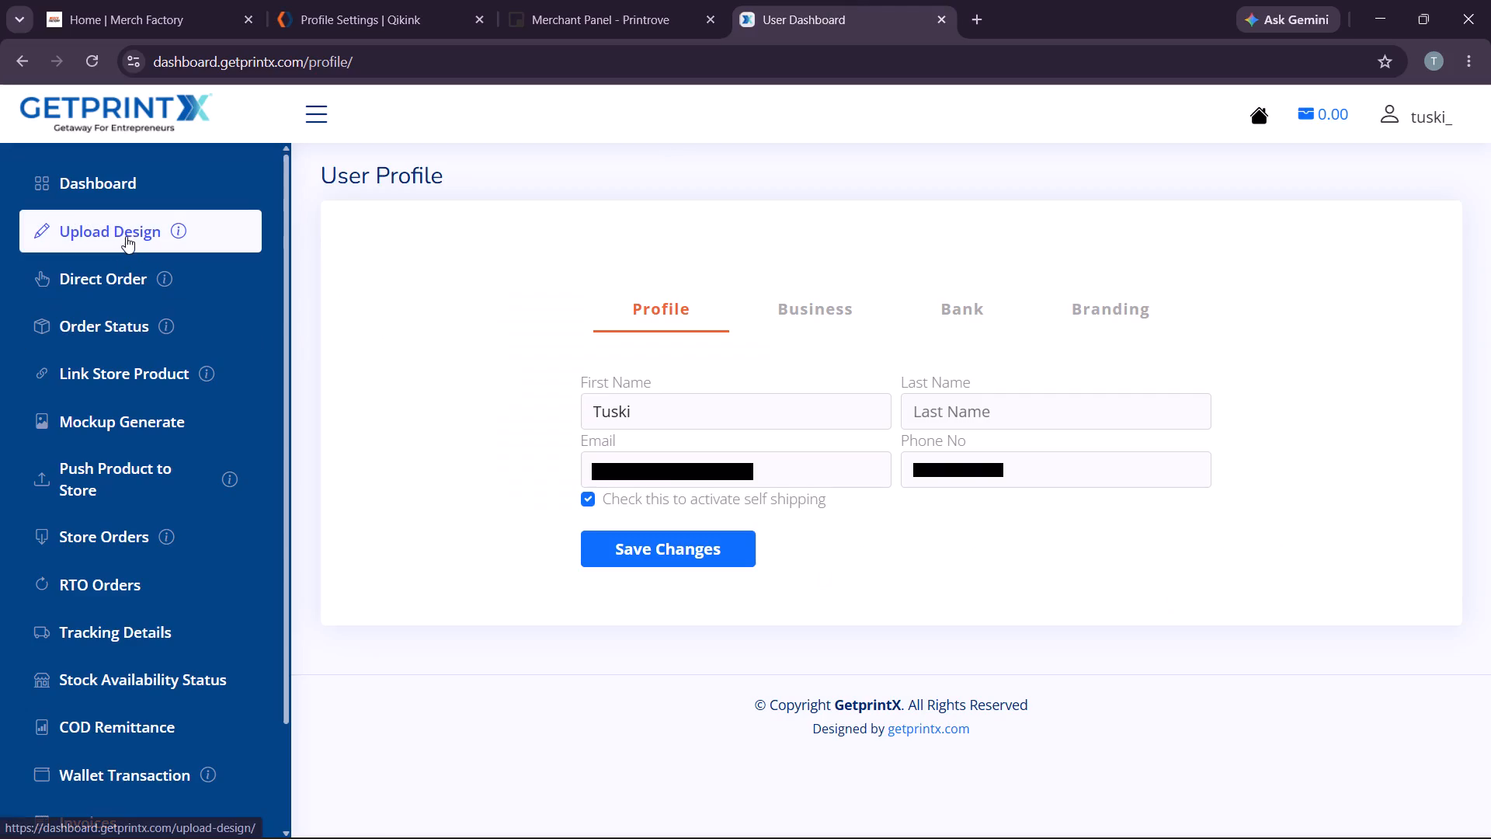
left_click(125, 235)
Switch to the Qikink dashboard, view its Create Order page in a separate tab, and close that tab.
left_click(568, 0)
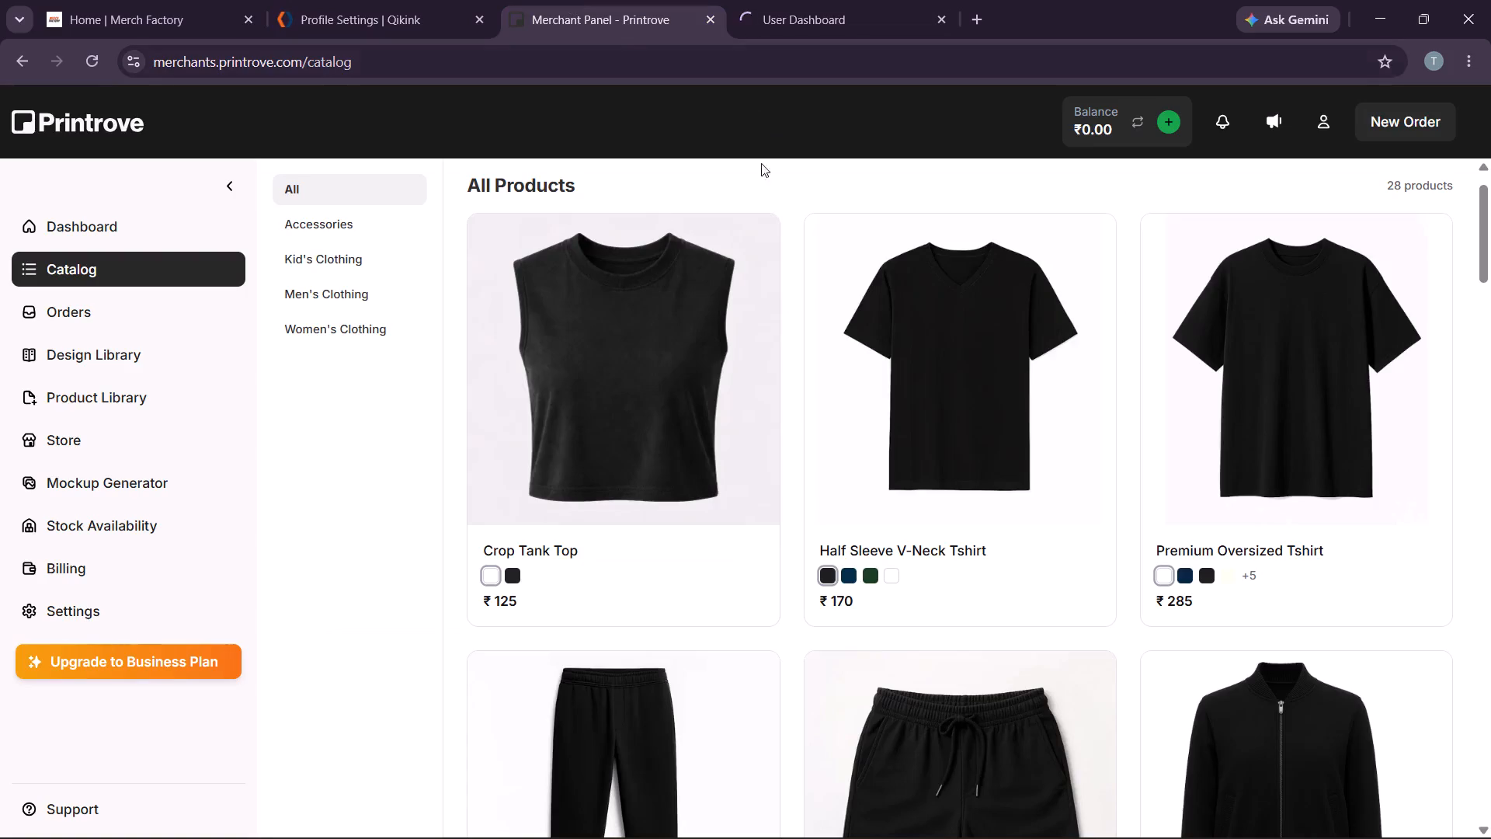
left_click(440, 0)
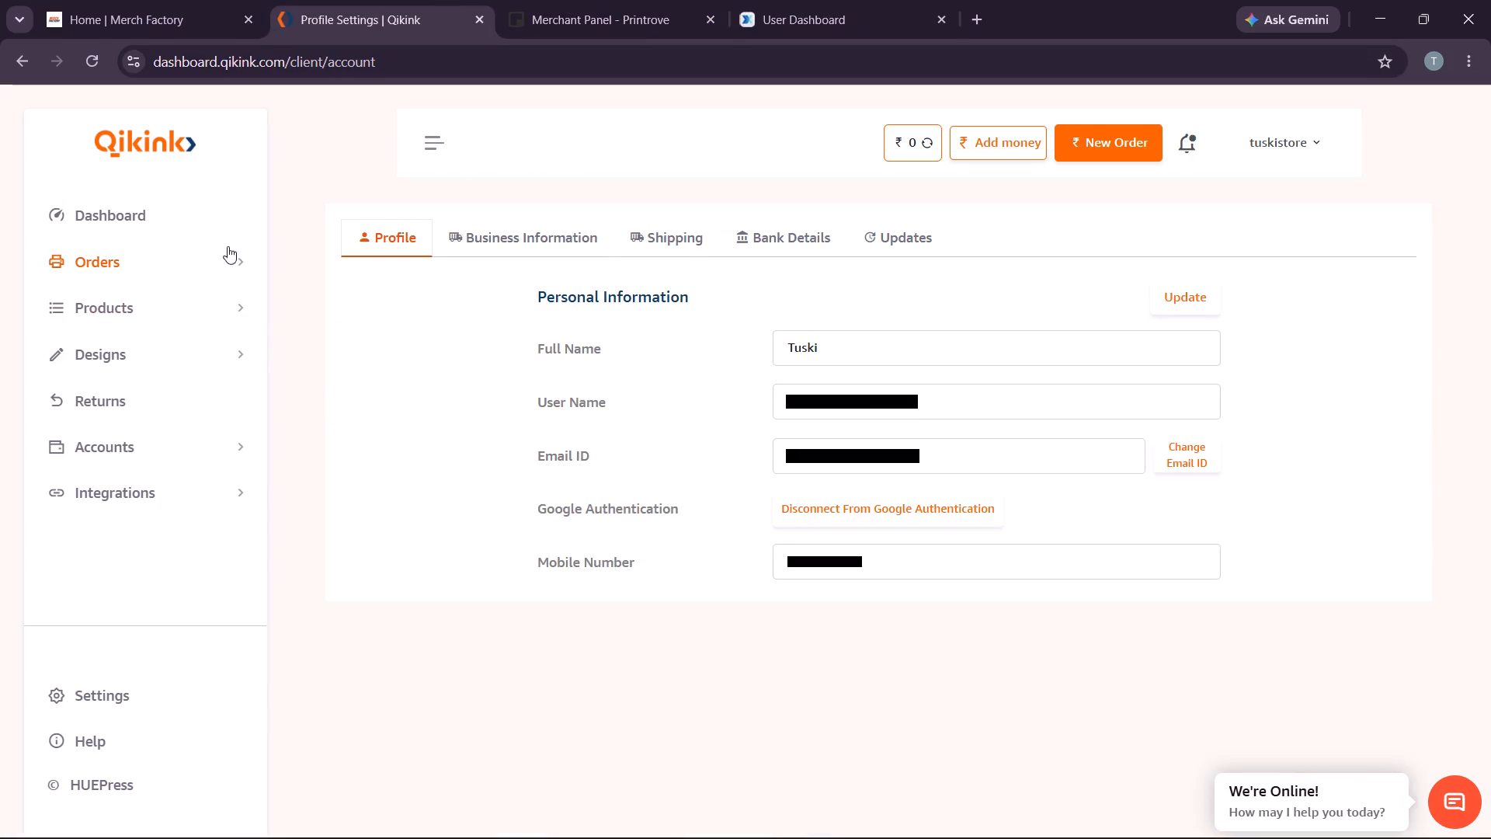
left_click(243, 256)
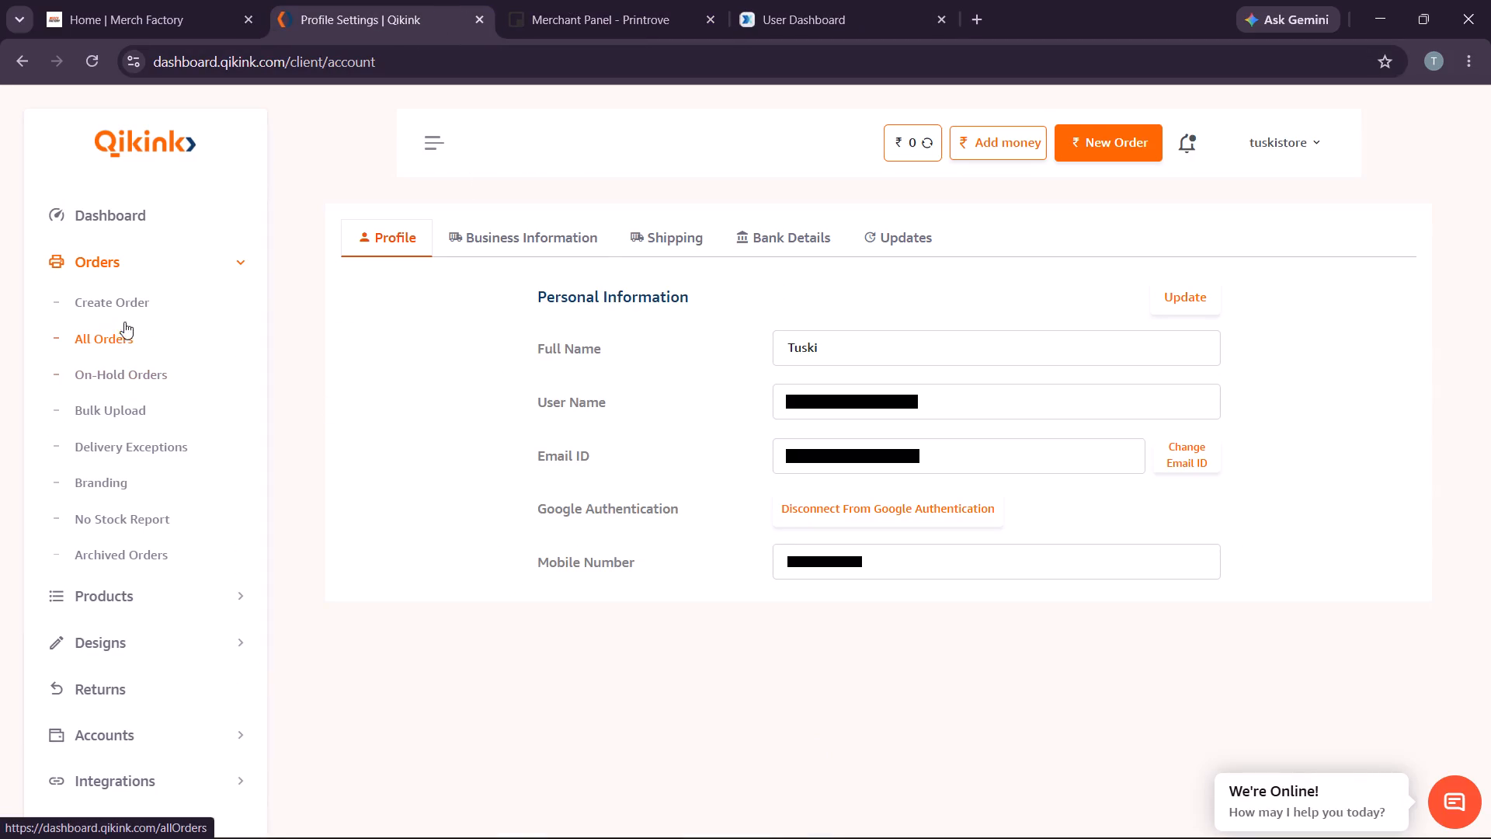
left_click(123, 304)
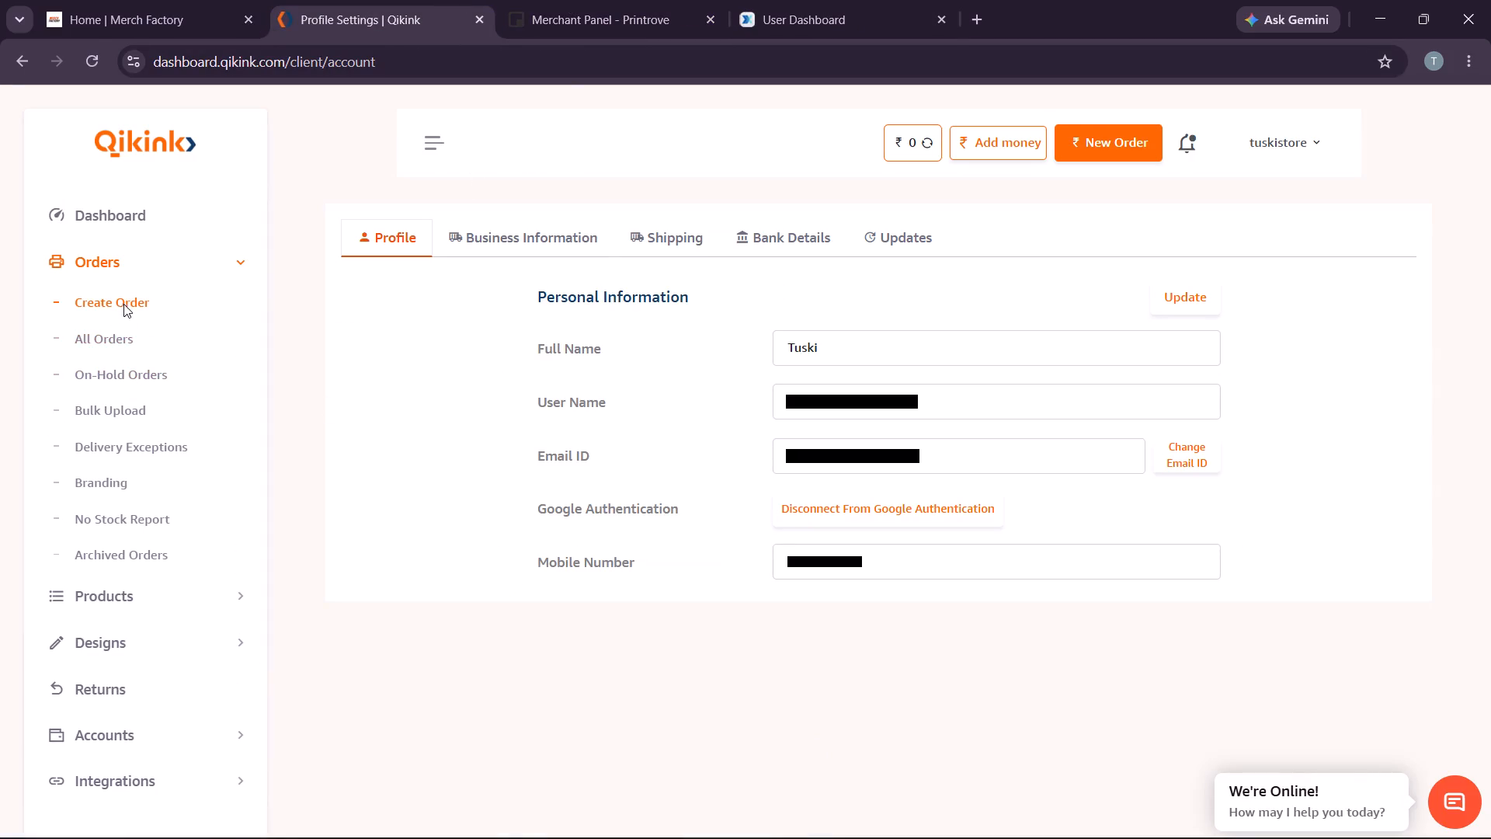
left_click(418, 0)
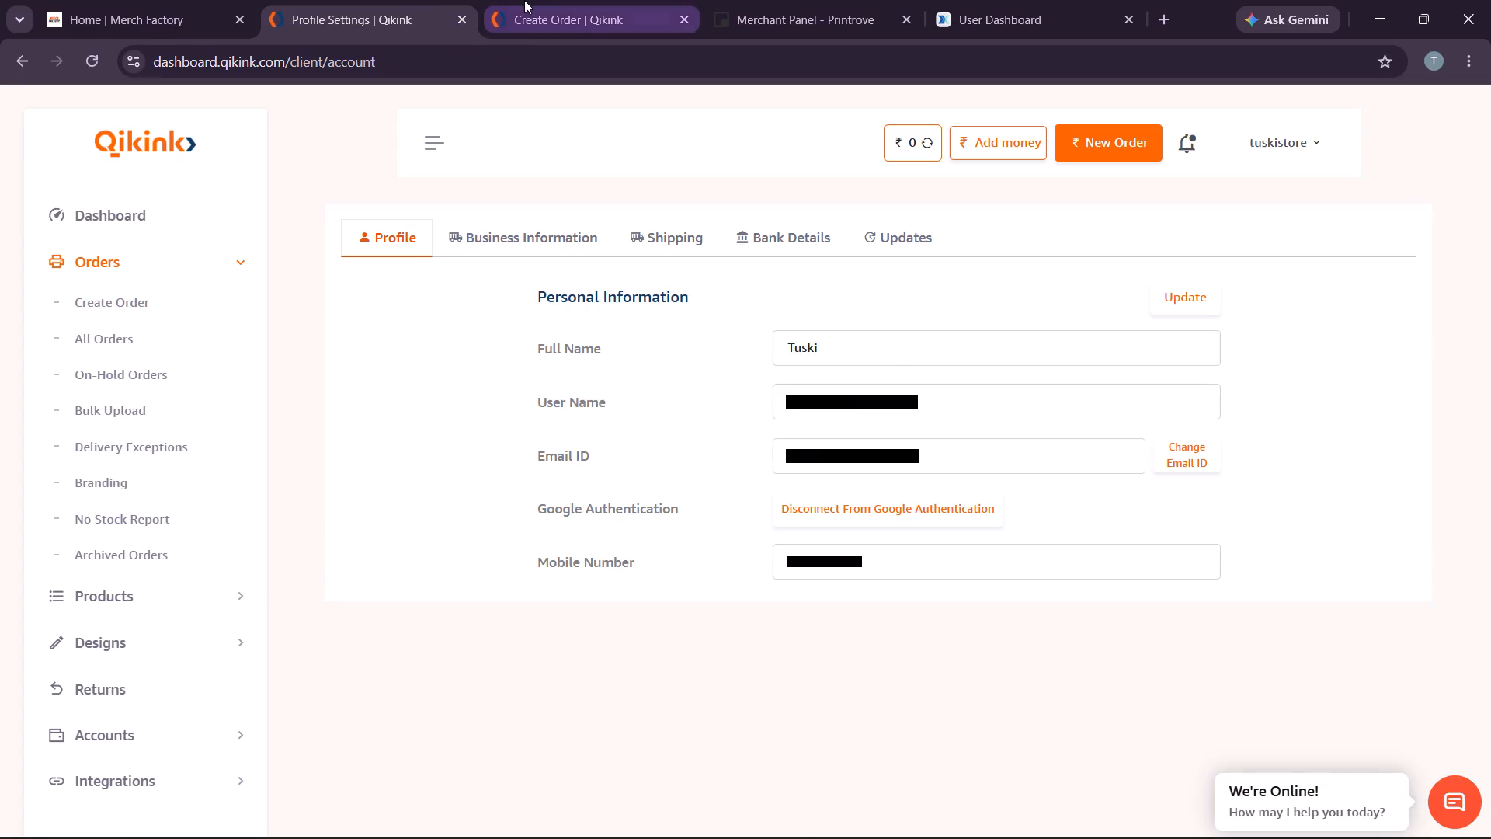
left_click(524, 0)
left_click(683, 21)
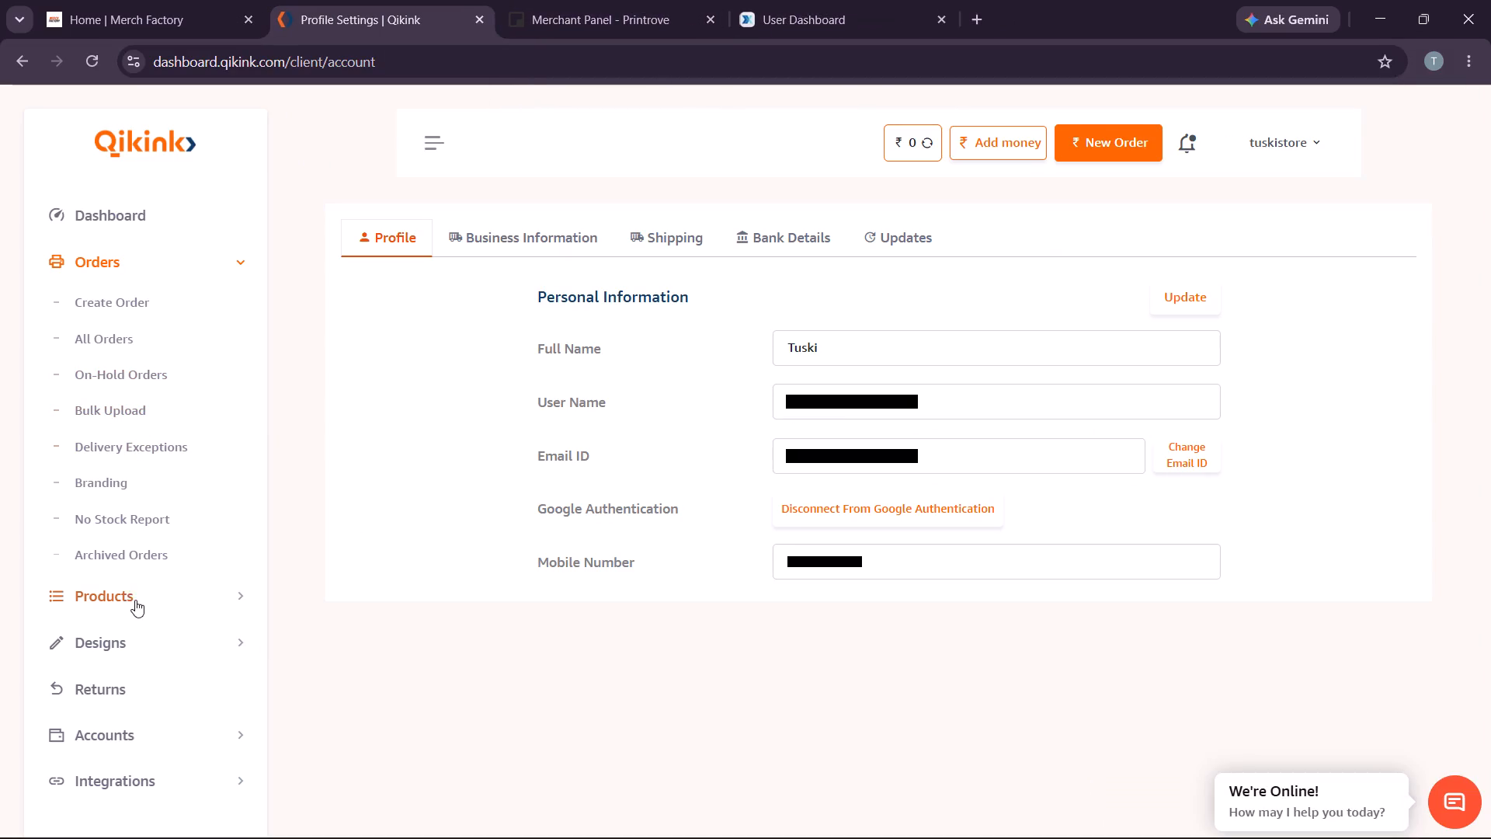
Open Qikink's Bulk Upload page and examine its instructions and Excel field descriptions.
left_click(129, 405)
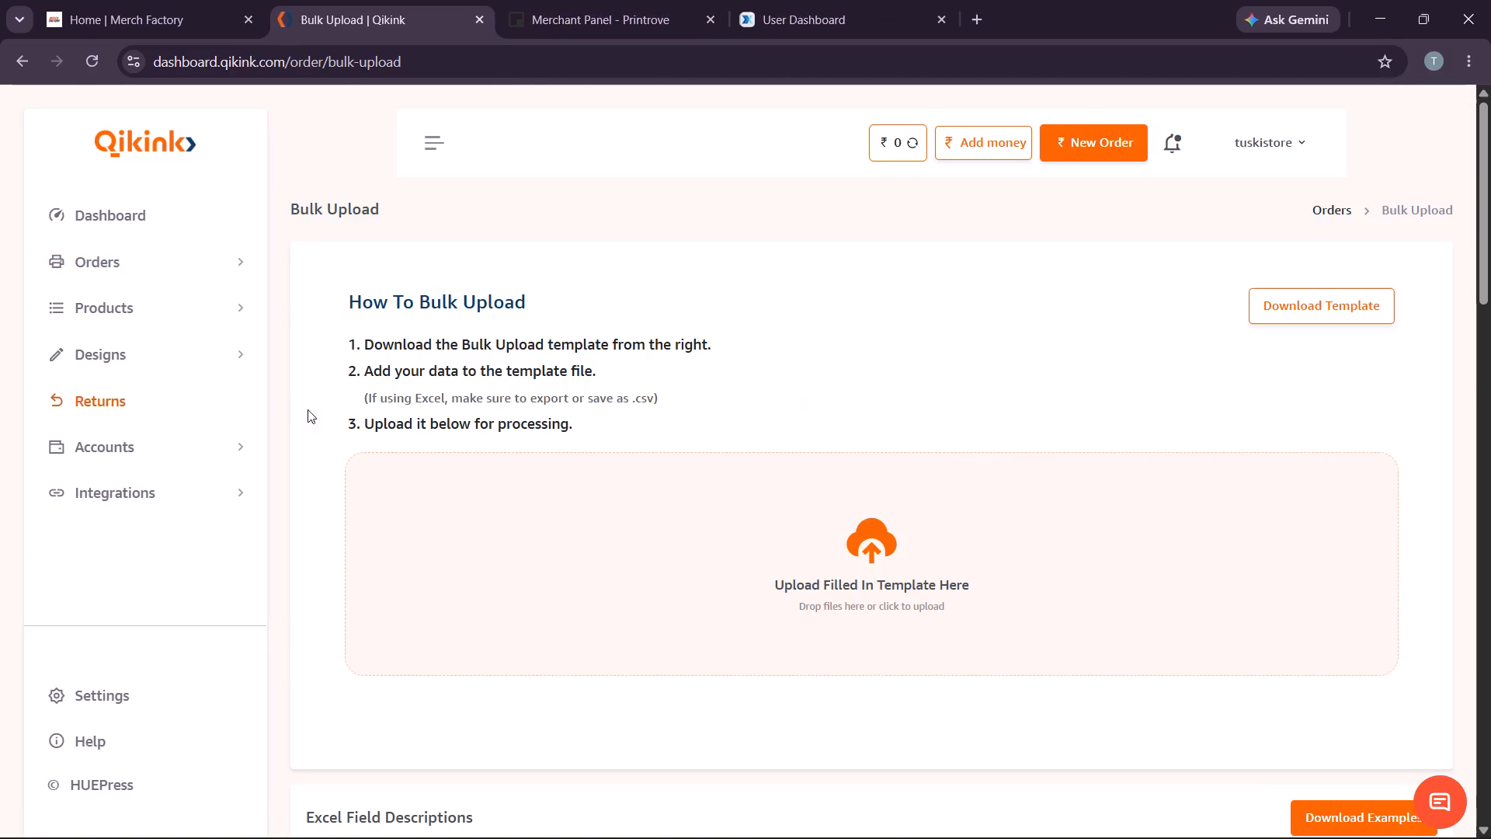
scroll(794, 522, "down", 6)
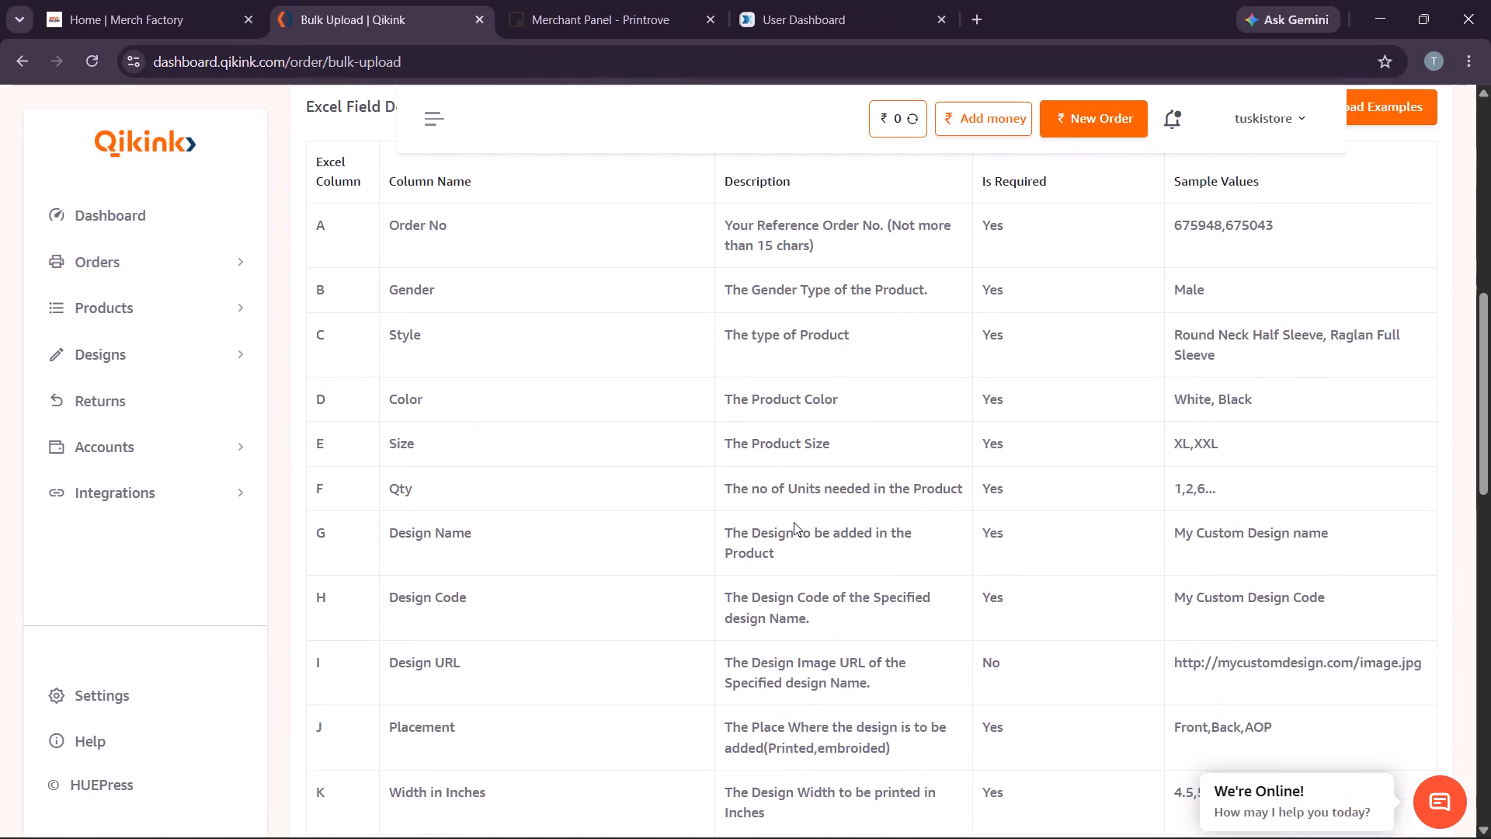
scroll(794, 522, "up", 3)
scroll(1326, 527, "down", 1)
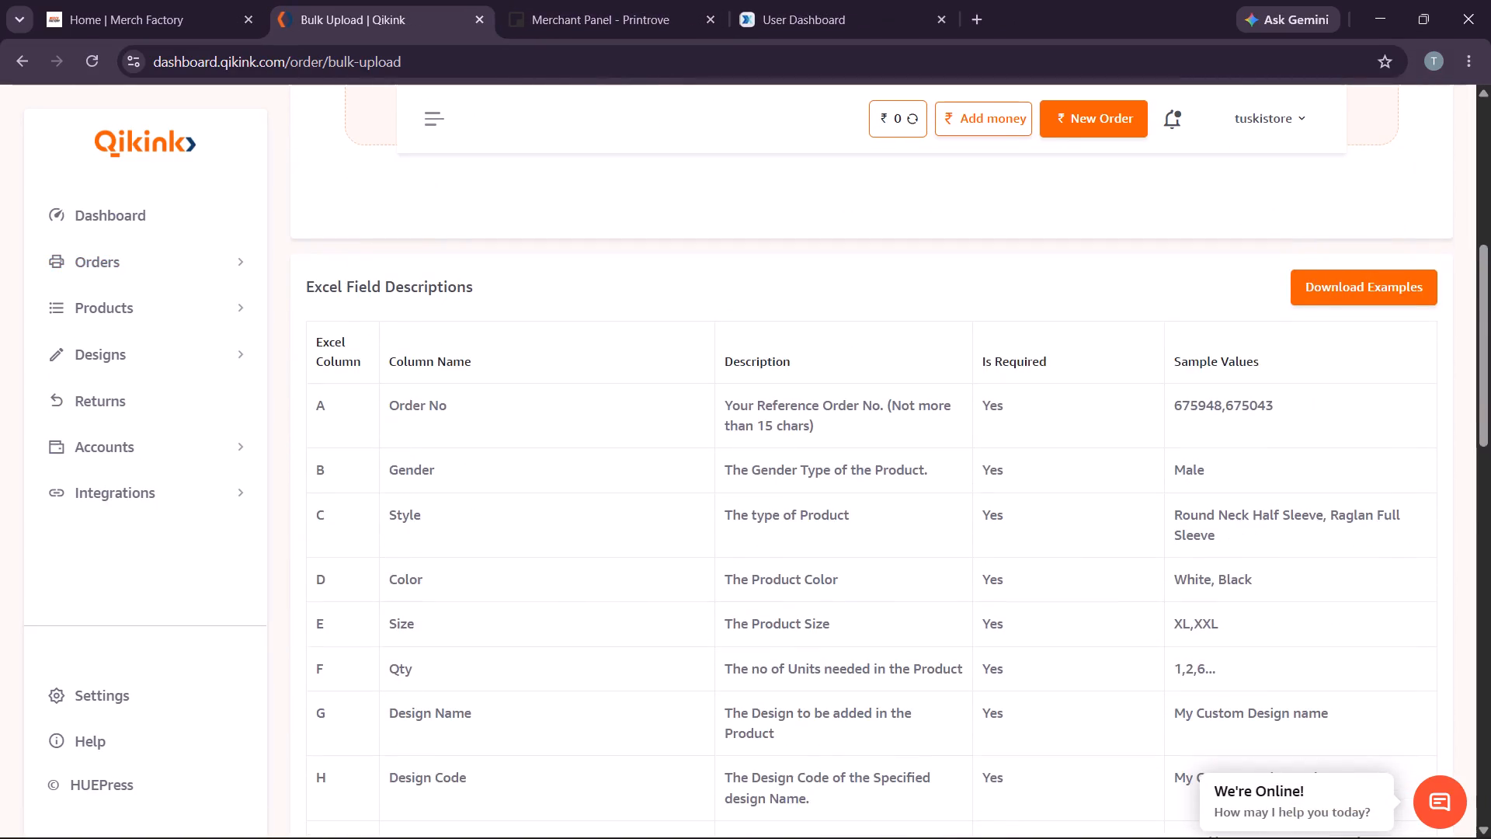
scroll(1068, 534, "down", 2)
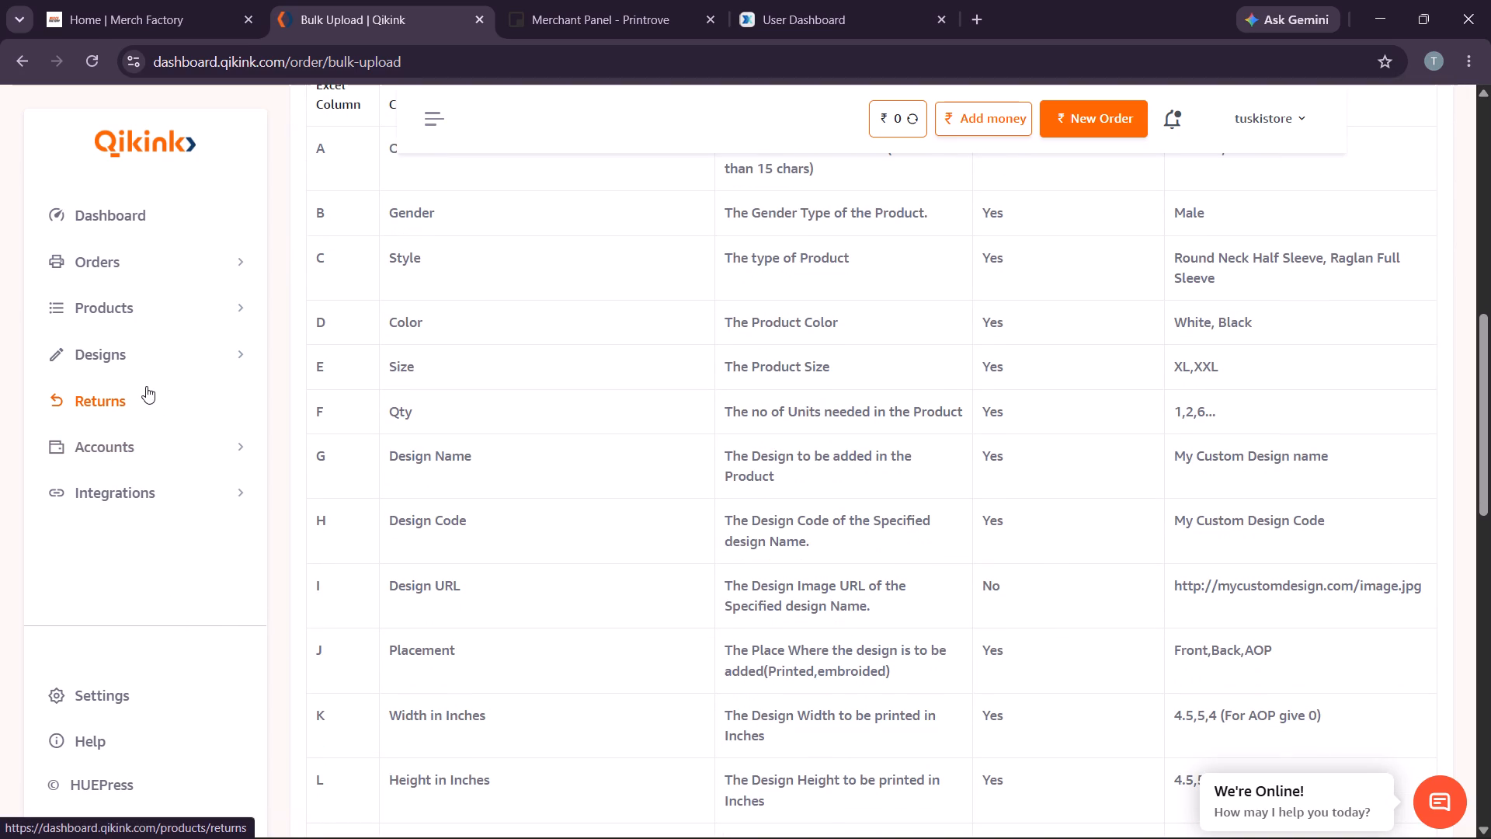
scroll(514, 446, "down", 10)
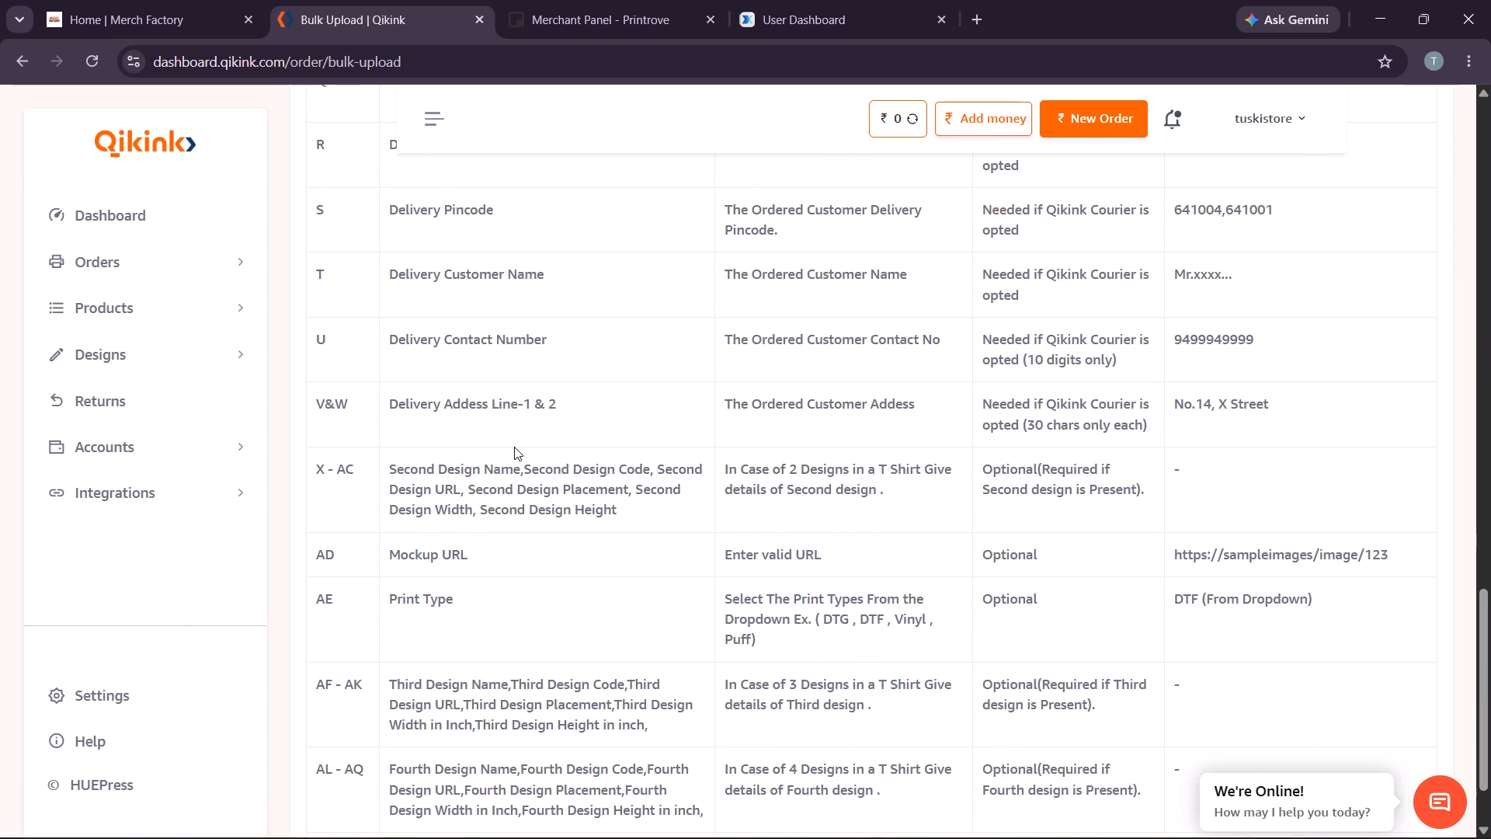
scroll(514, 447, "down", 1)
scroll(514, 447, "up", 14)
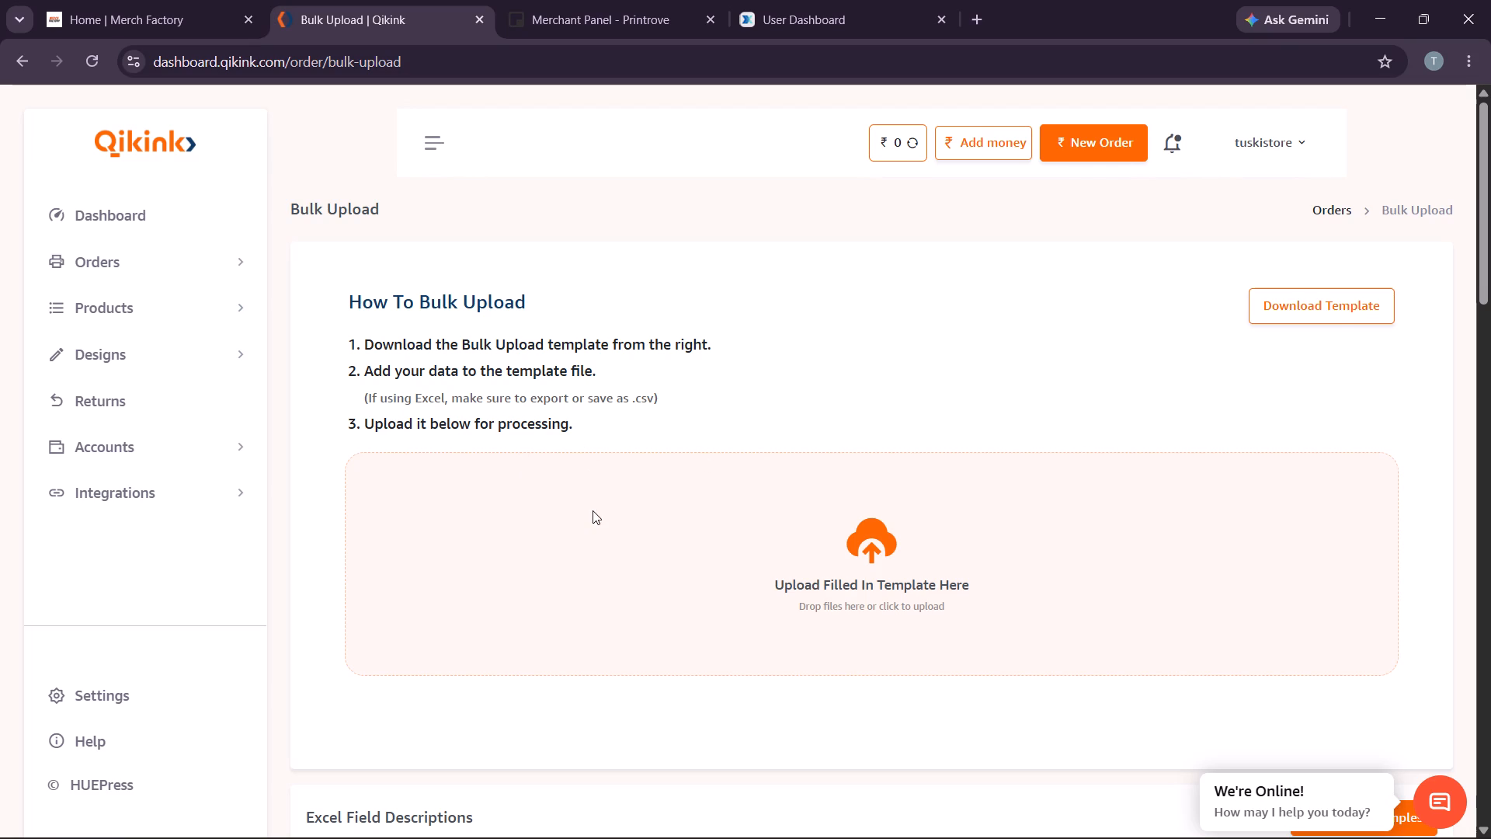
scroll(593, 510, "down", 1)
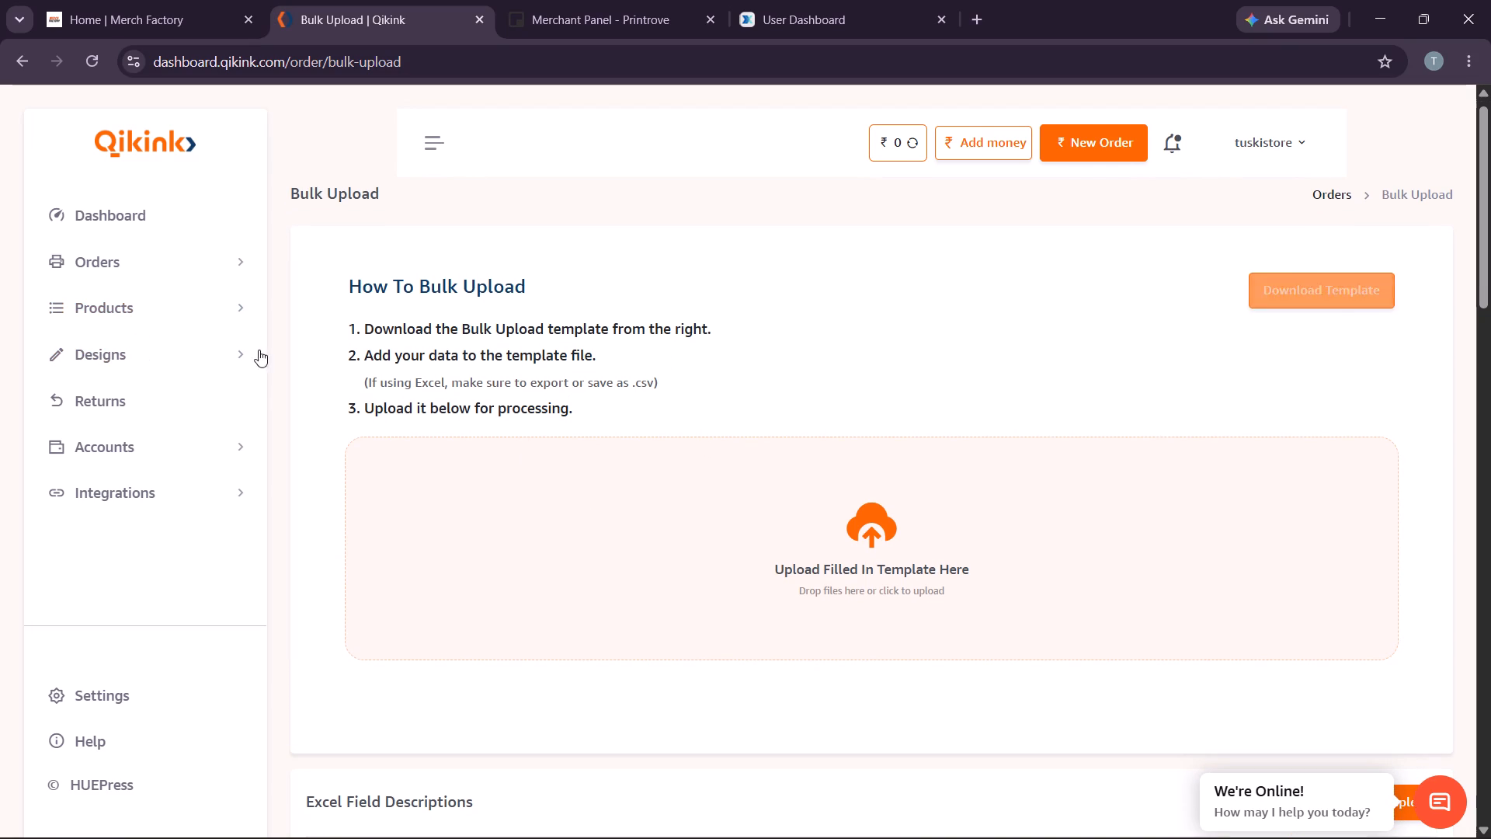
left_click(159, 347)
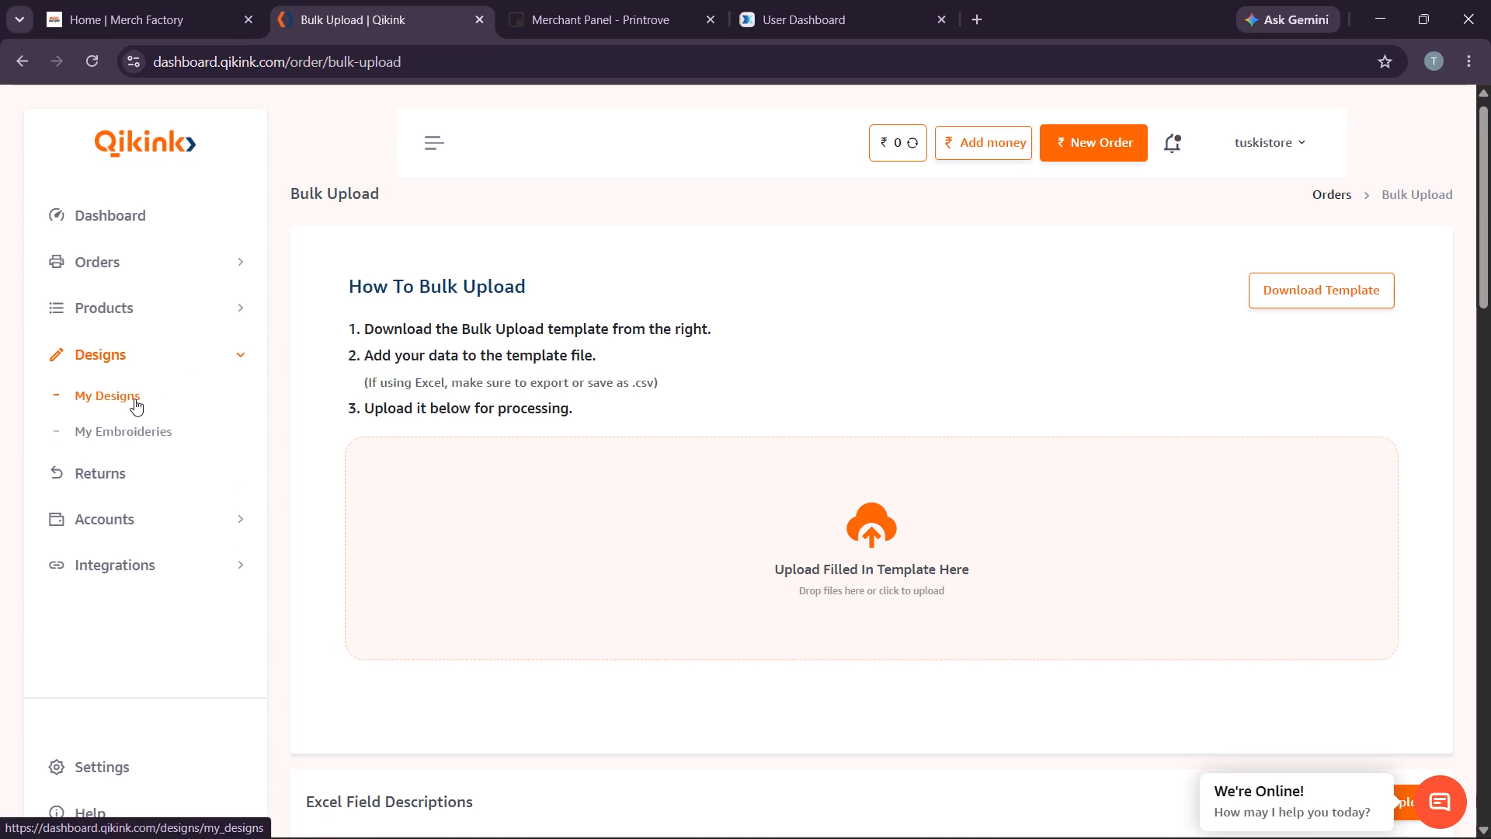
left_click(184, 319)
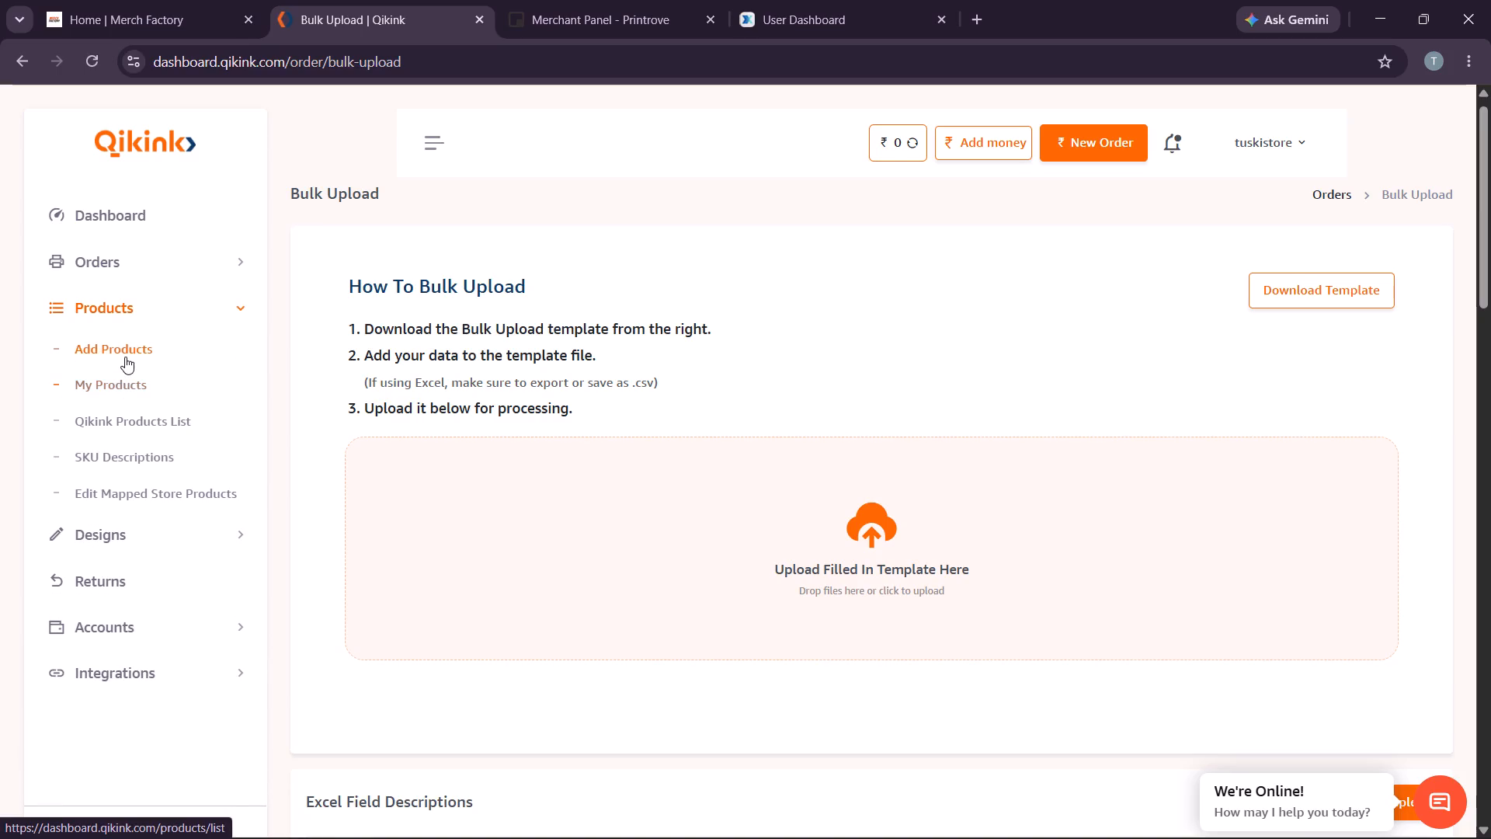
left_click(125, 357)
left_click(394, 0)
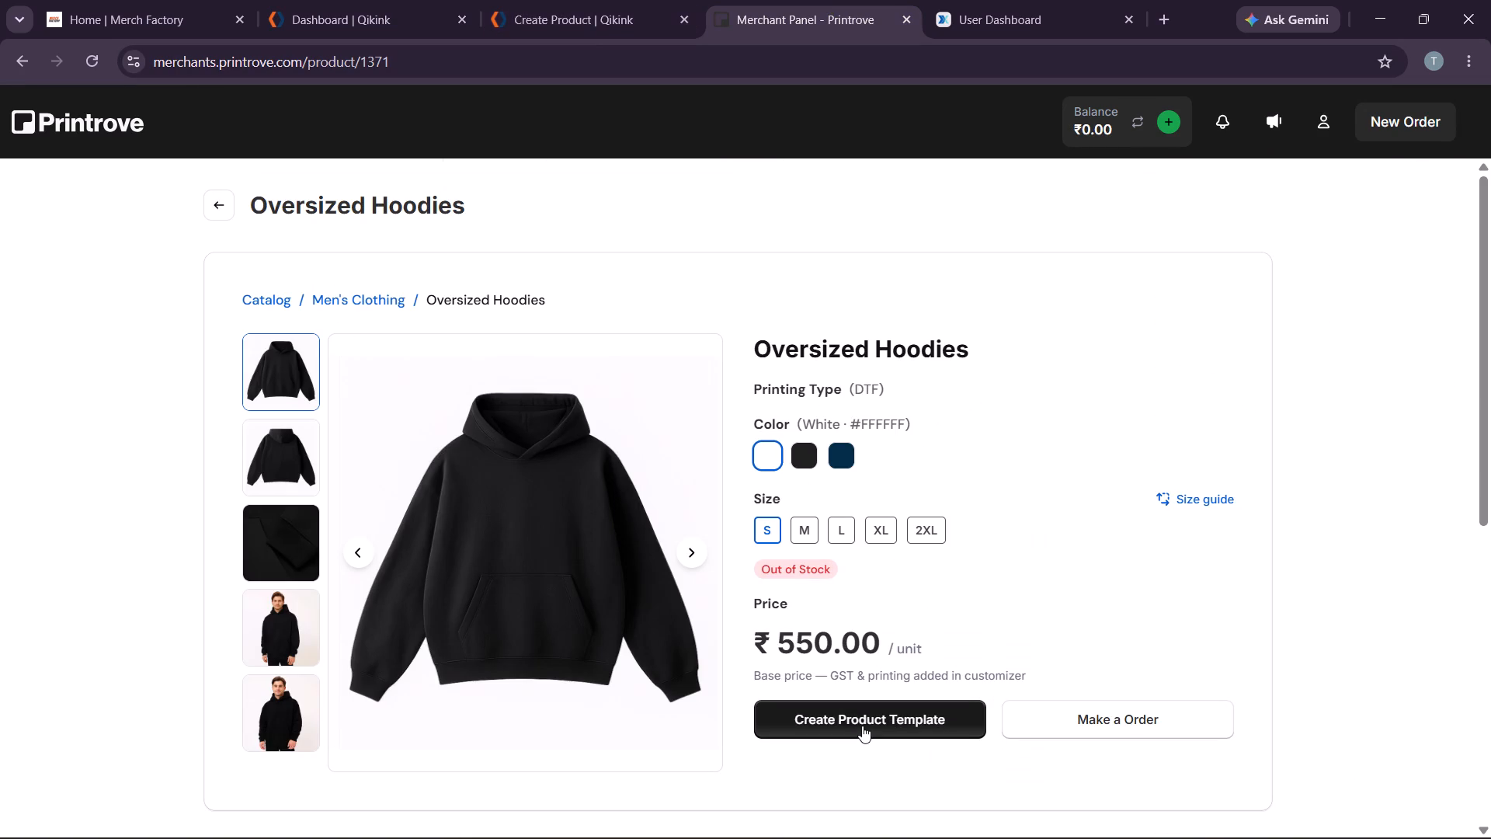
left_click(822, 523)
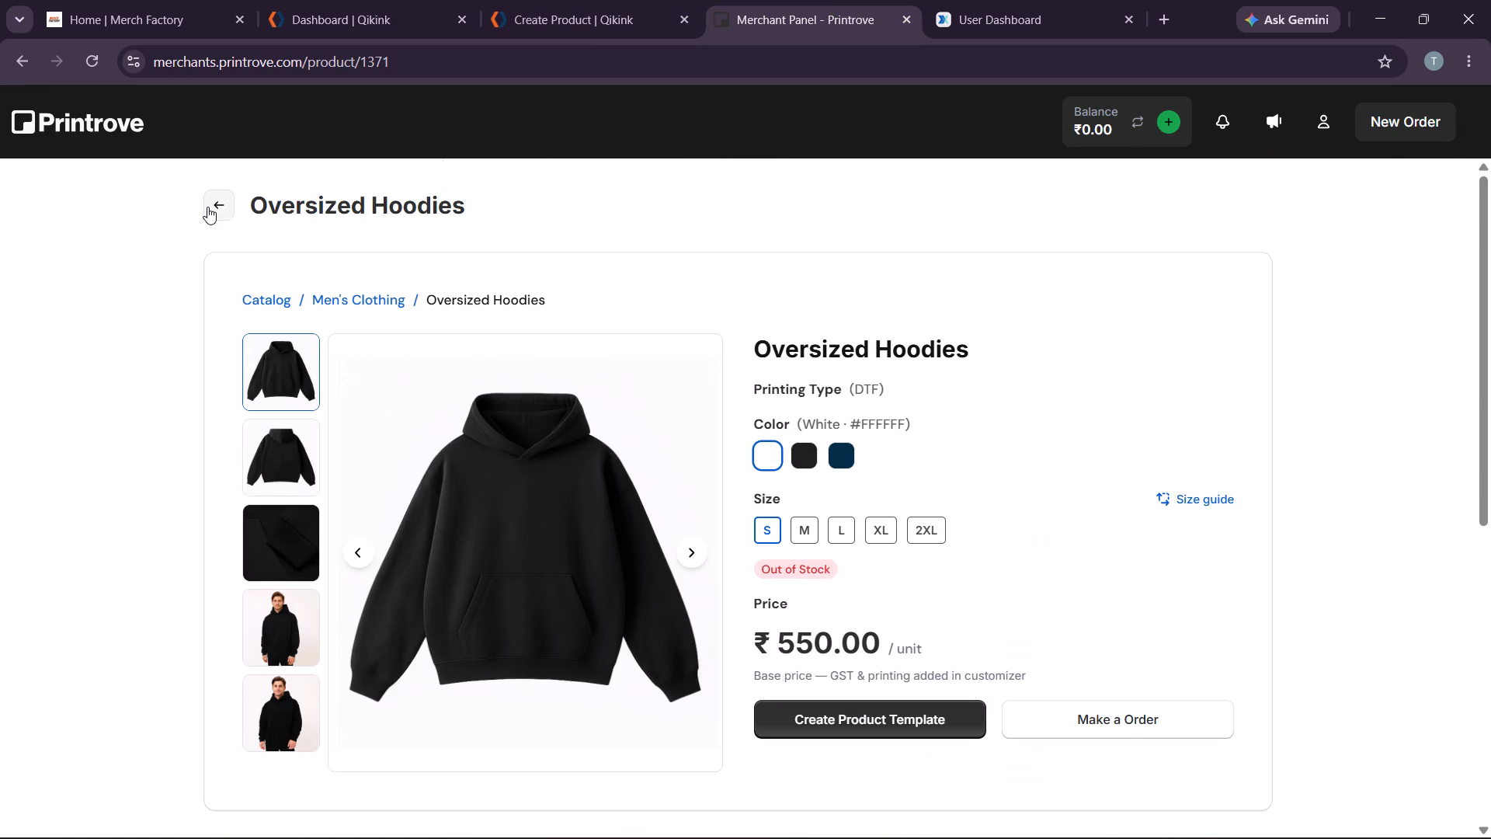
left_click(207, 207)
Switch to GetprintX and browse the whole Men's/Unisex Clothing range under Upload Design.
left_click(1052, 6)
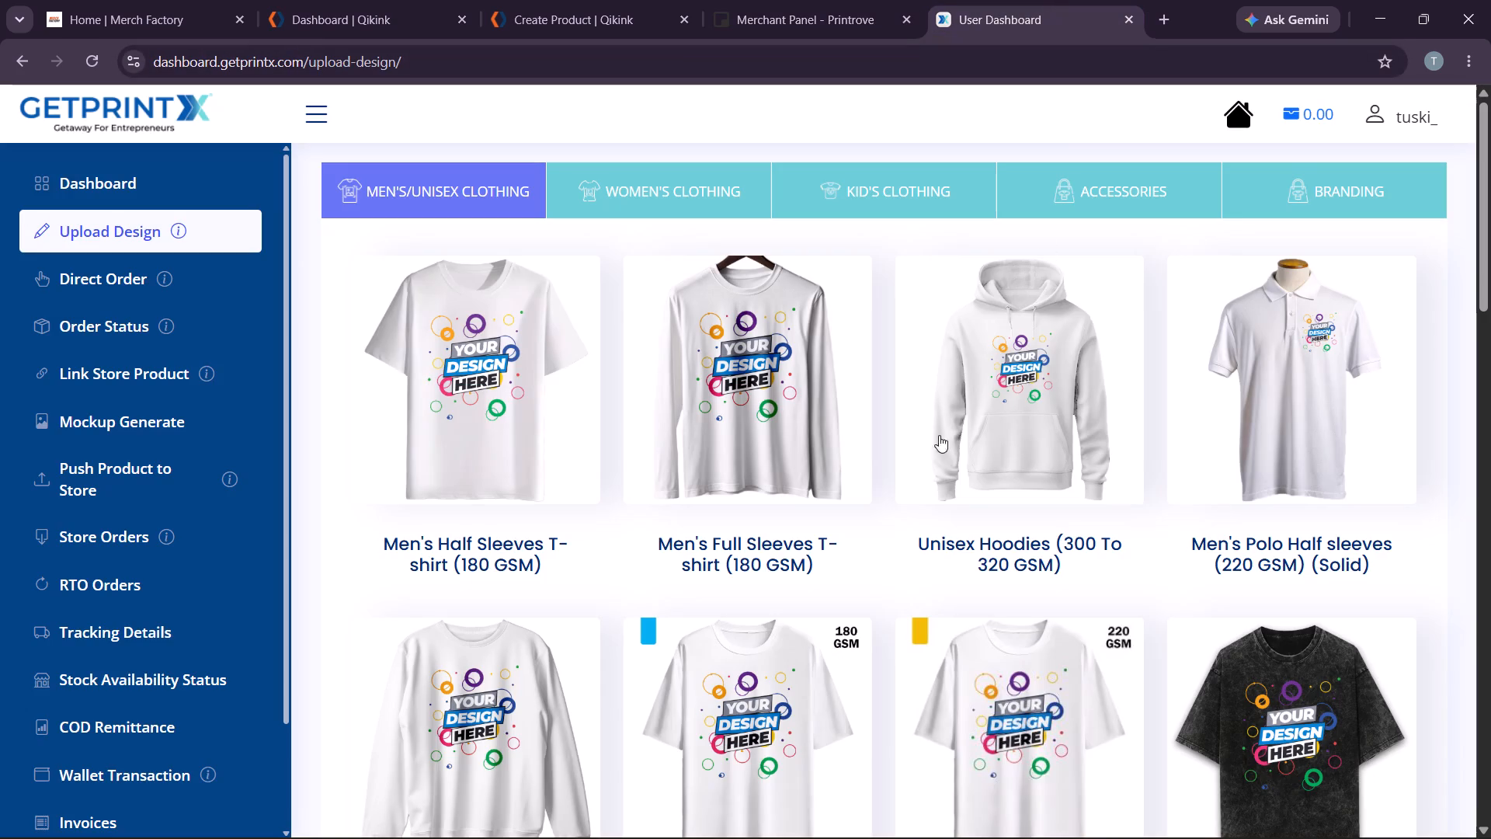
scroll(811, 435, "down", 1)
scroll(1061, 444, "down", 1)
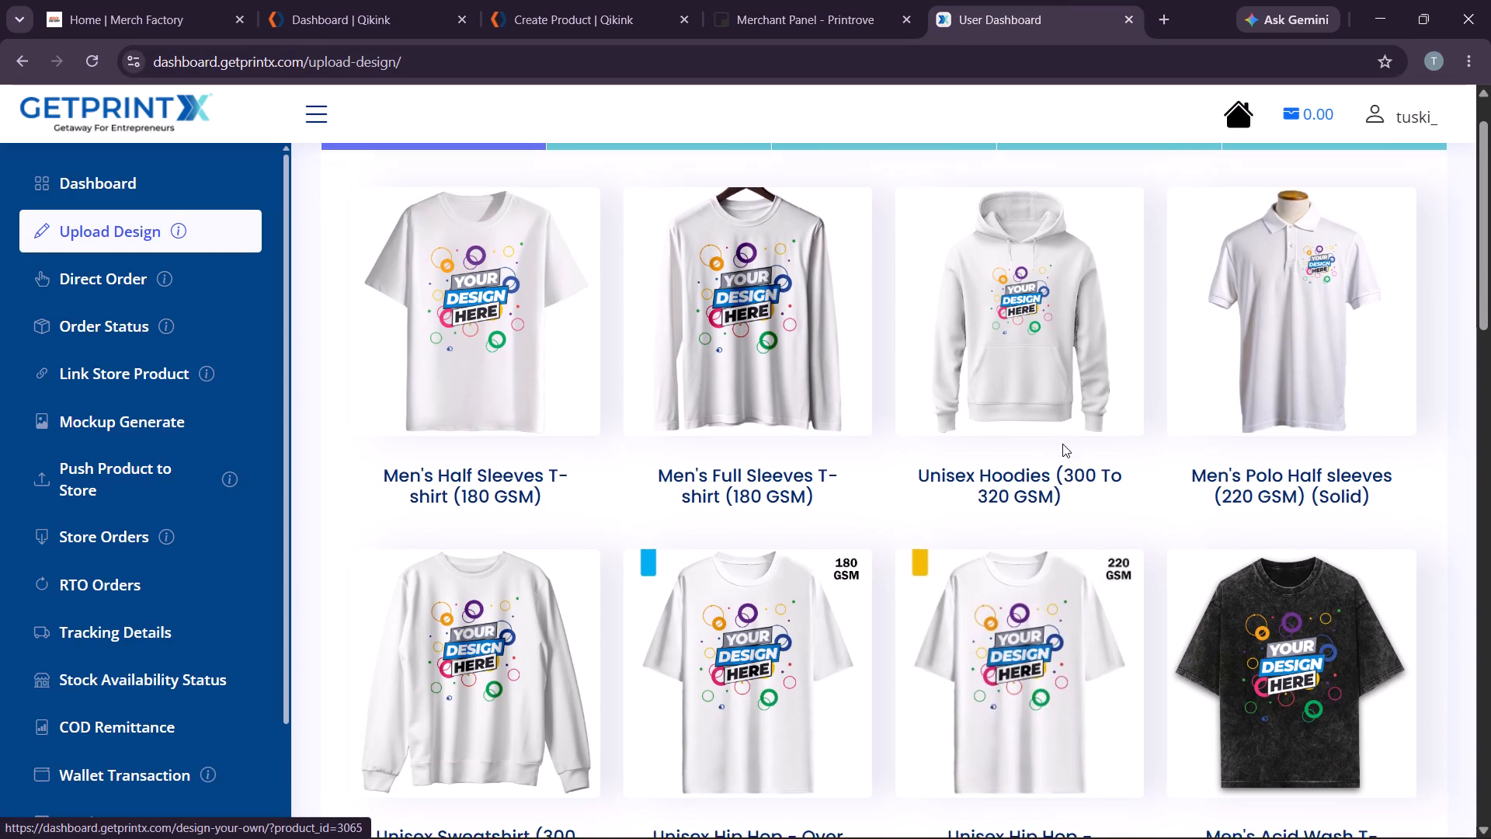
scroll(1062, 444, "down", 5)
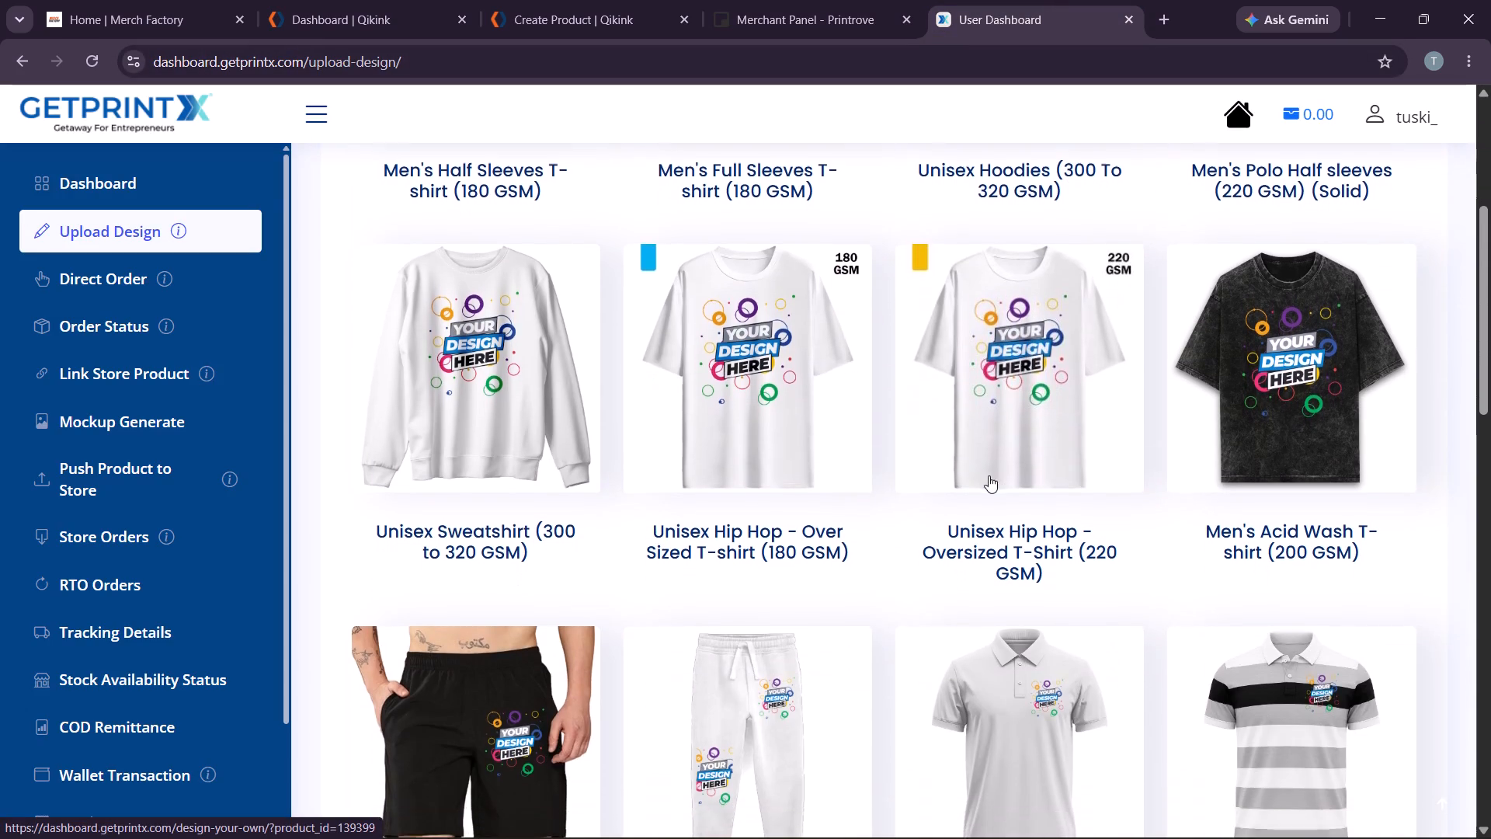
scroll(989, 475, "down", 9)
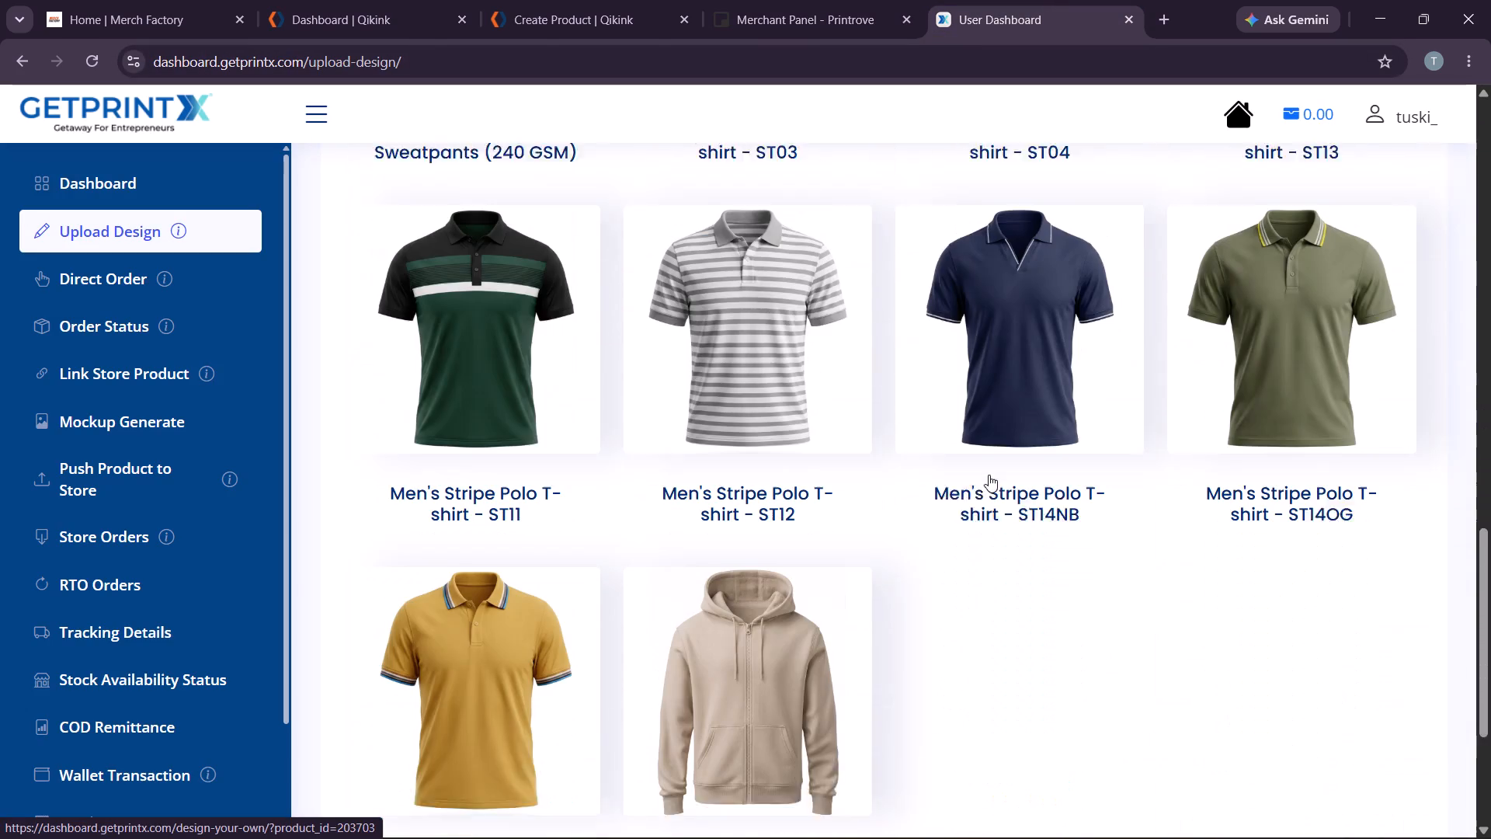
scroll(989, 475, "down", 1)
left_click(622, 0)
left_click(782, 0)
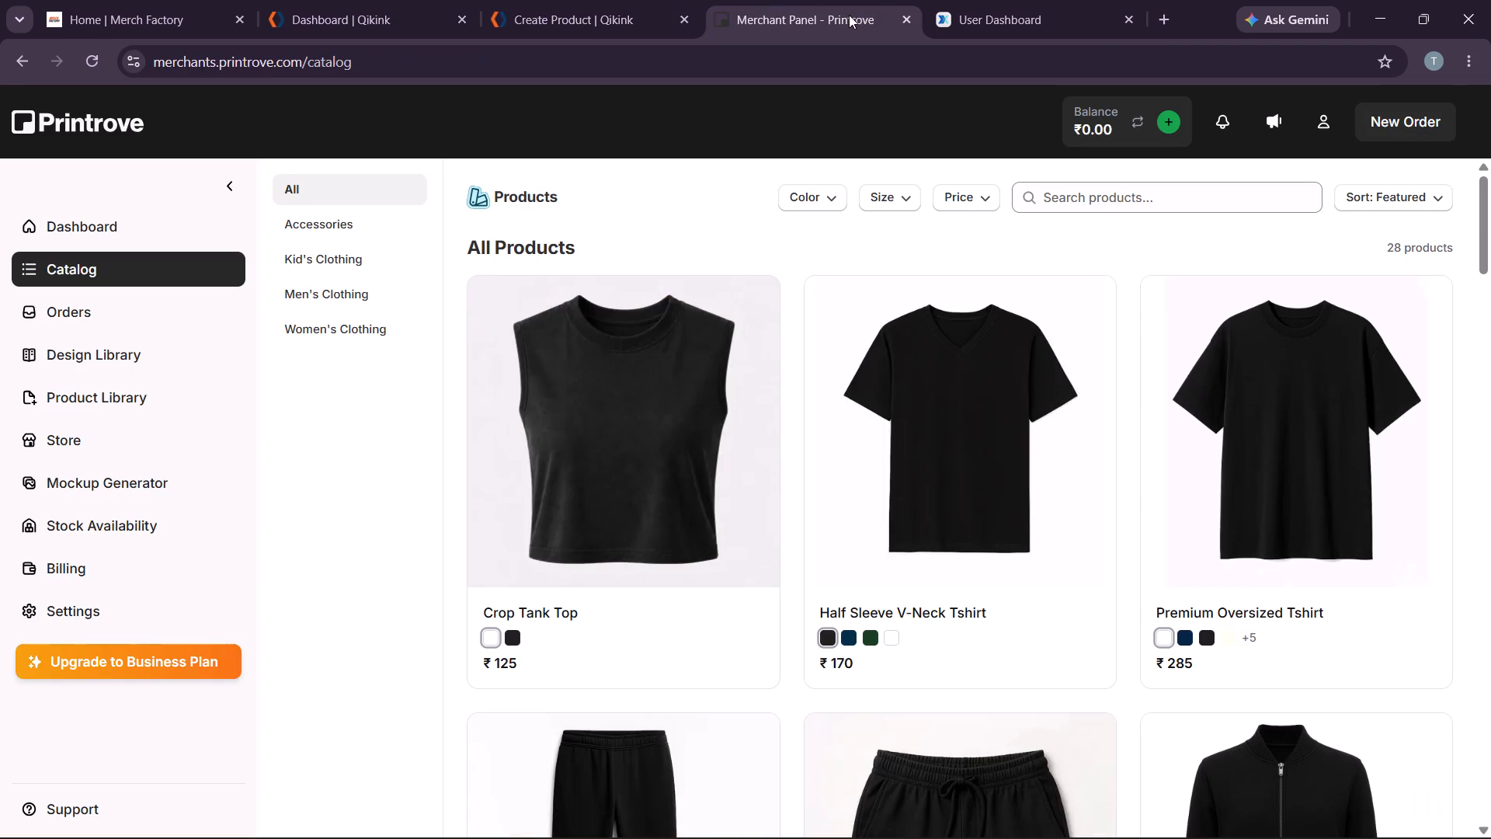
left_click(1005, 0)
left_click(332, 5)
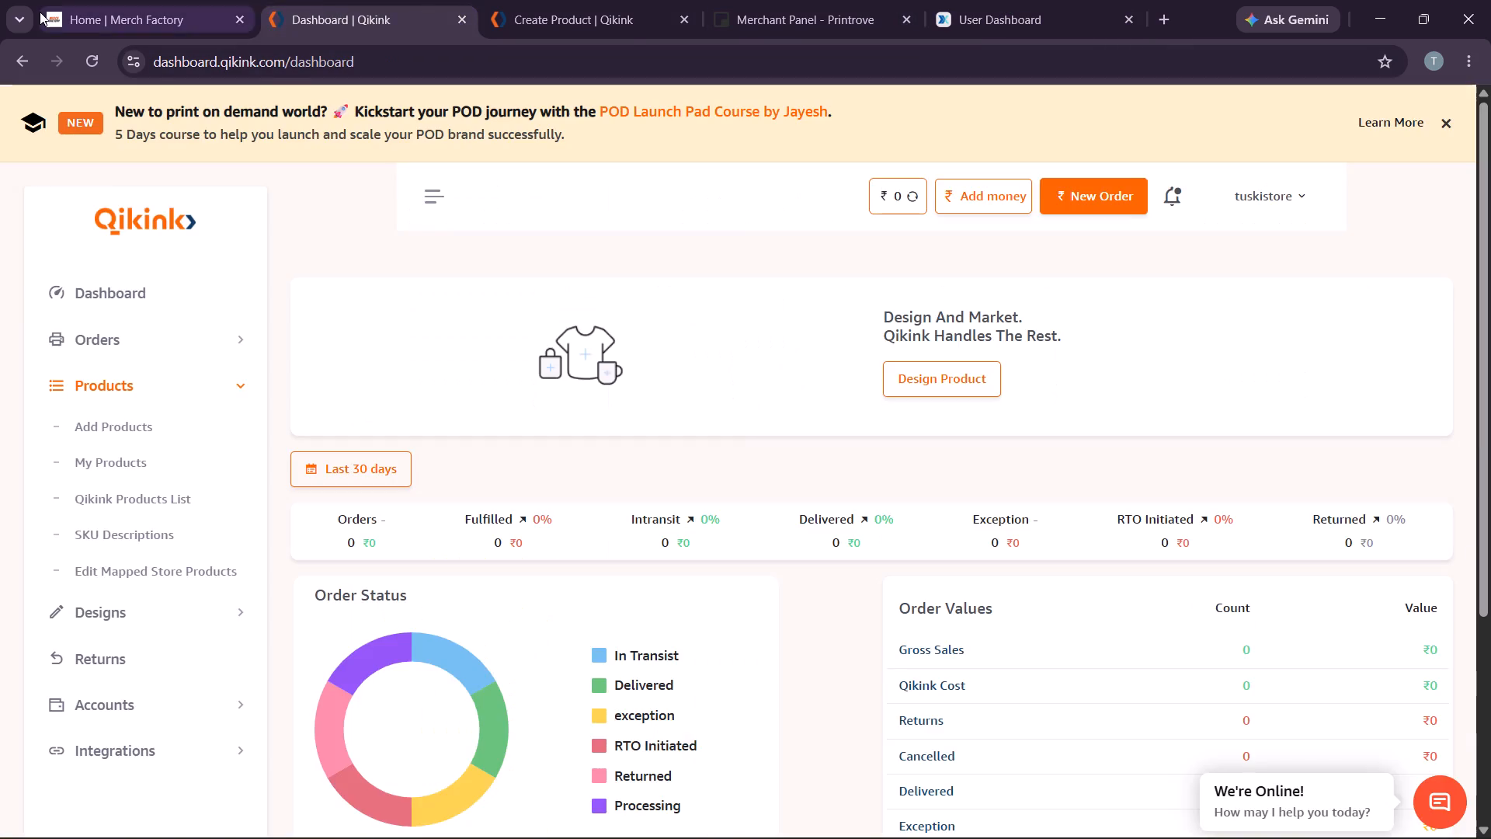
Switch to Merch Factory, start a new order and go to the Create a Product catalog to add products.
left_click(40, 11)
scroll(386, 273, "up", 1)
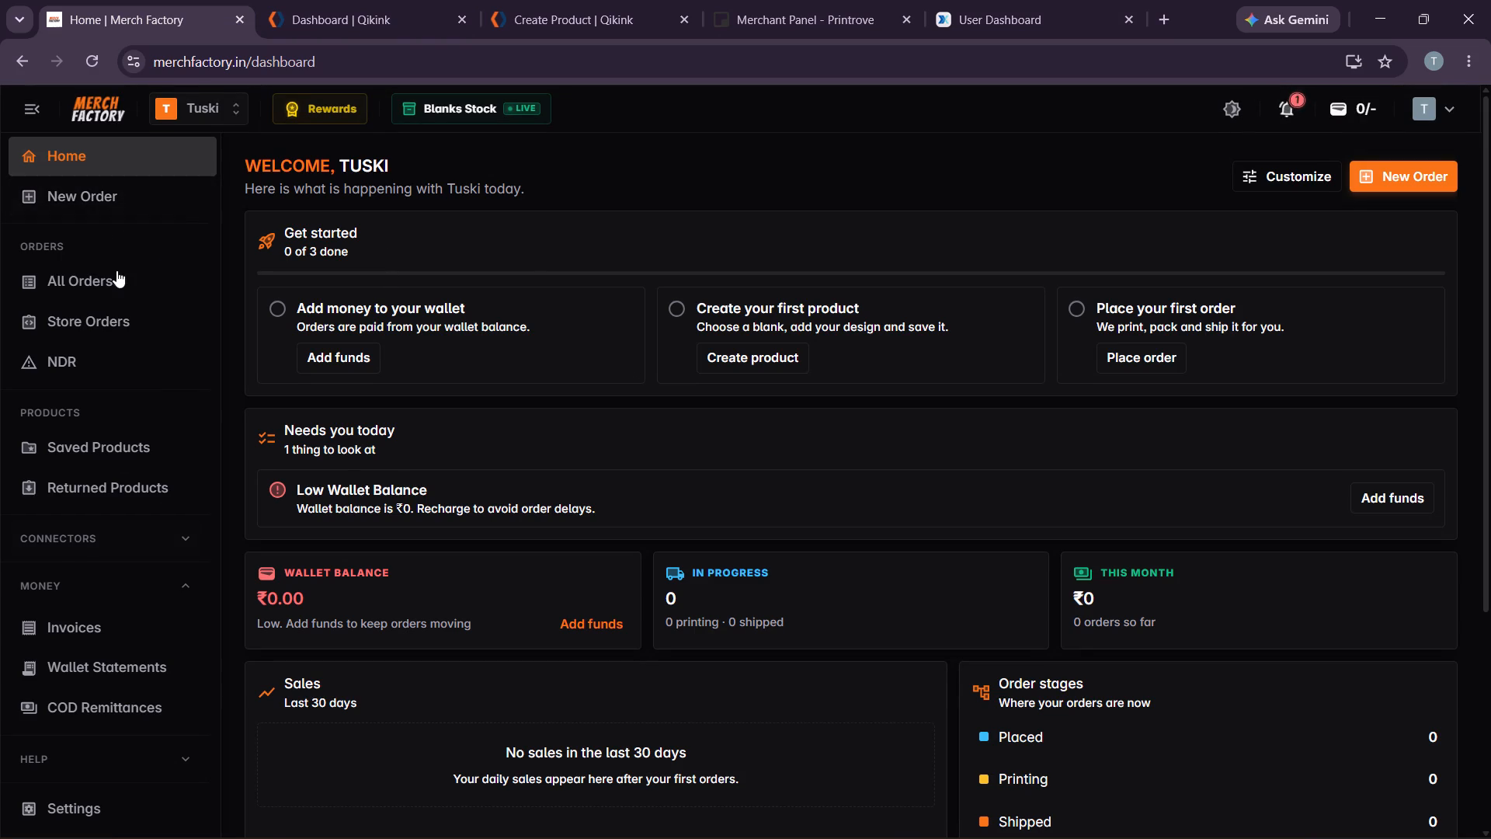
left_click(121, 192)
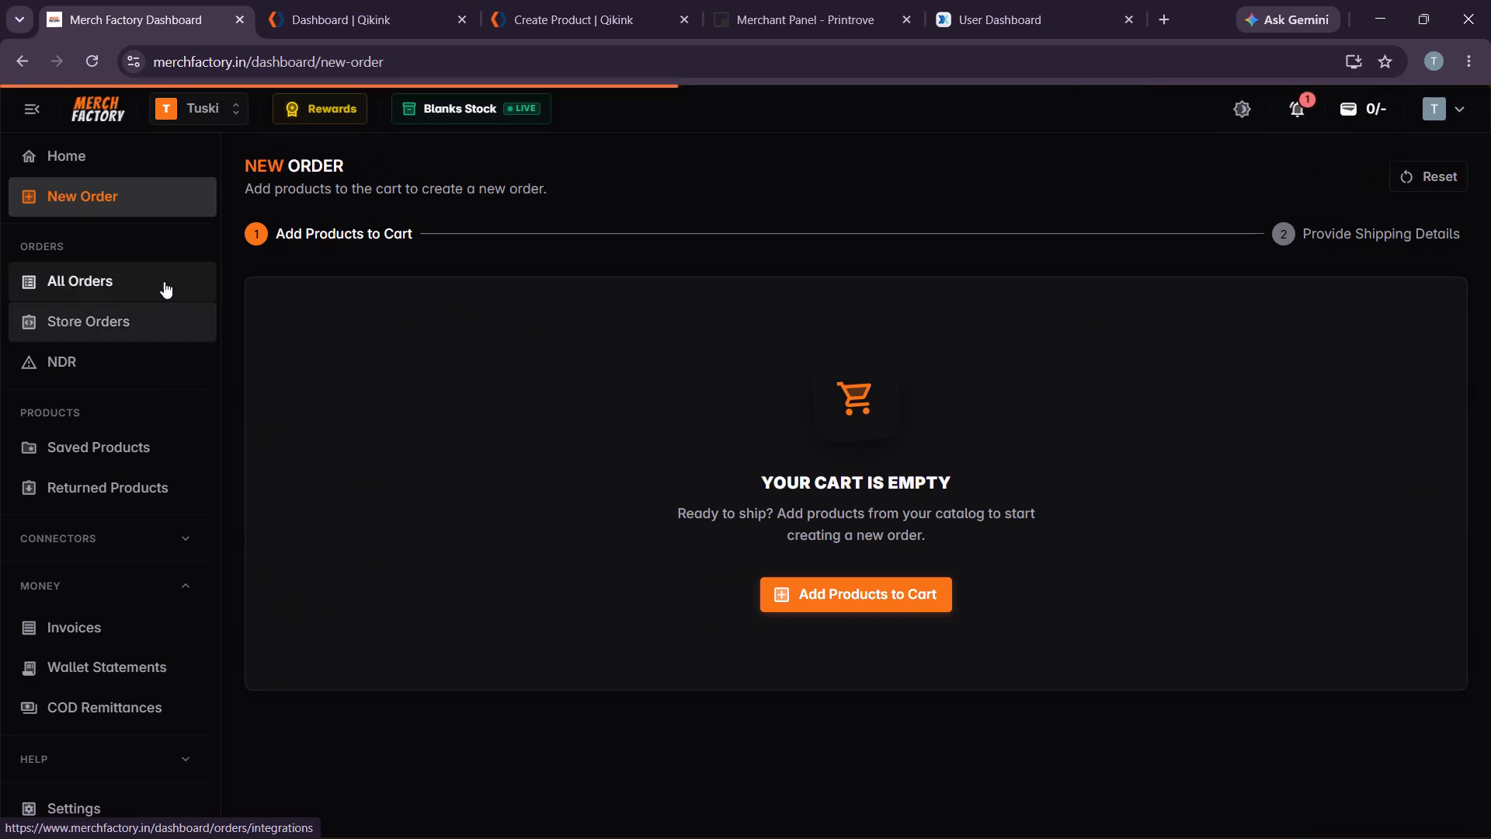
left_click(898, 591)
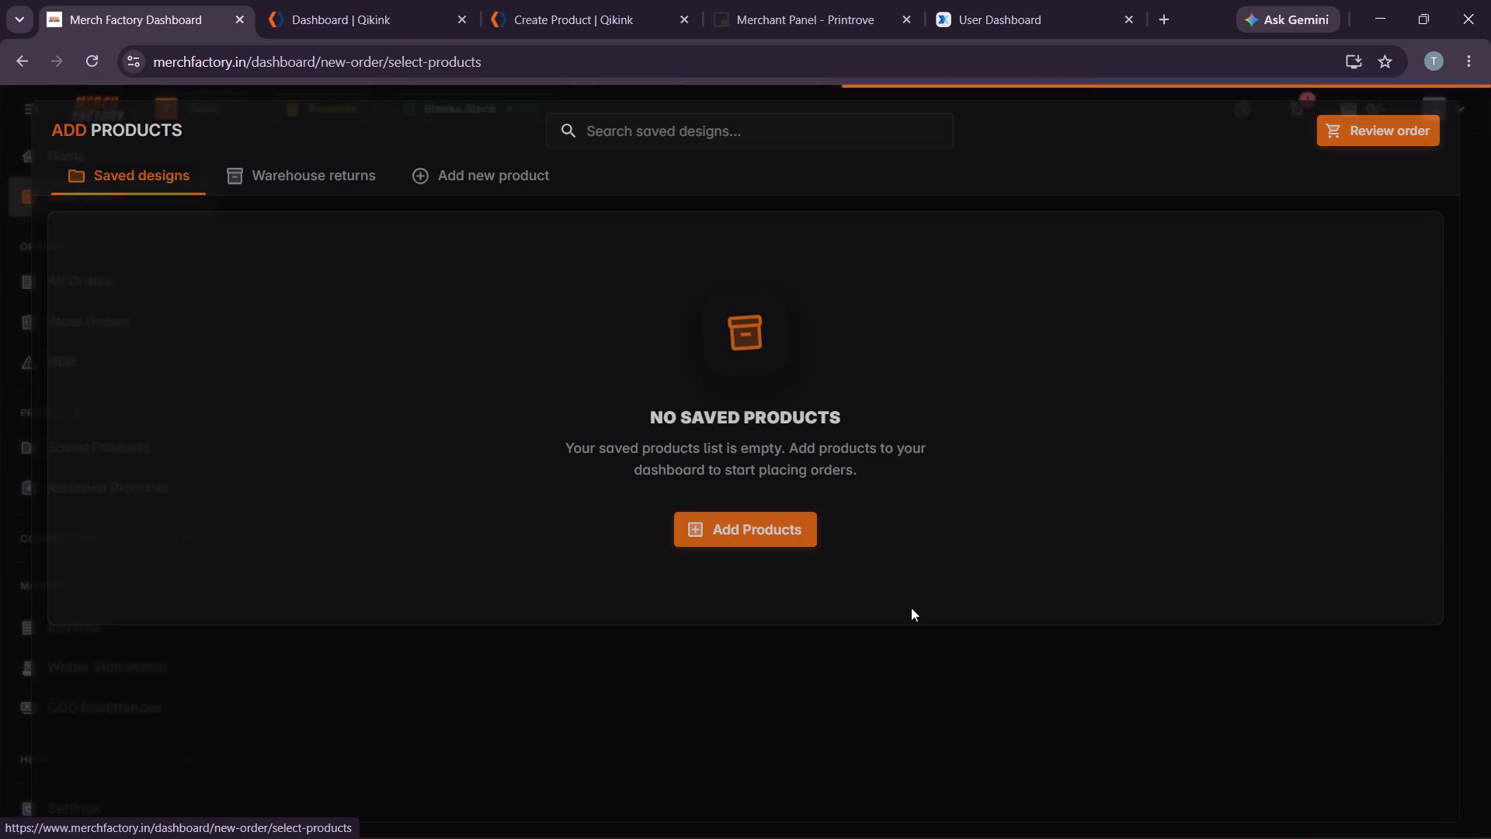
left_click(759, 524)
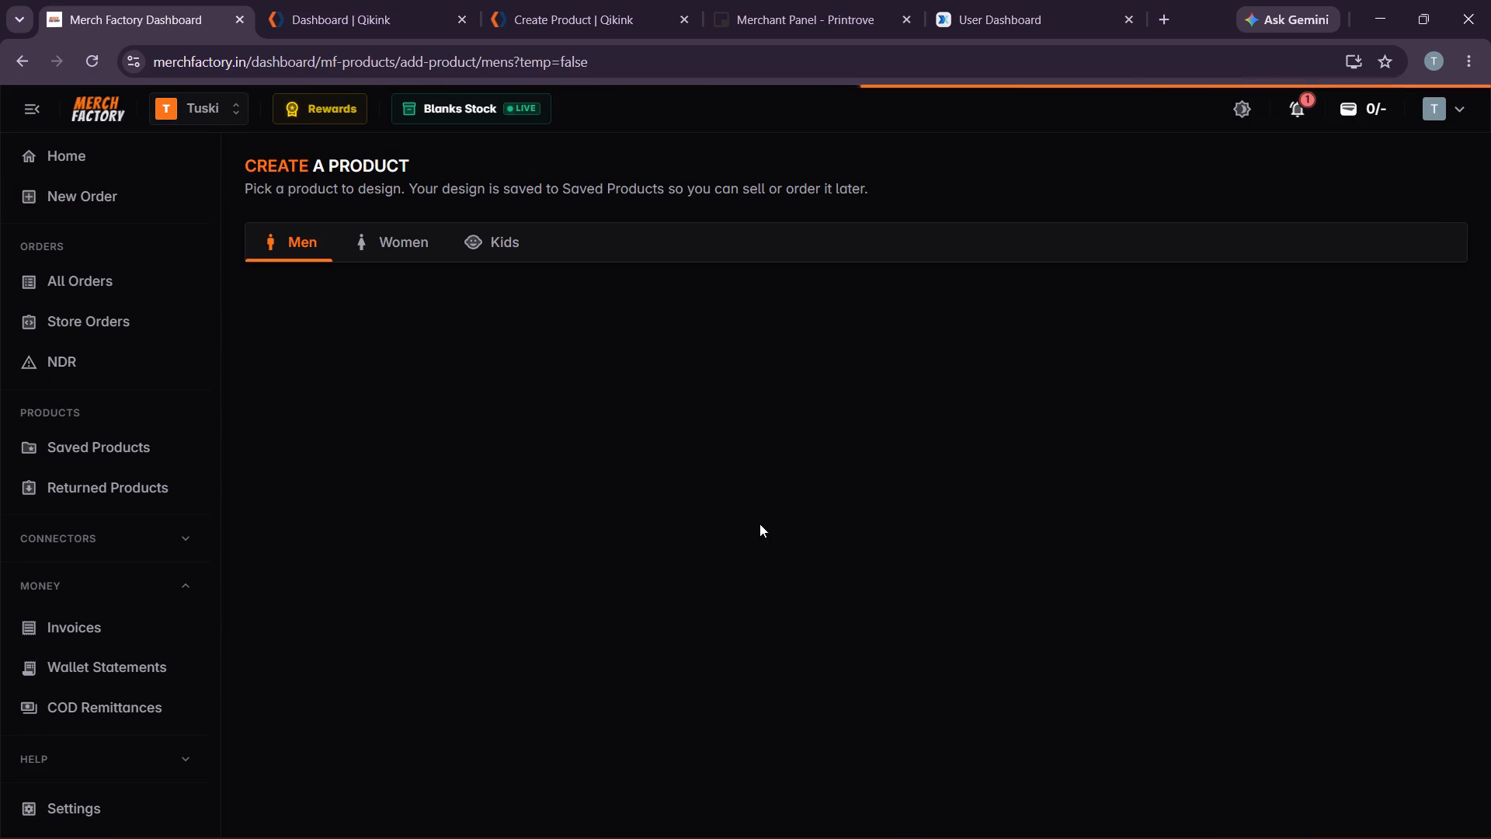
Open the Men's 440 GSM Non-Zipper Hoodie from the Men catalog in the design editor.
scroll(821, 503, "down", 1)
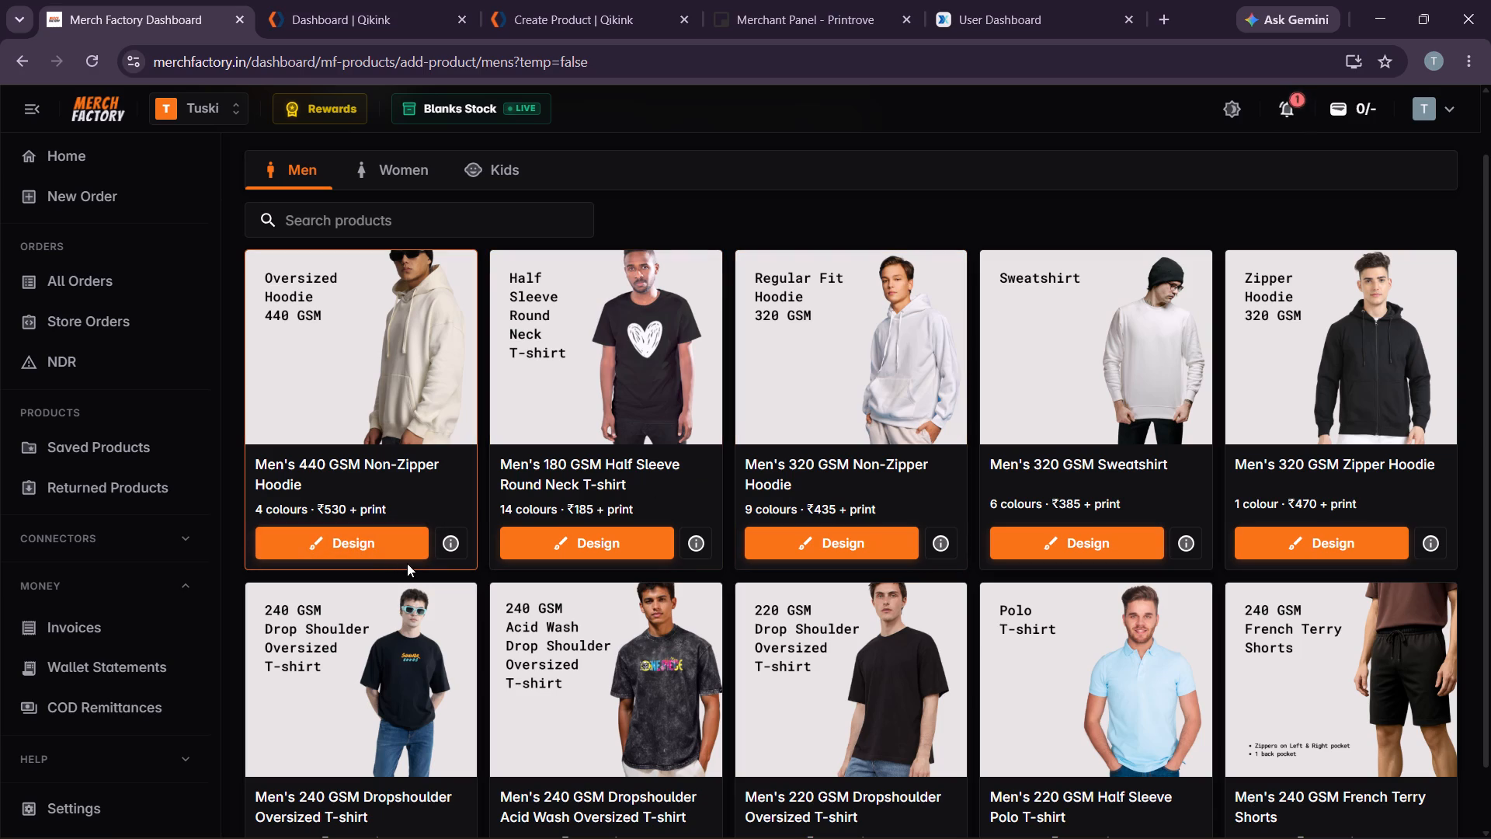
left_click(398, 539)
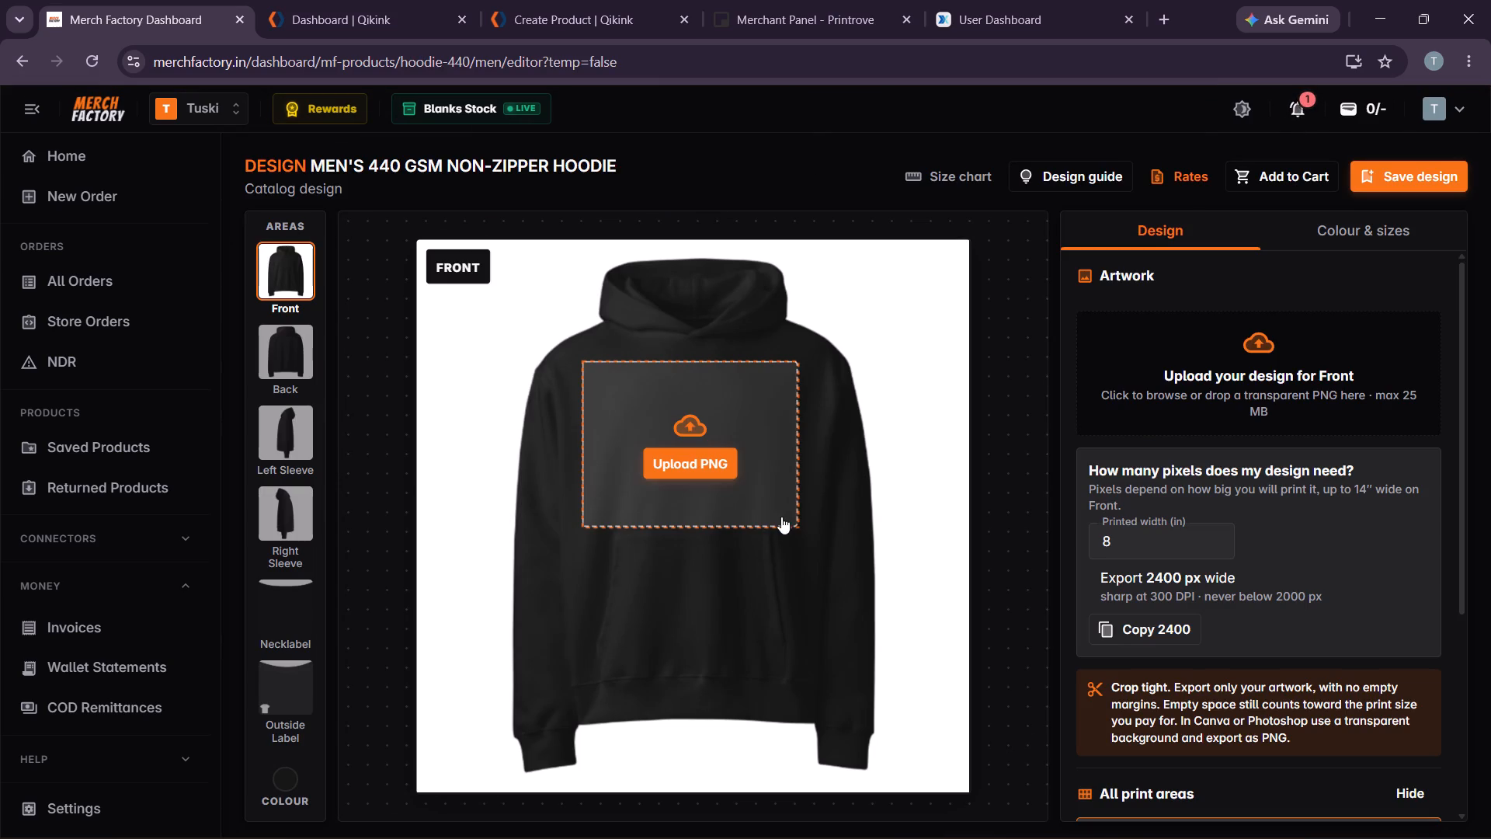
left_click(453, 465)
Examine the hoodie's Back, both Sleeve, Necklabel and Outside Label areas, return to Front, and review the artwork requirements and print area sizes.
left_click(297, 359)
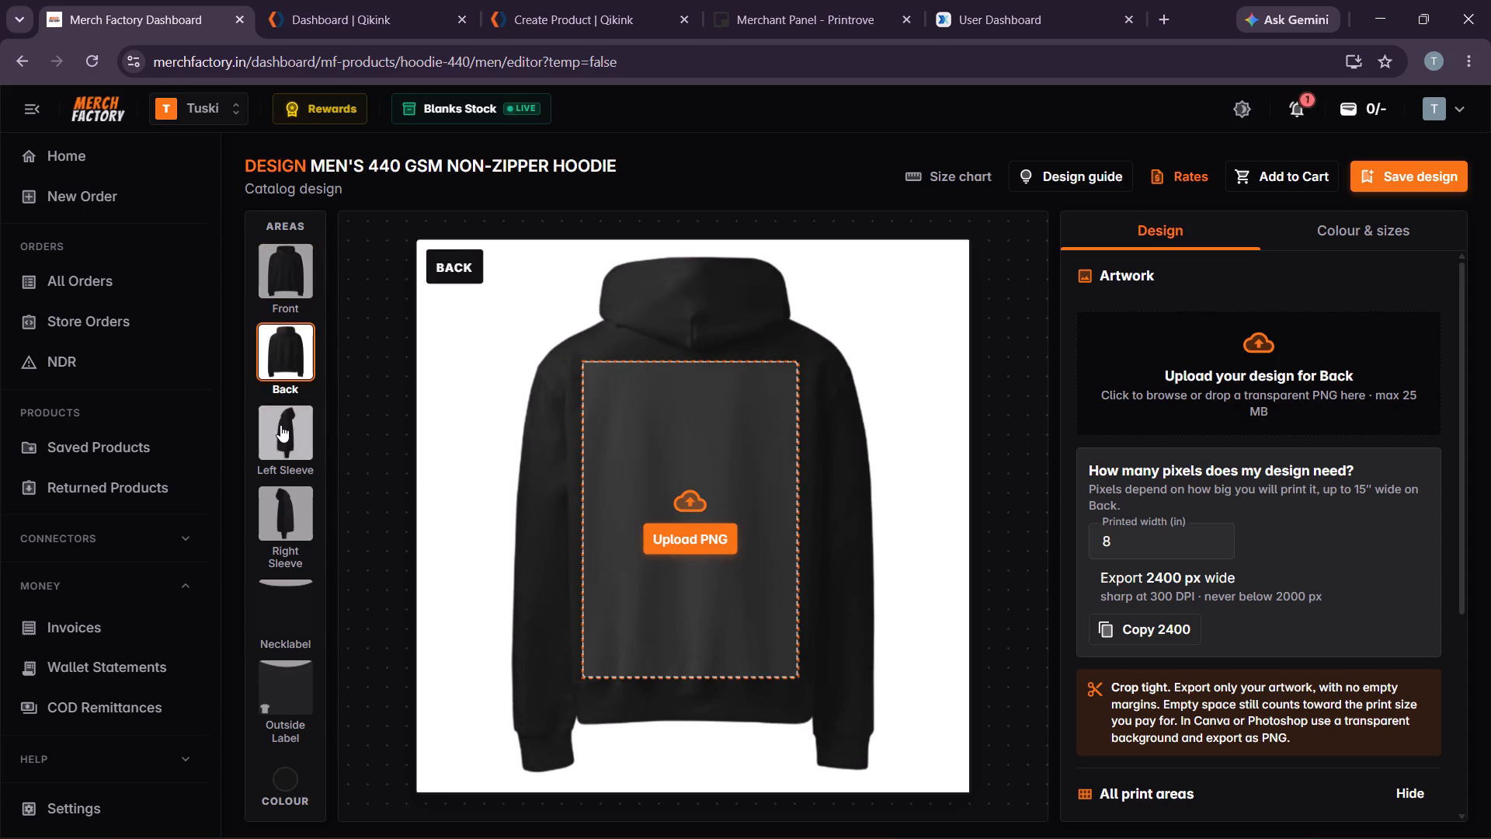
left_click(280, 435)
left_click(285, 498)
left_click(290, 587)
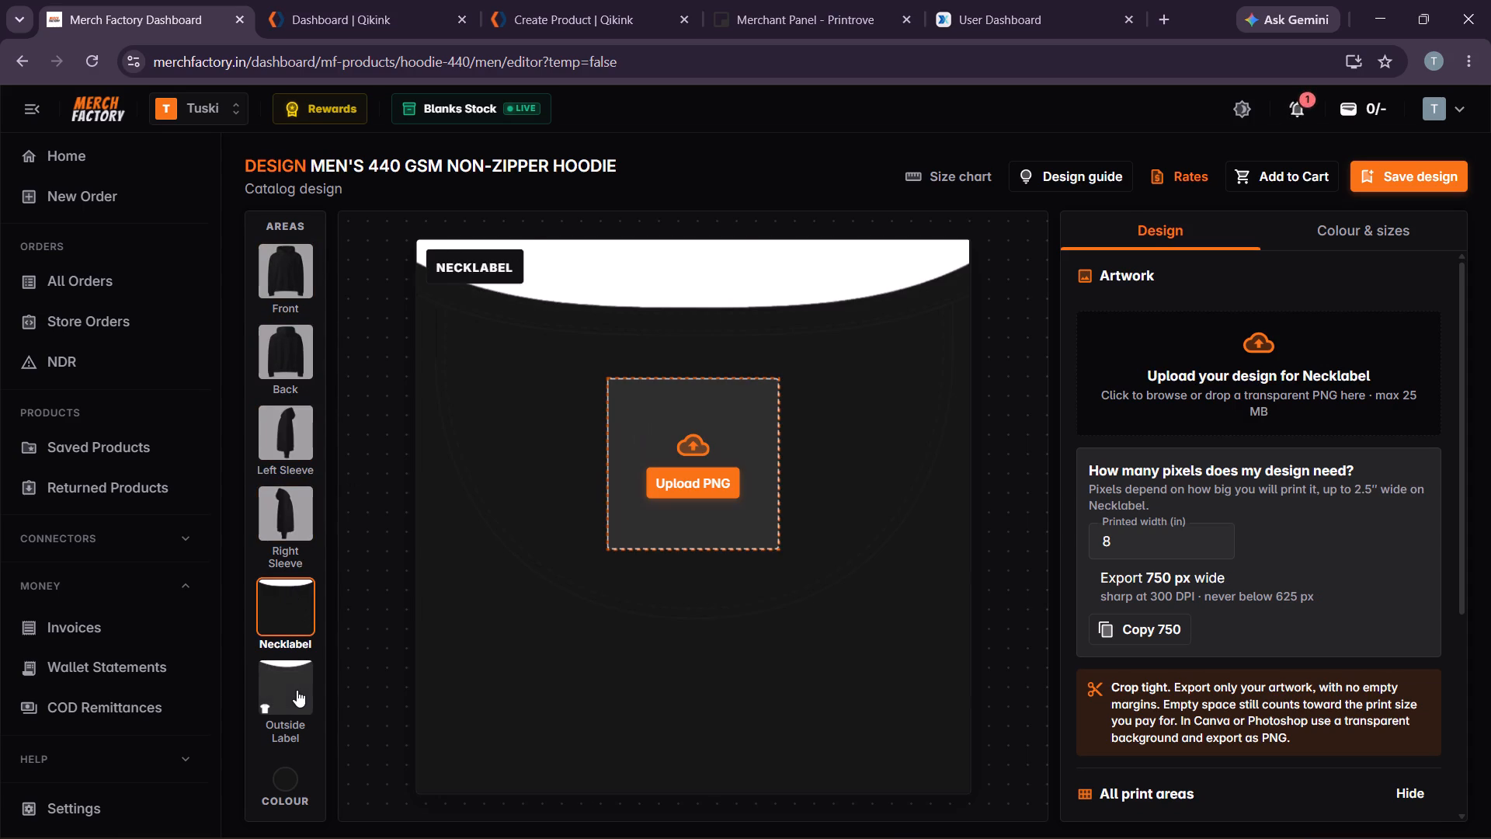
left_click(297, 690)
left_click(287, 285)
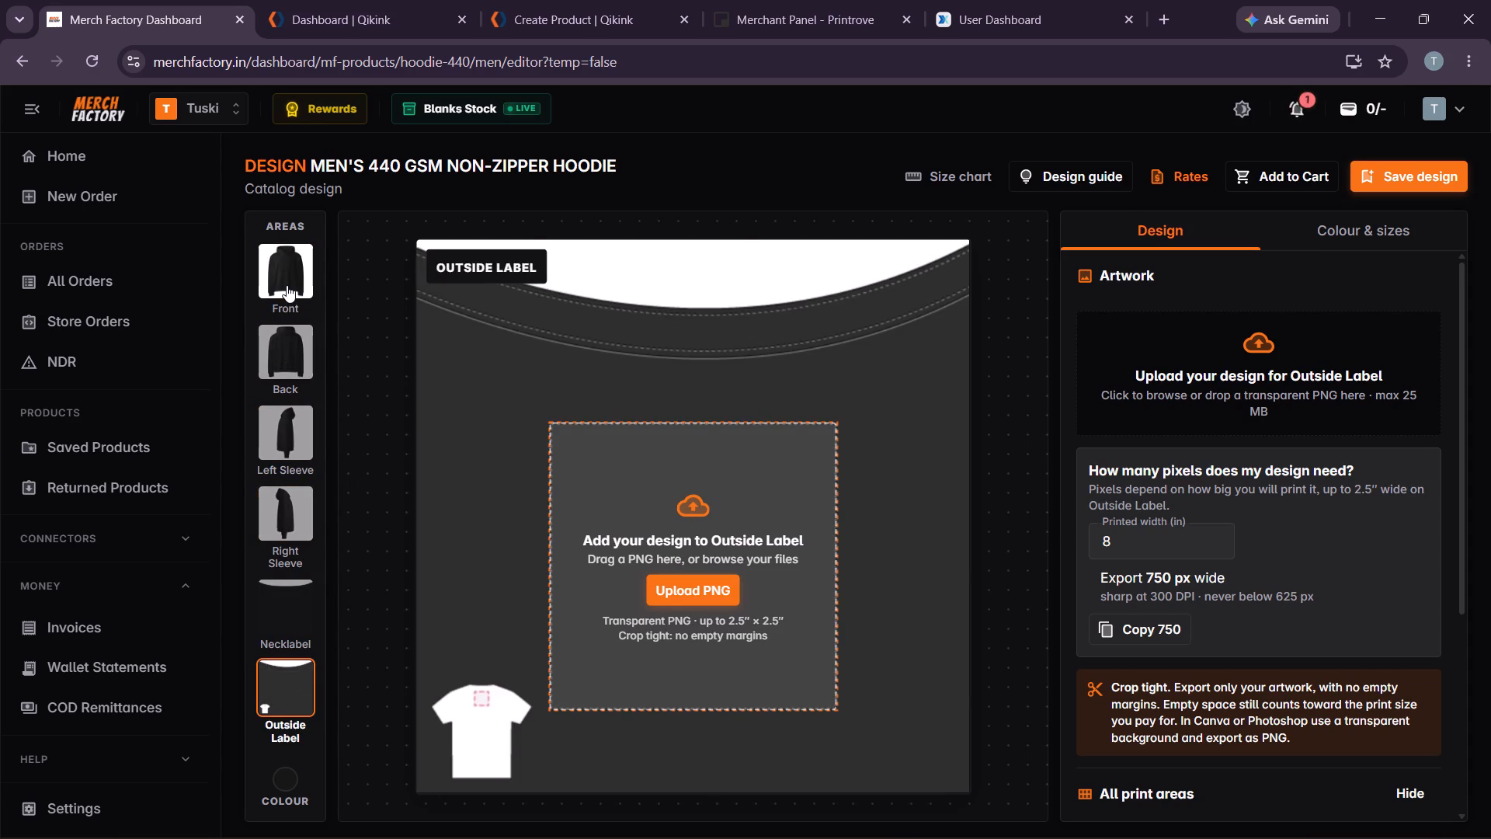
scroll(870, 559, "down", 4)
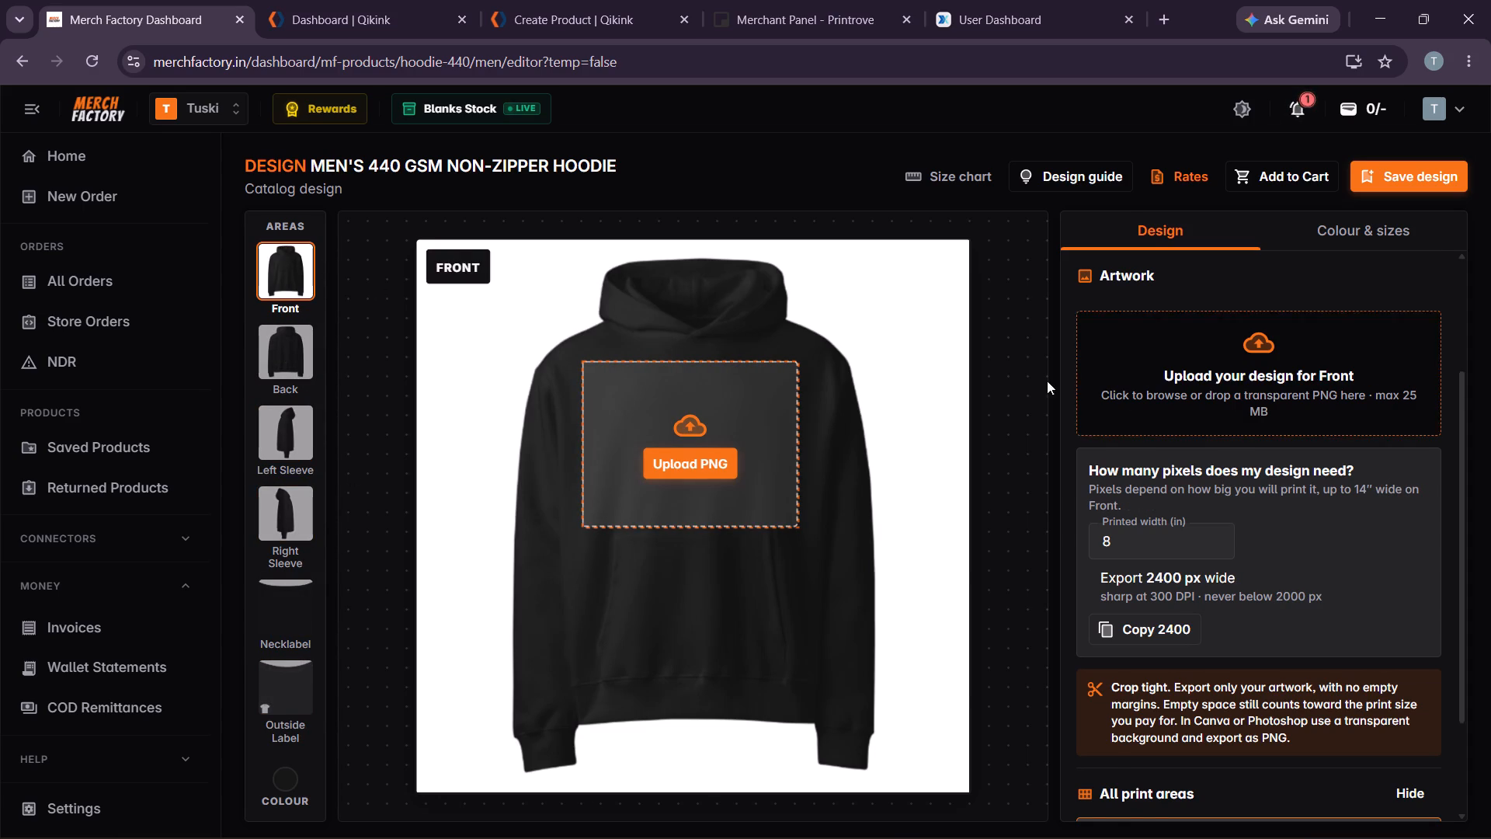
scroll(1047, 381, "down", 1)
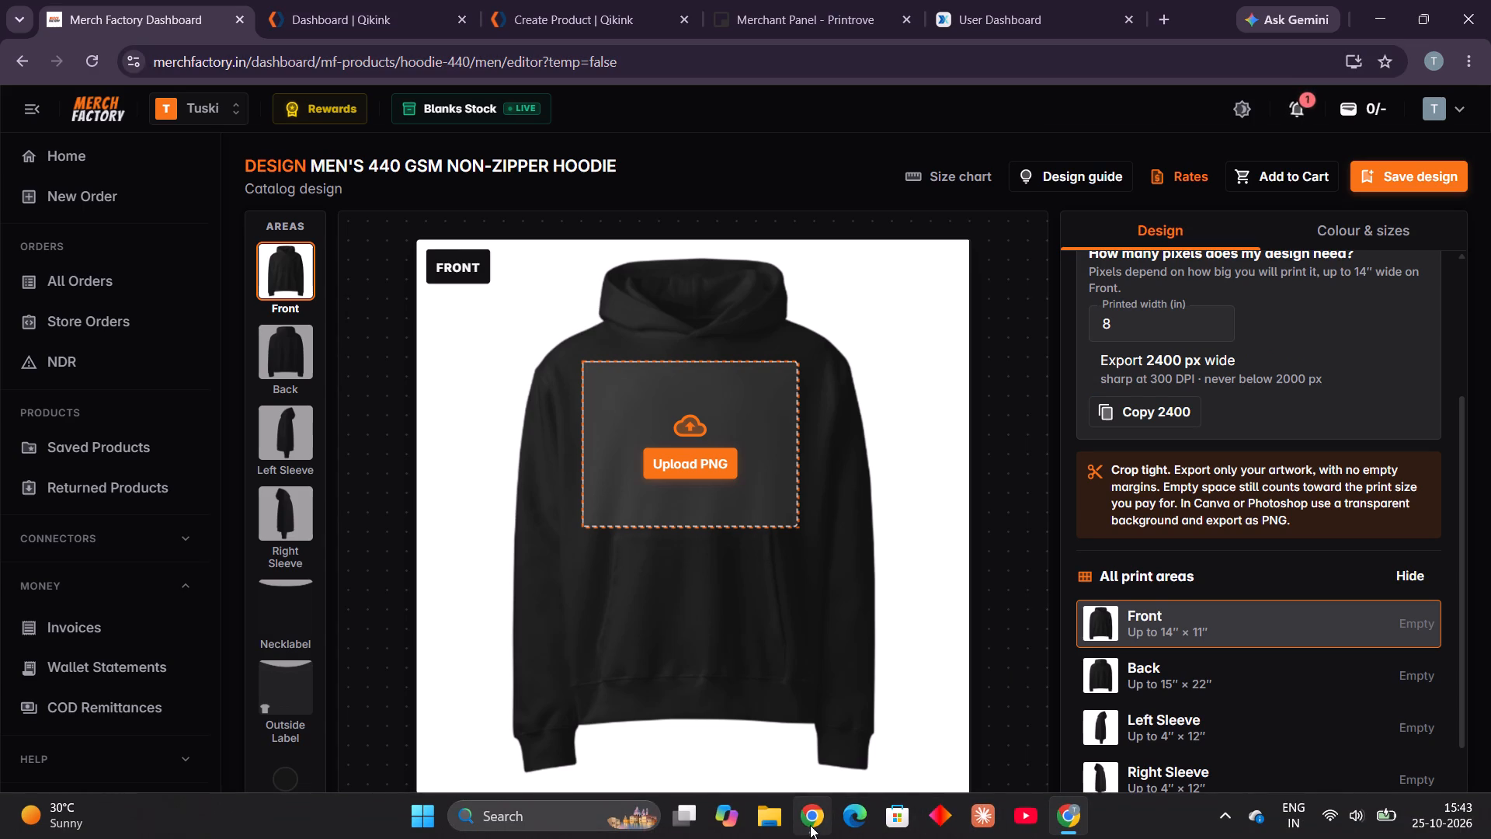
Switch to the Pinterest window and replace the pendant search with the suggested search "hoodie quotes aesthetic".
left_click(822, 743)
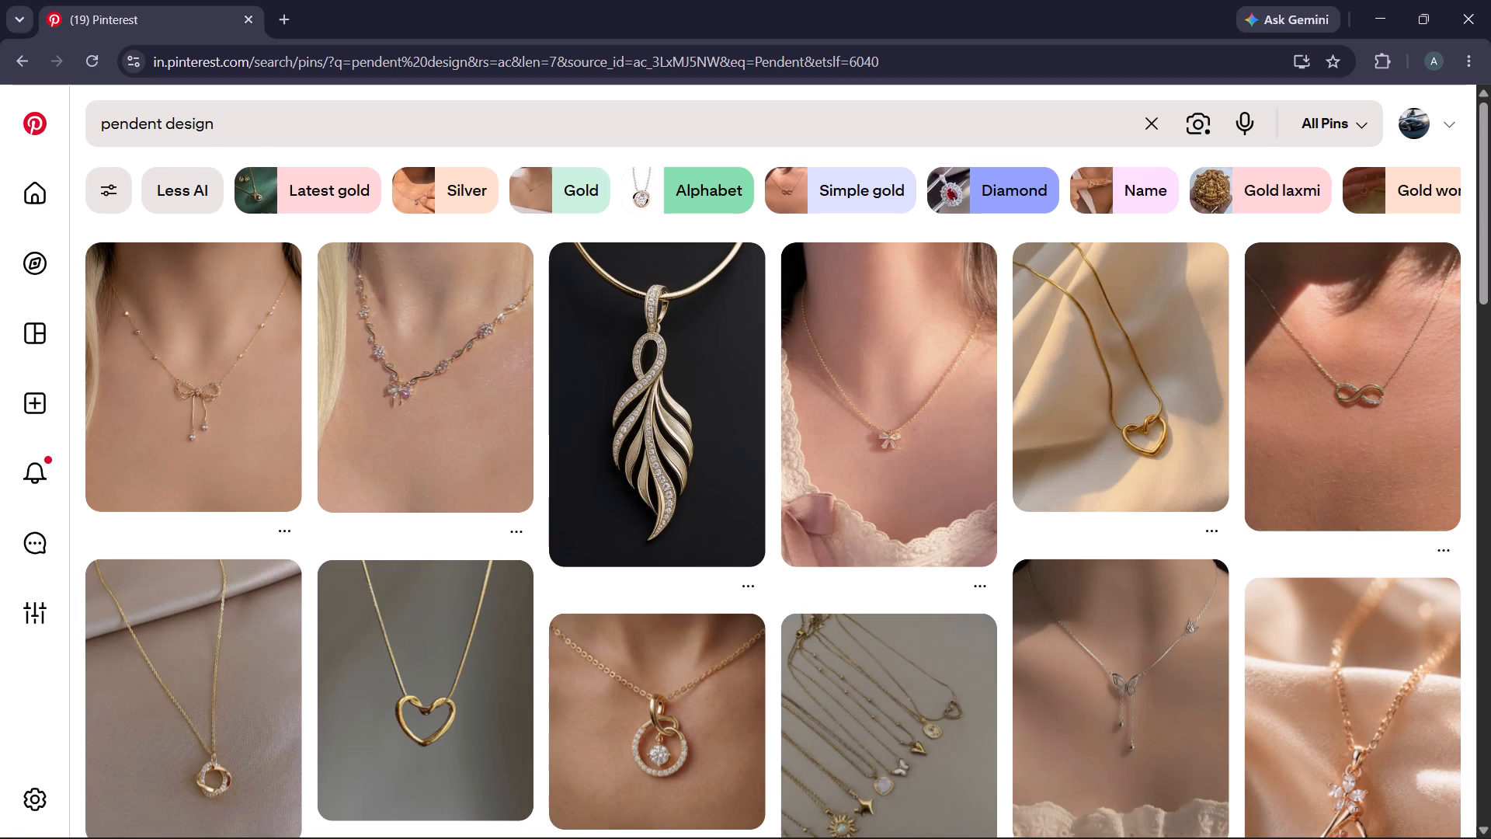
left_click_drag(103, 127, 270, 127)
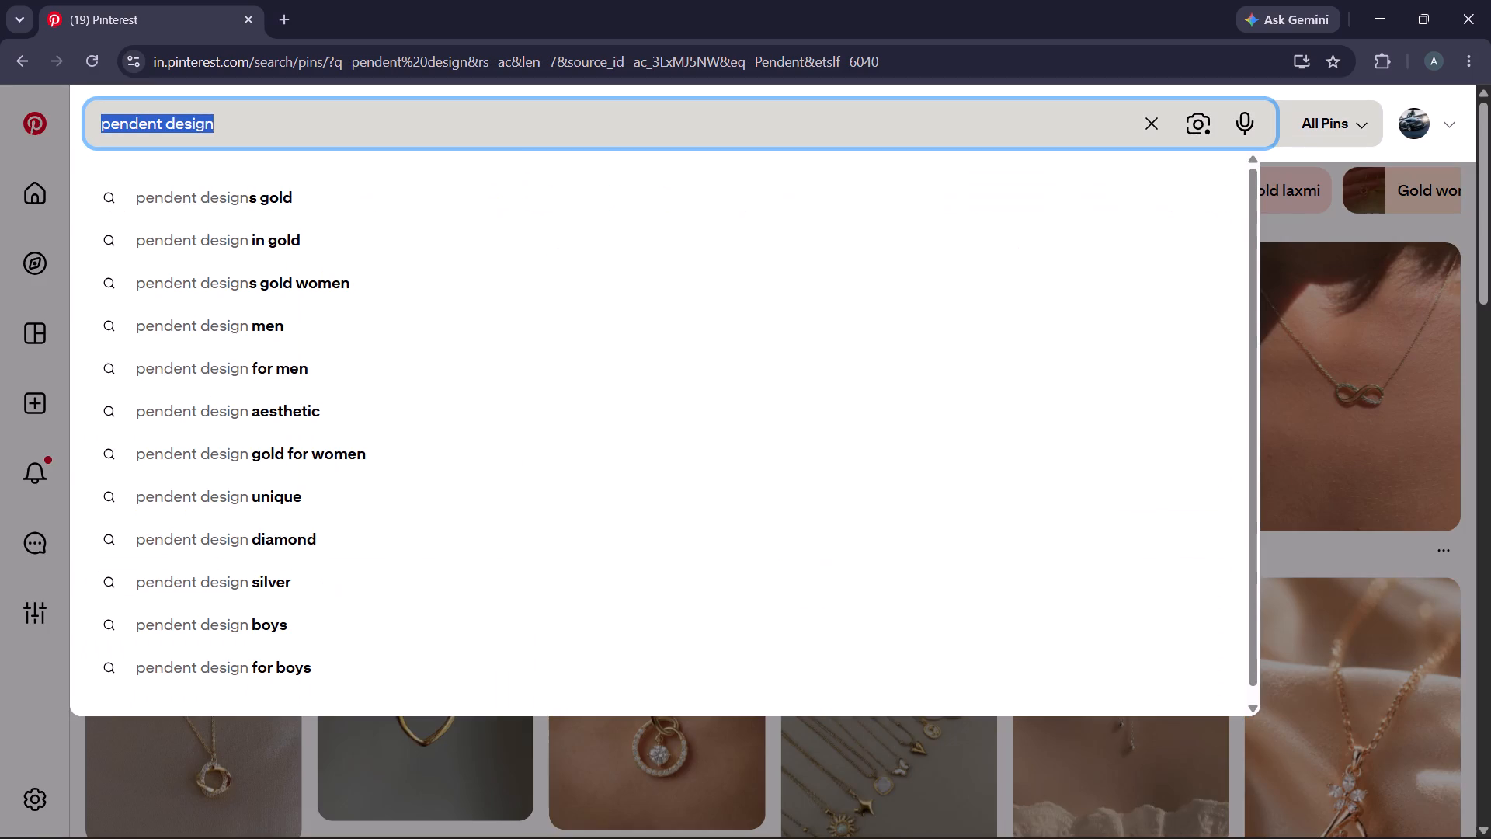
type("Hoodie")
key("space")
type("quo")
type("to")
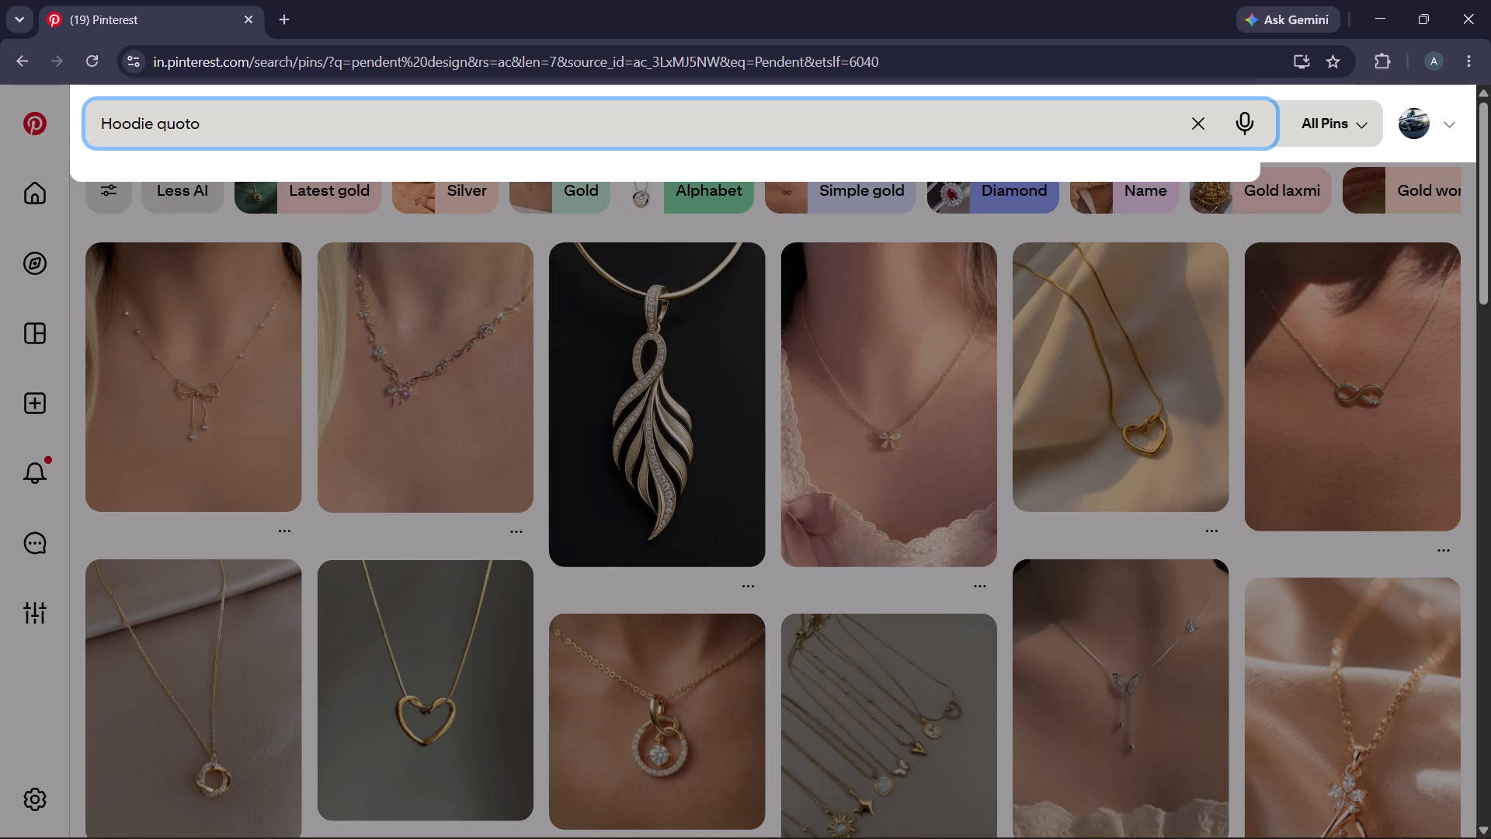
key("BackSpace")
key("BackSpace")
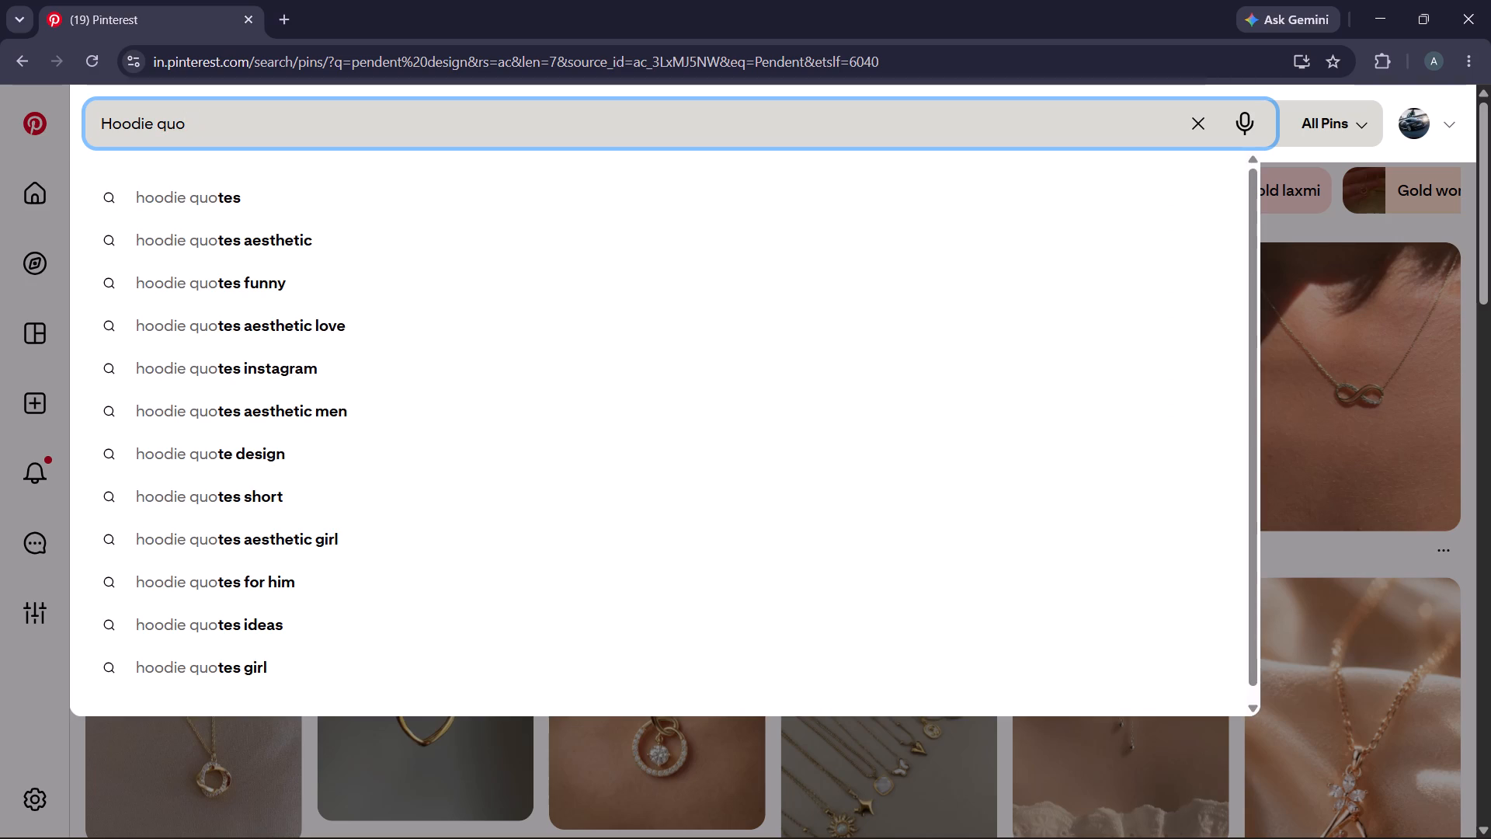
type("te")
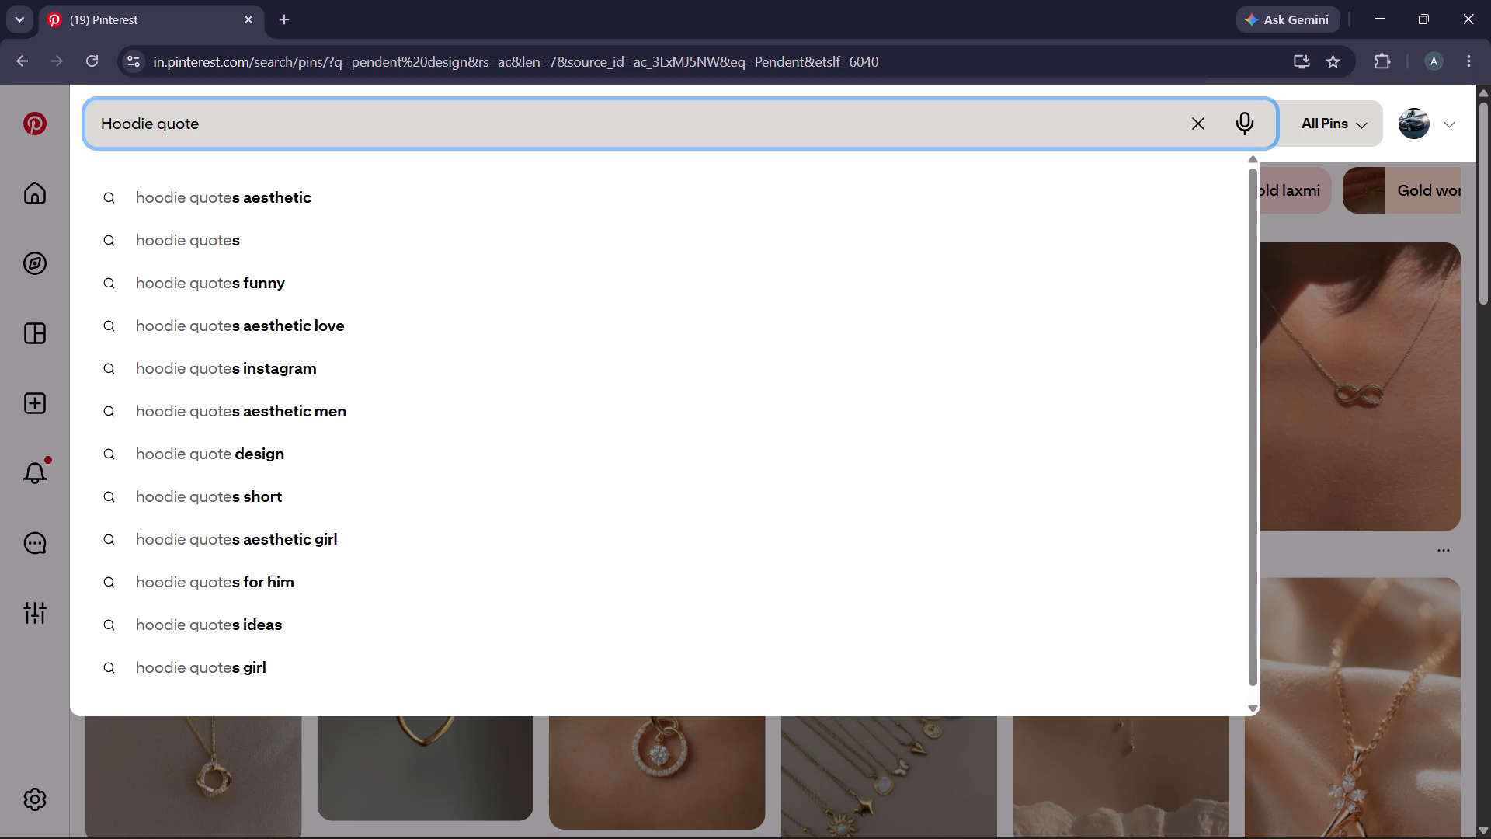
left_click(221, 190)
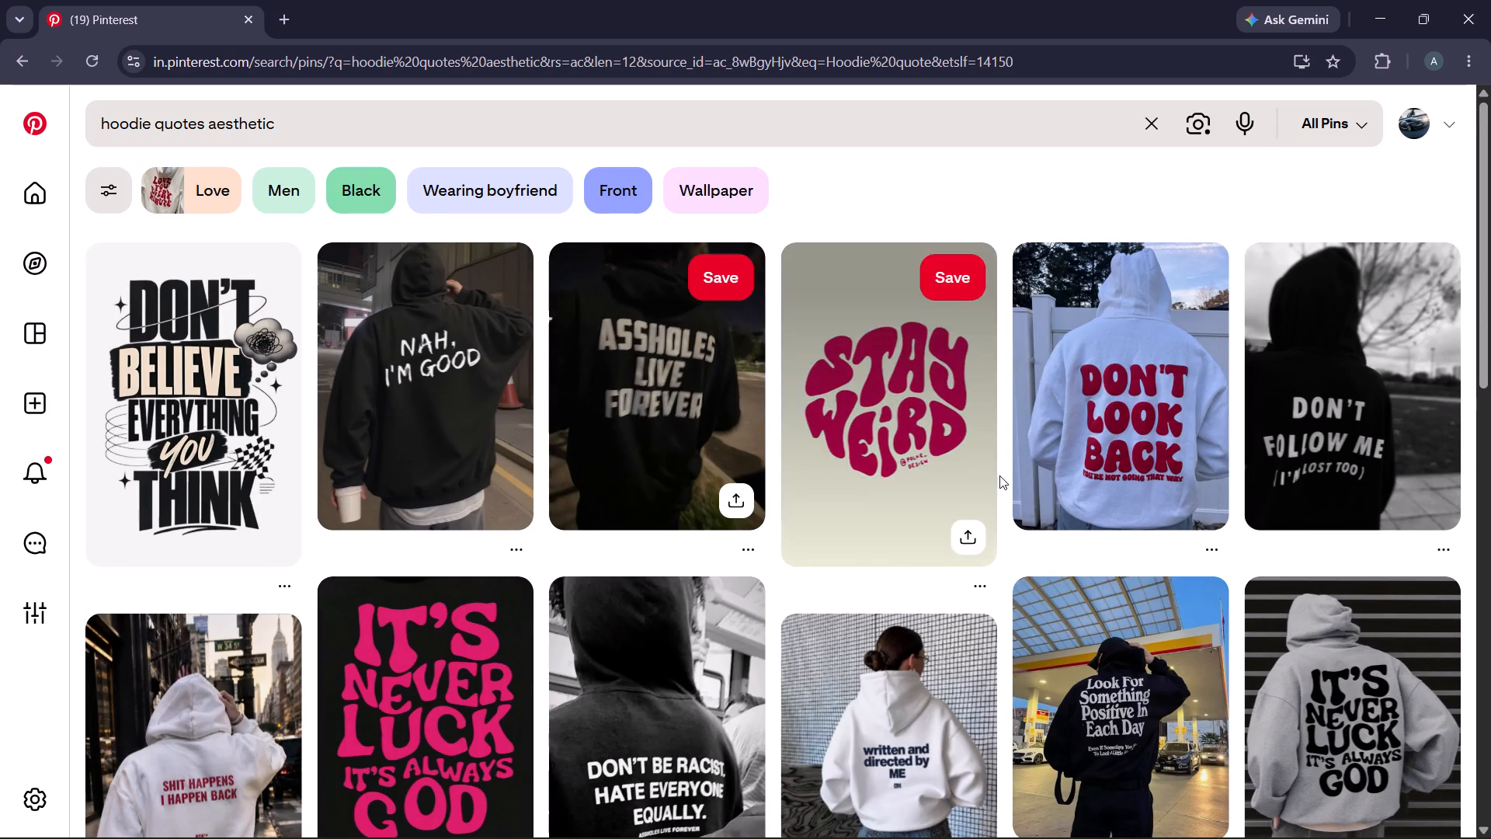
Browse the hoodie quote pins and open the black hoodie reading "This Dunya is a Delusion".
scroll(1142, 458, "down", 3)
scroll(1156, 520, "down", 1)
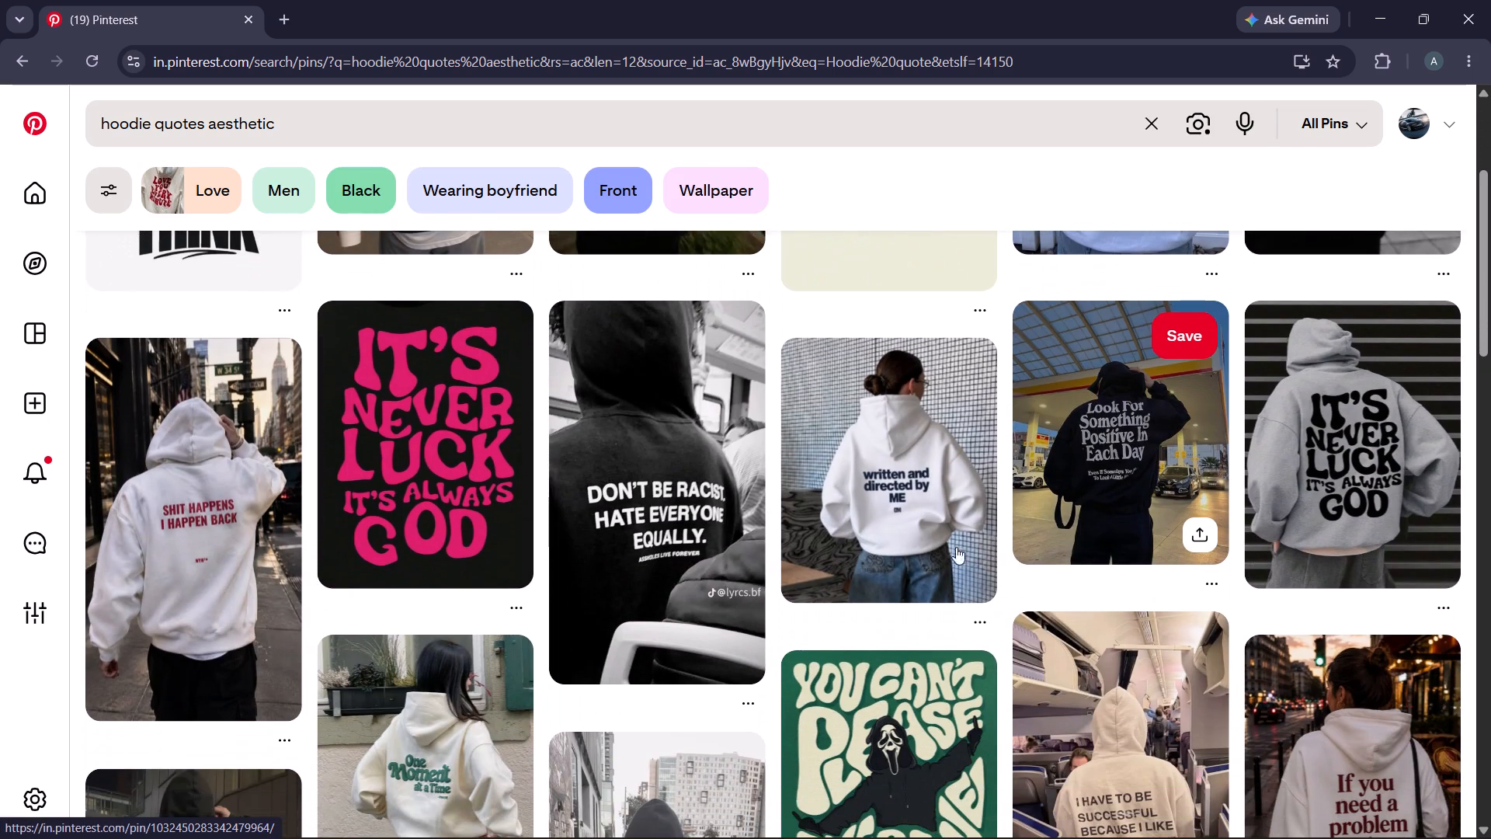
scroll(879, 553, "down", 1)
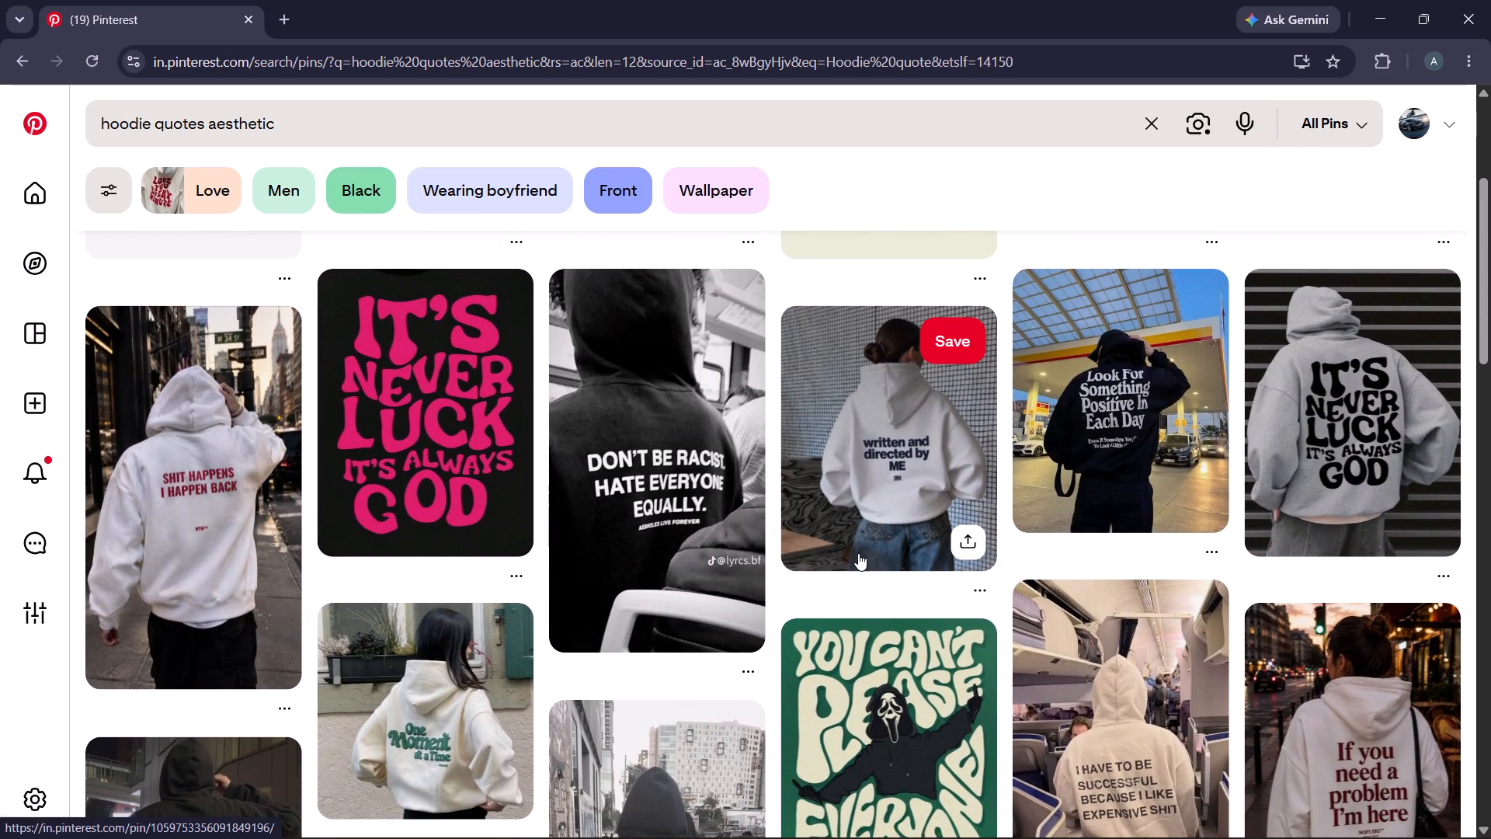
scroll(858, 553, "down", 2)
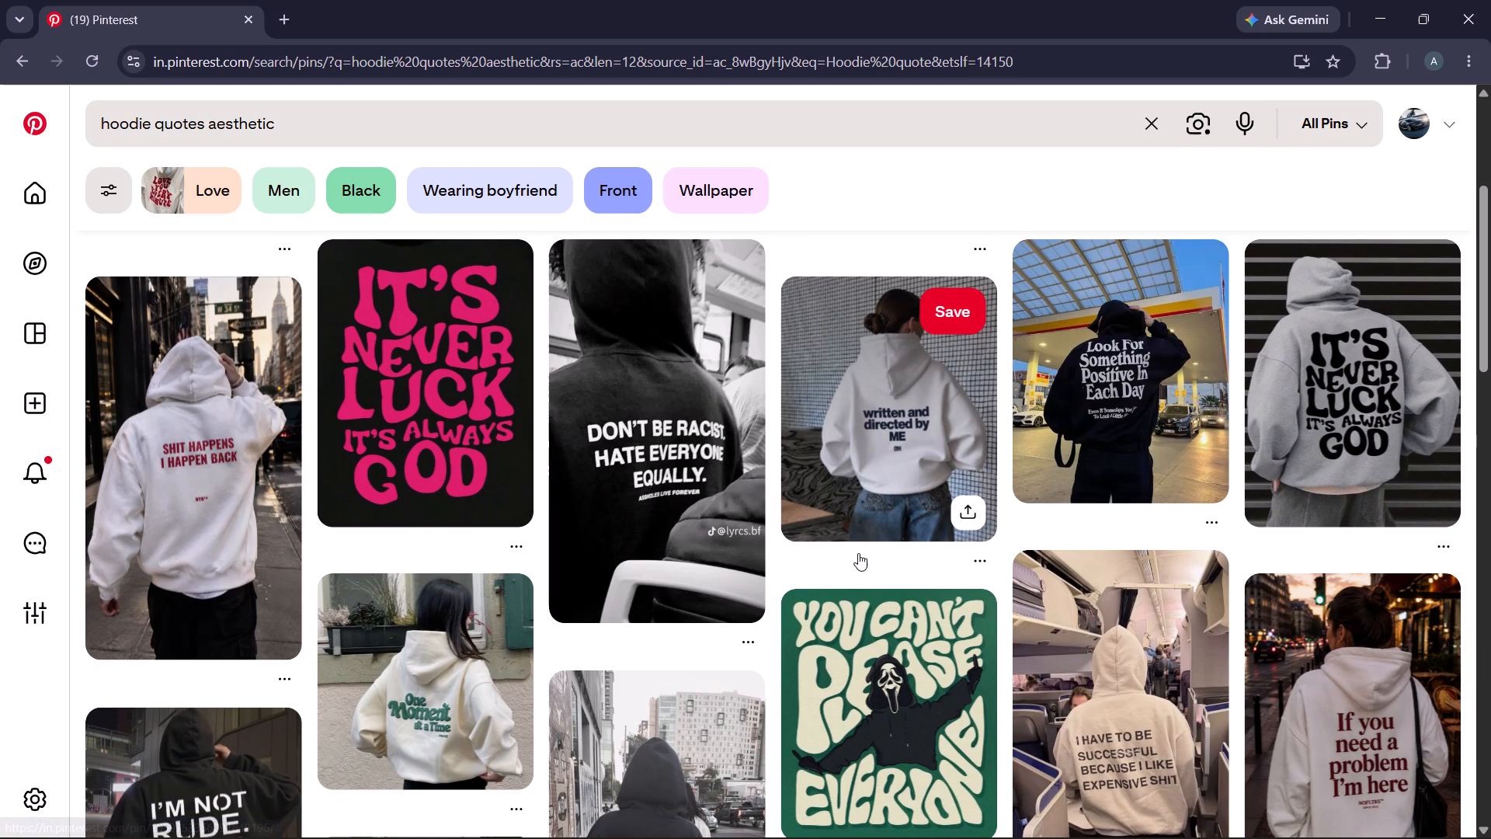
scroll(463, 700, "down", 2)
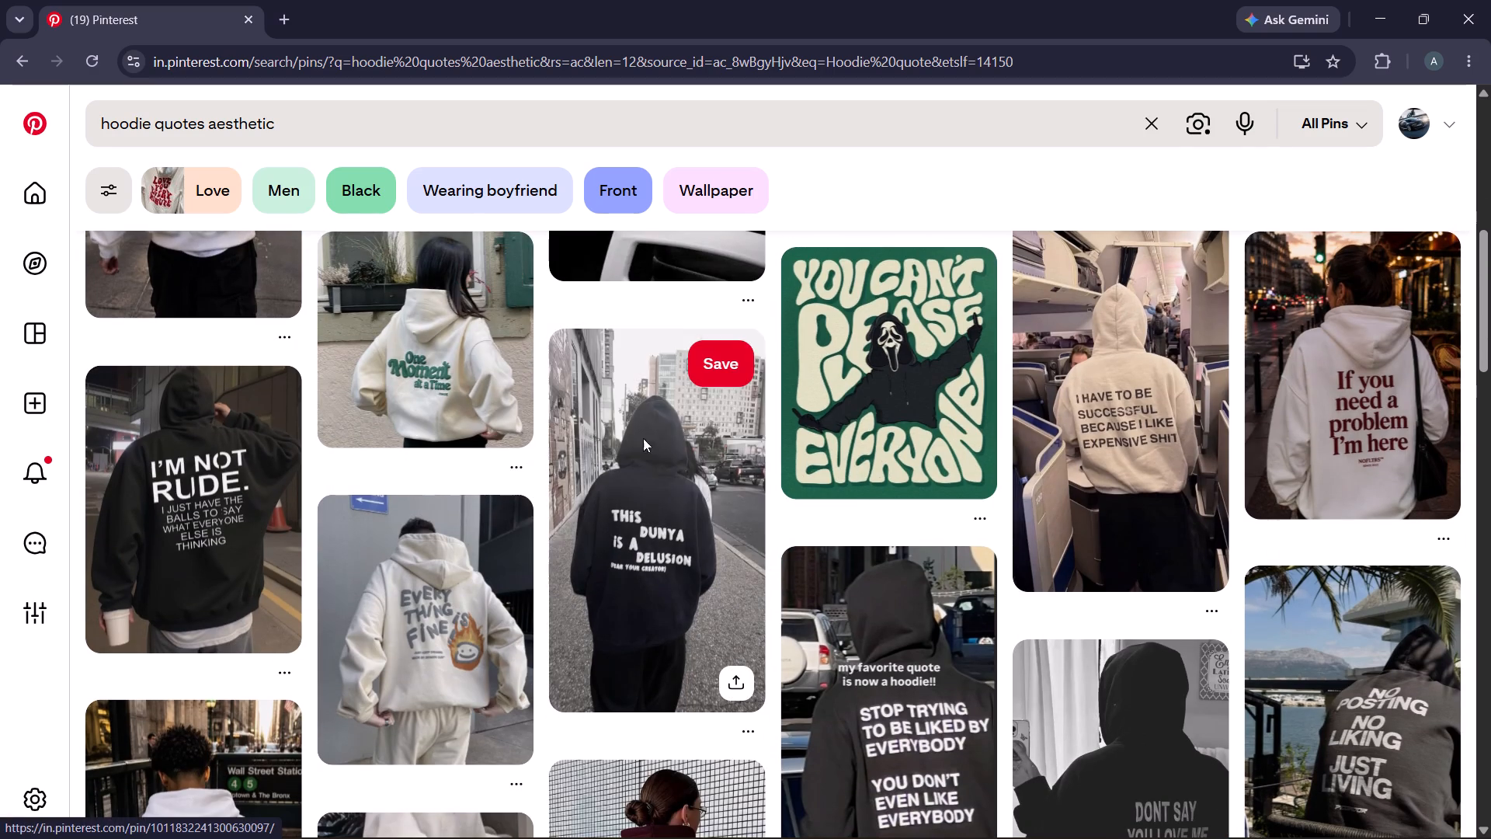
scroll(743, 513, "down", 1)
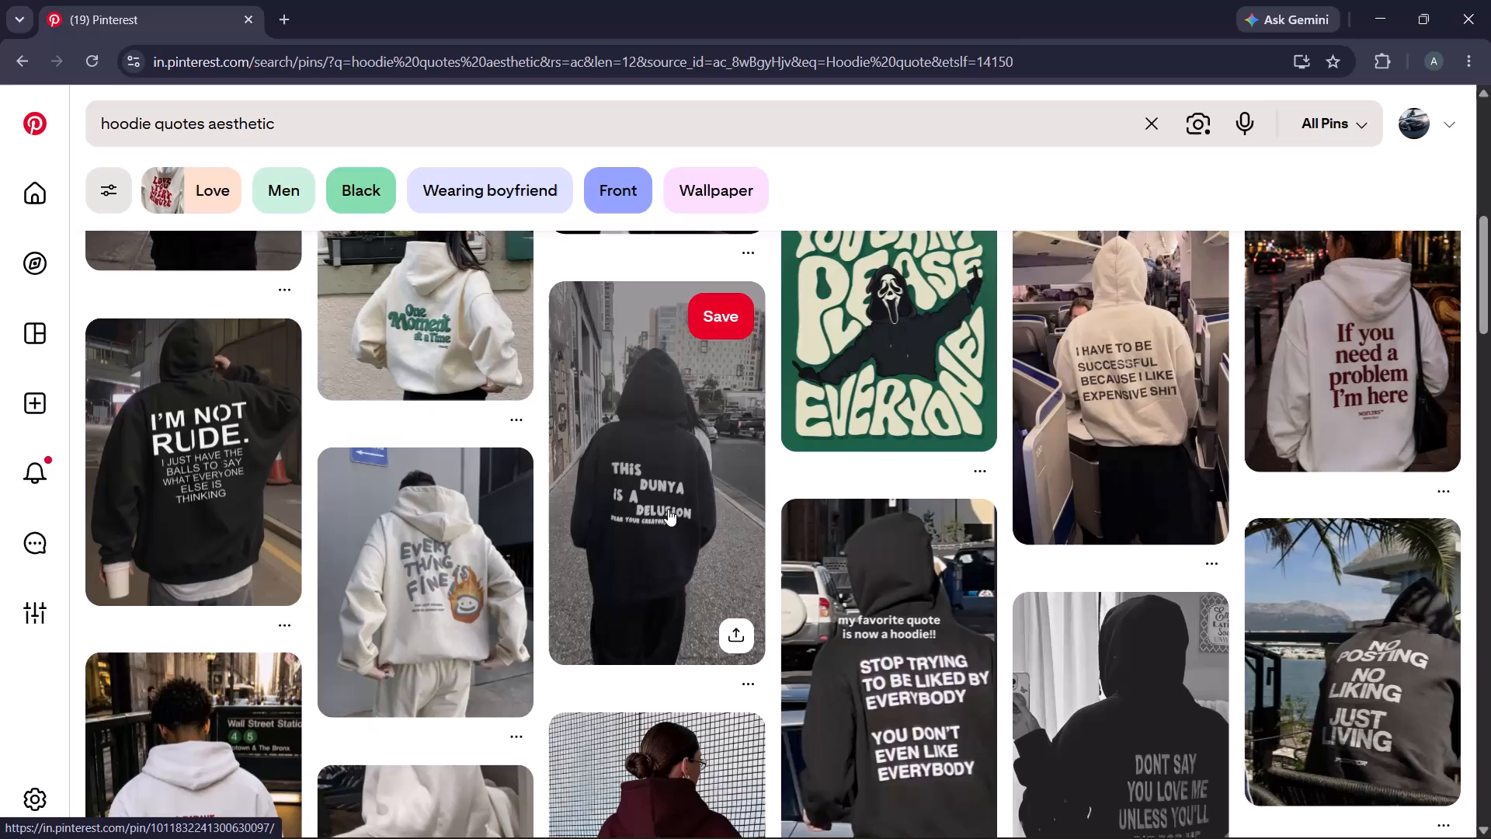
left_click(663, 515)
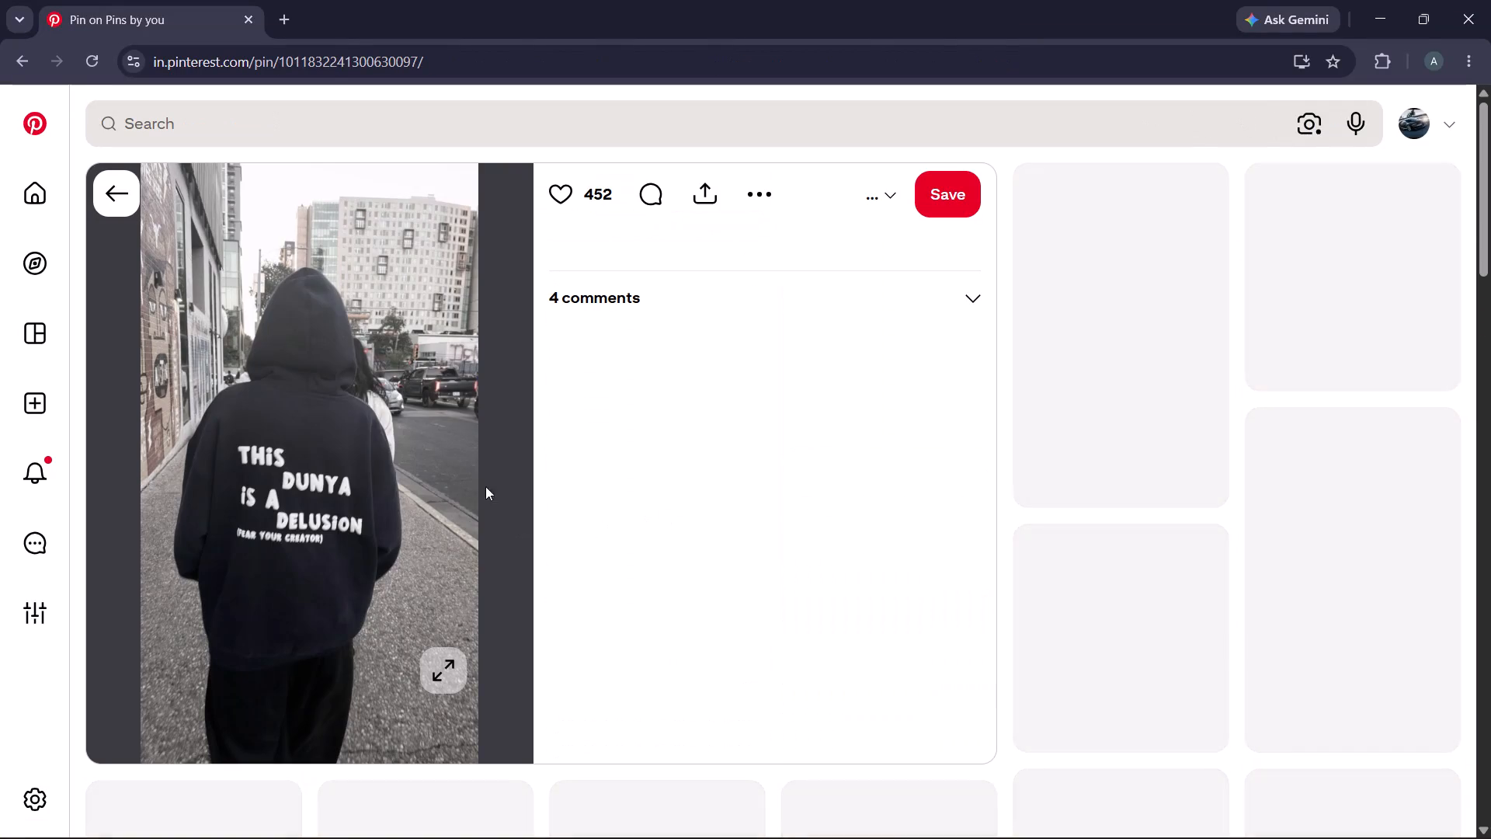
key("Print")
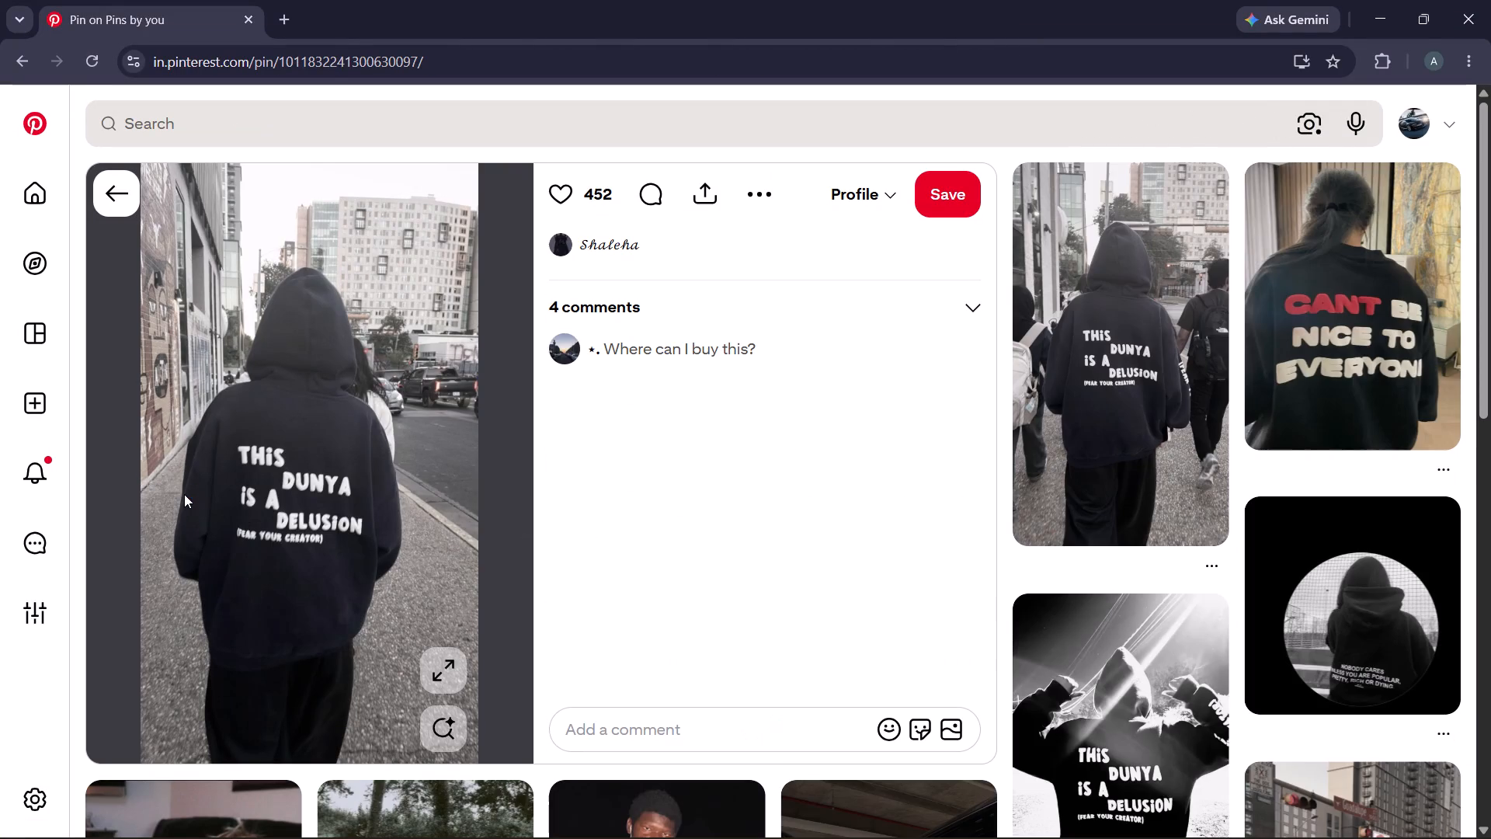
left_click_drag(185, 287, 429, 719)
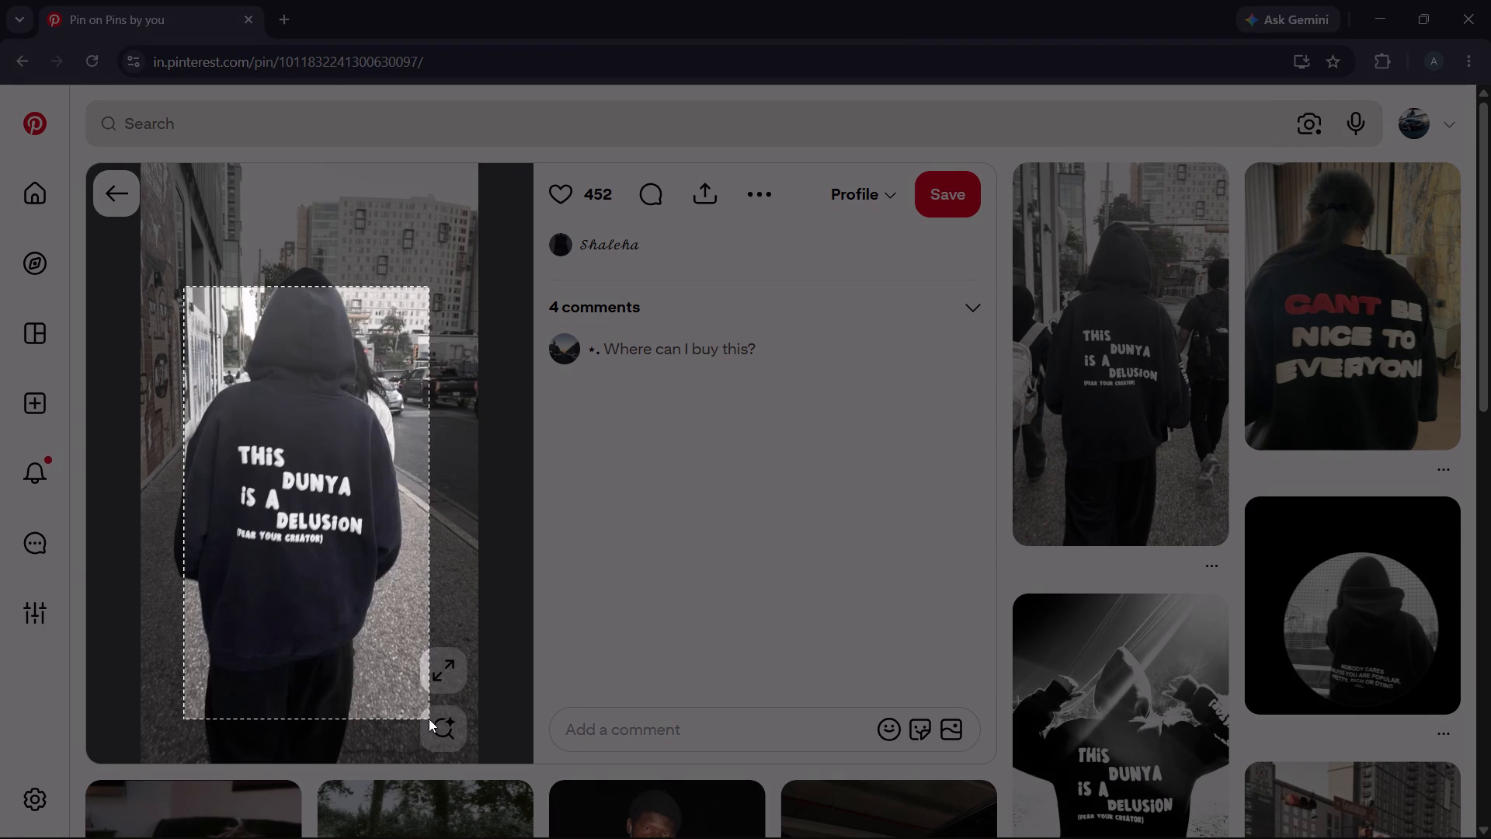
left_click_drag(429, 719, 439, 732)
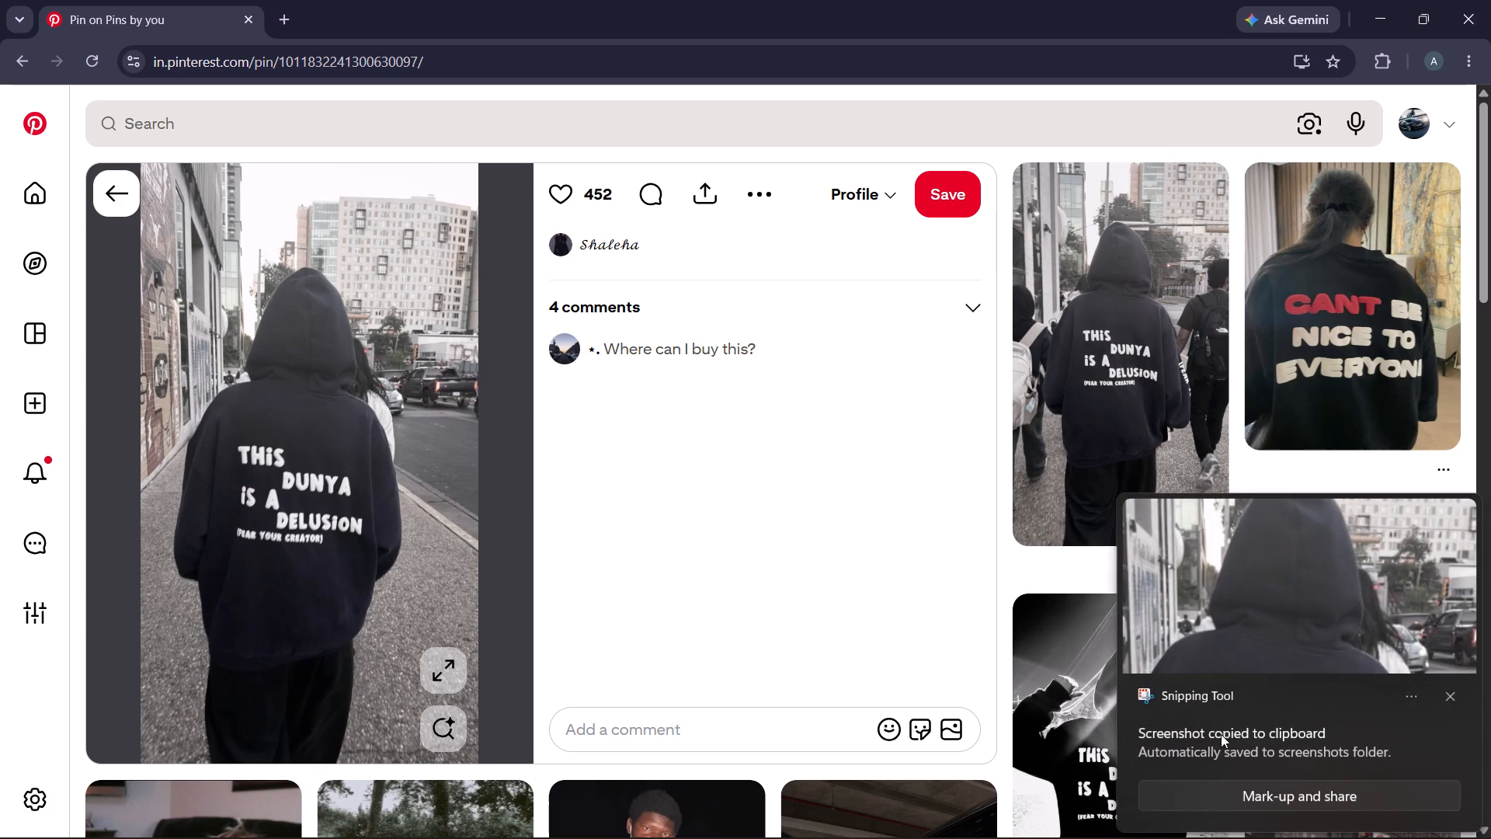
left_click(1279, 586)
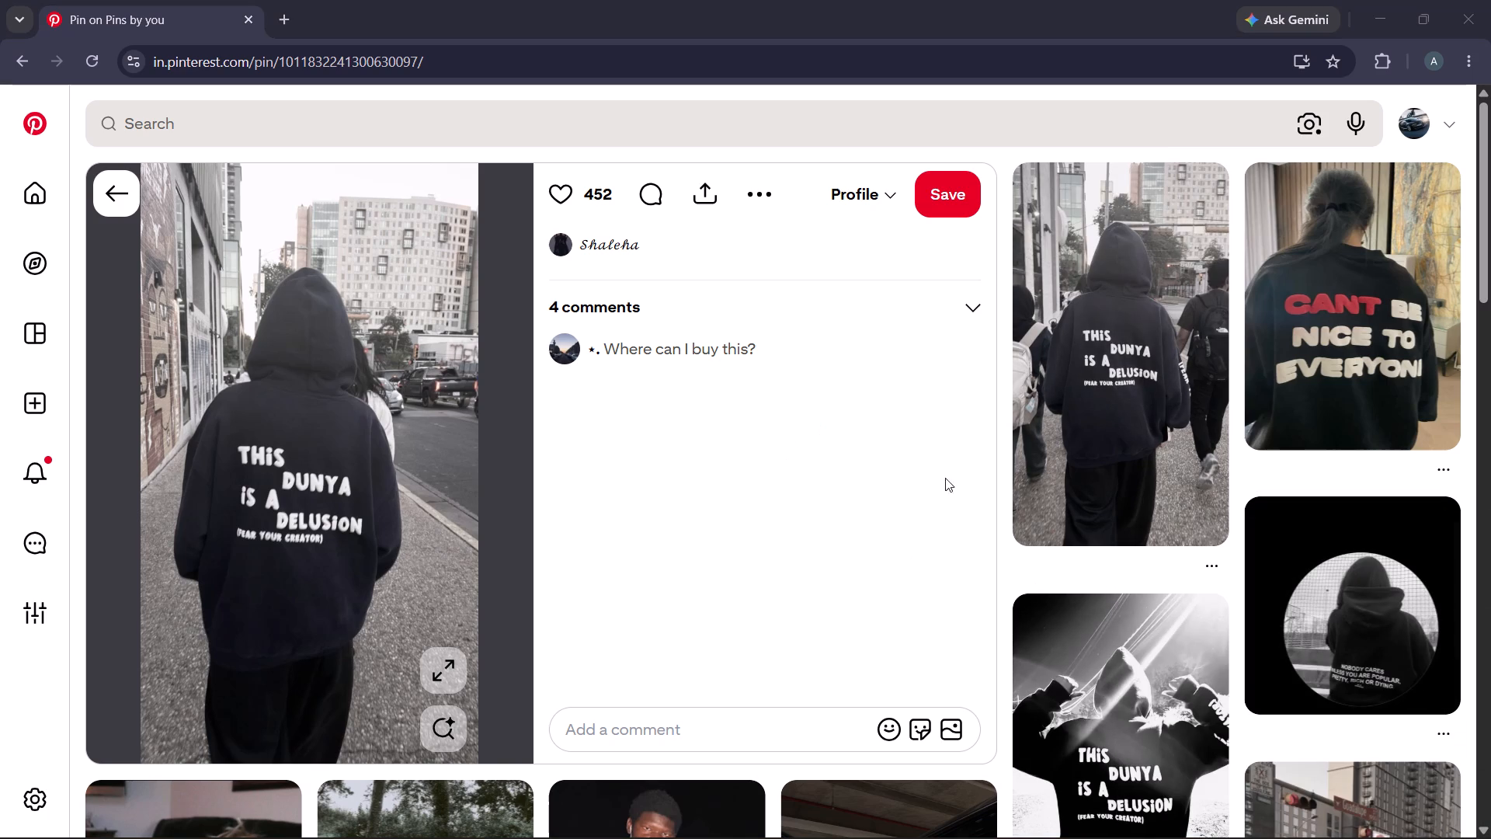
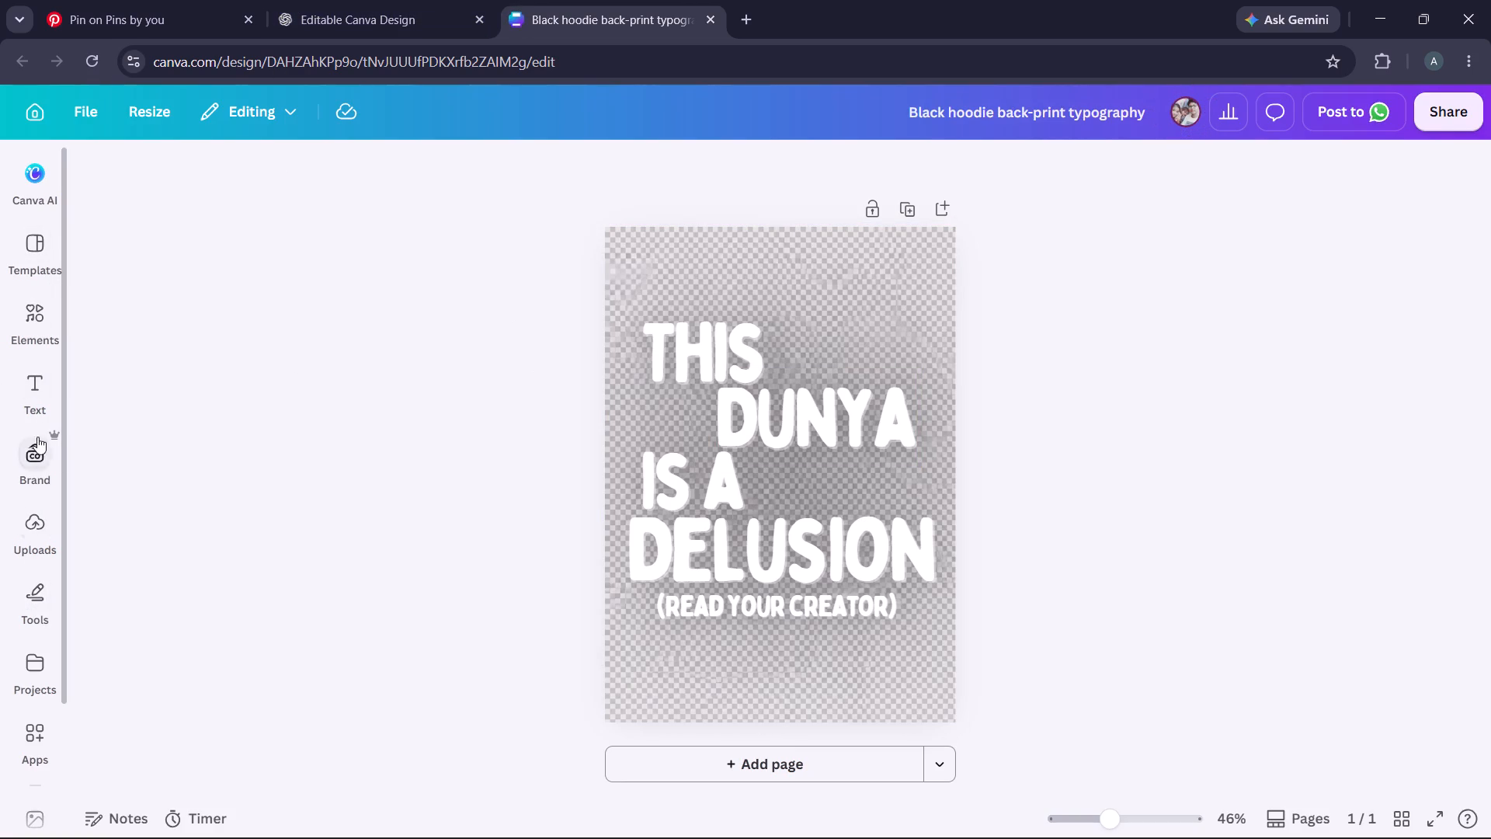
left_click(36, 265)
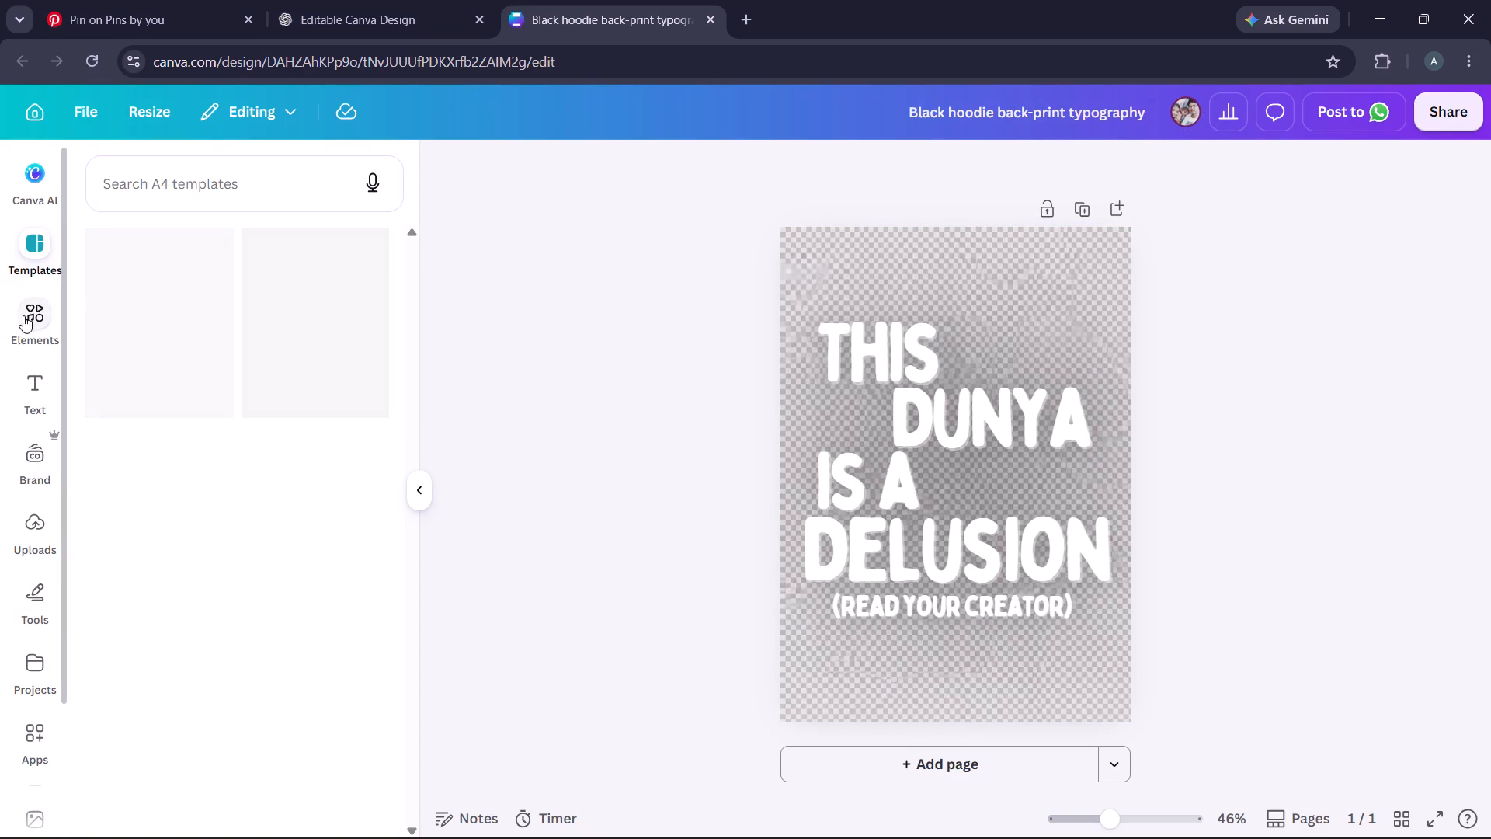
left_click(19, 330)
left_click(22, 380)
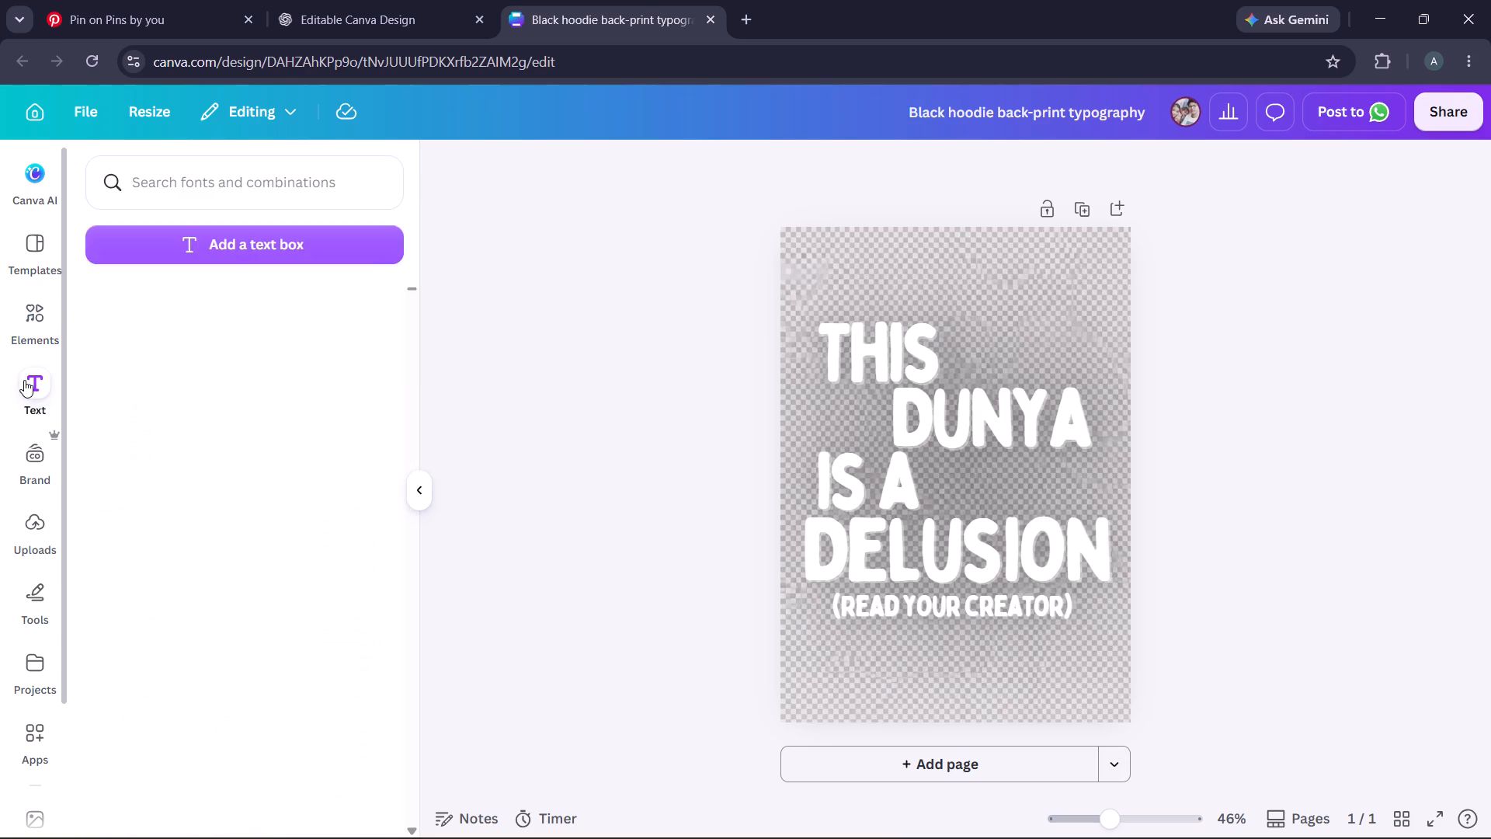
left_click(26, 303)
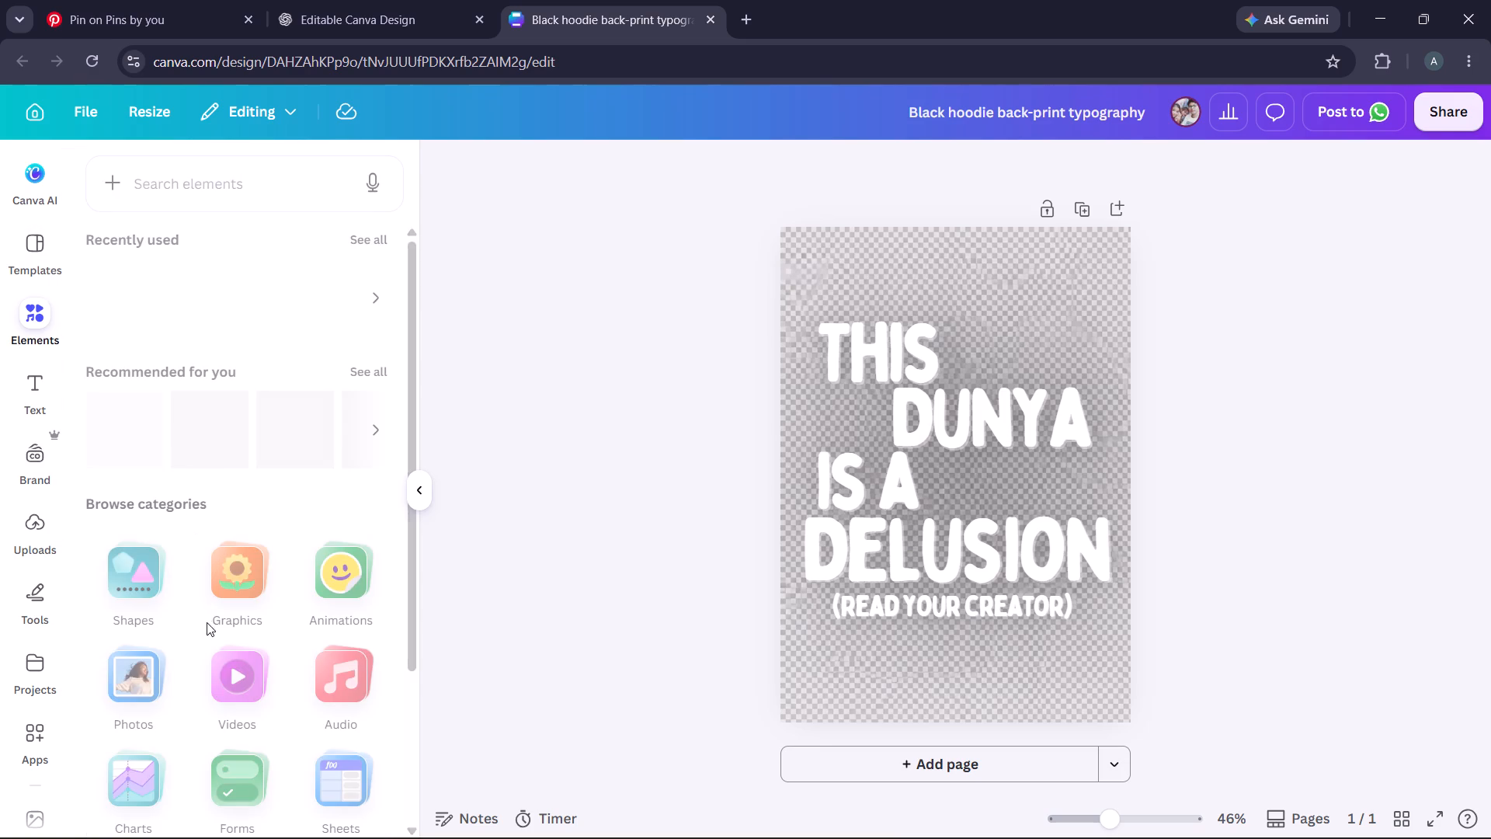
scroll(276, 630, "down", 2)
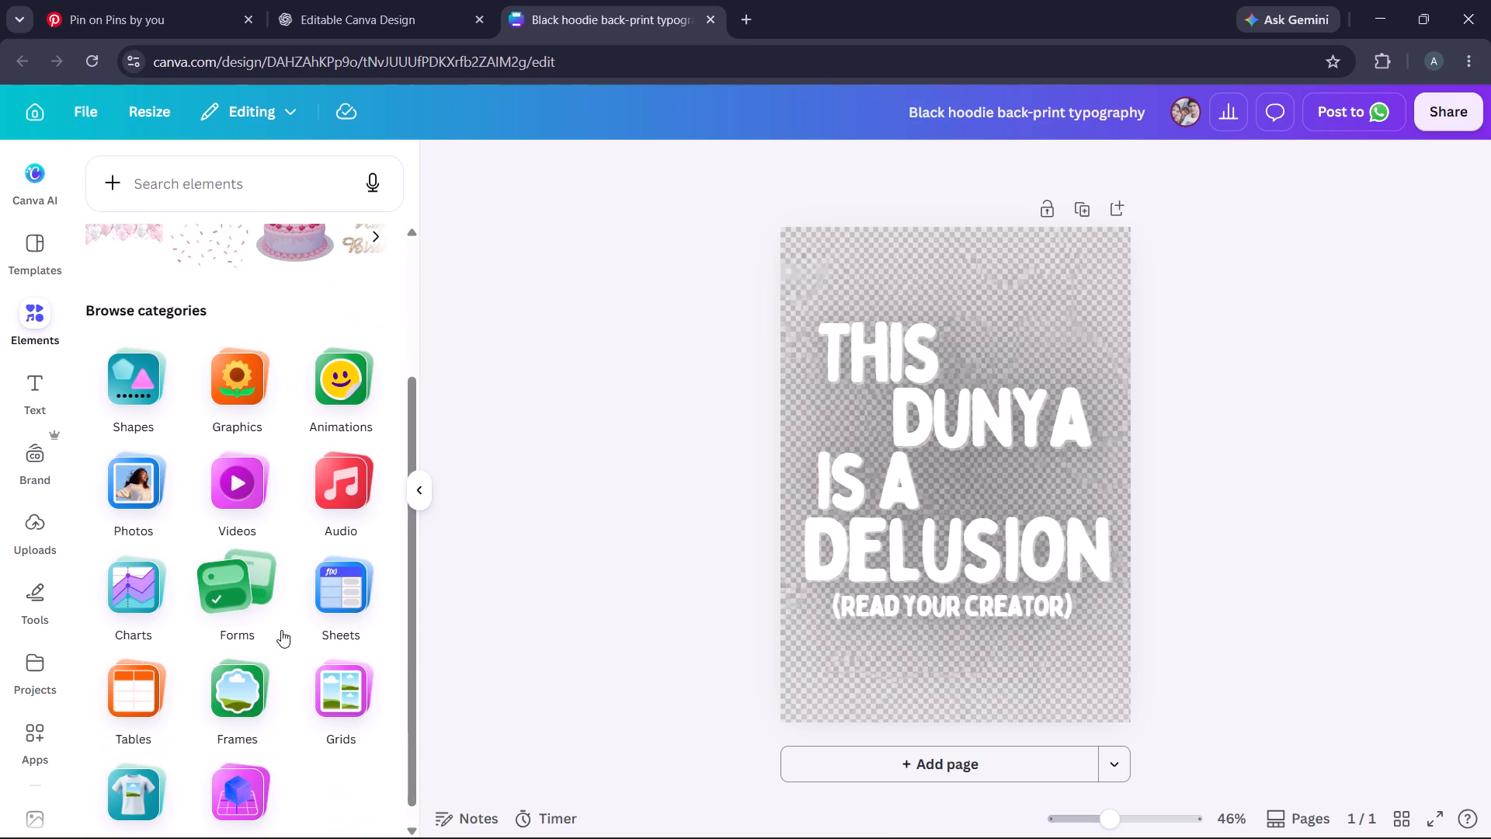
scroll(281, 632, "down", 4)
scroll(281, 632, "up", 1)
scroll(281, 632, "down", 3)
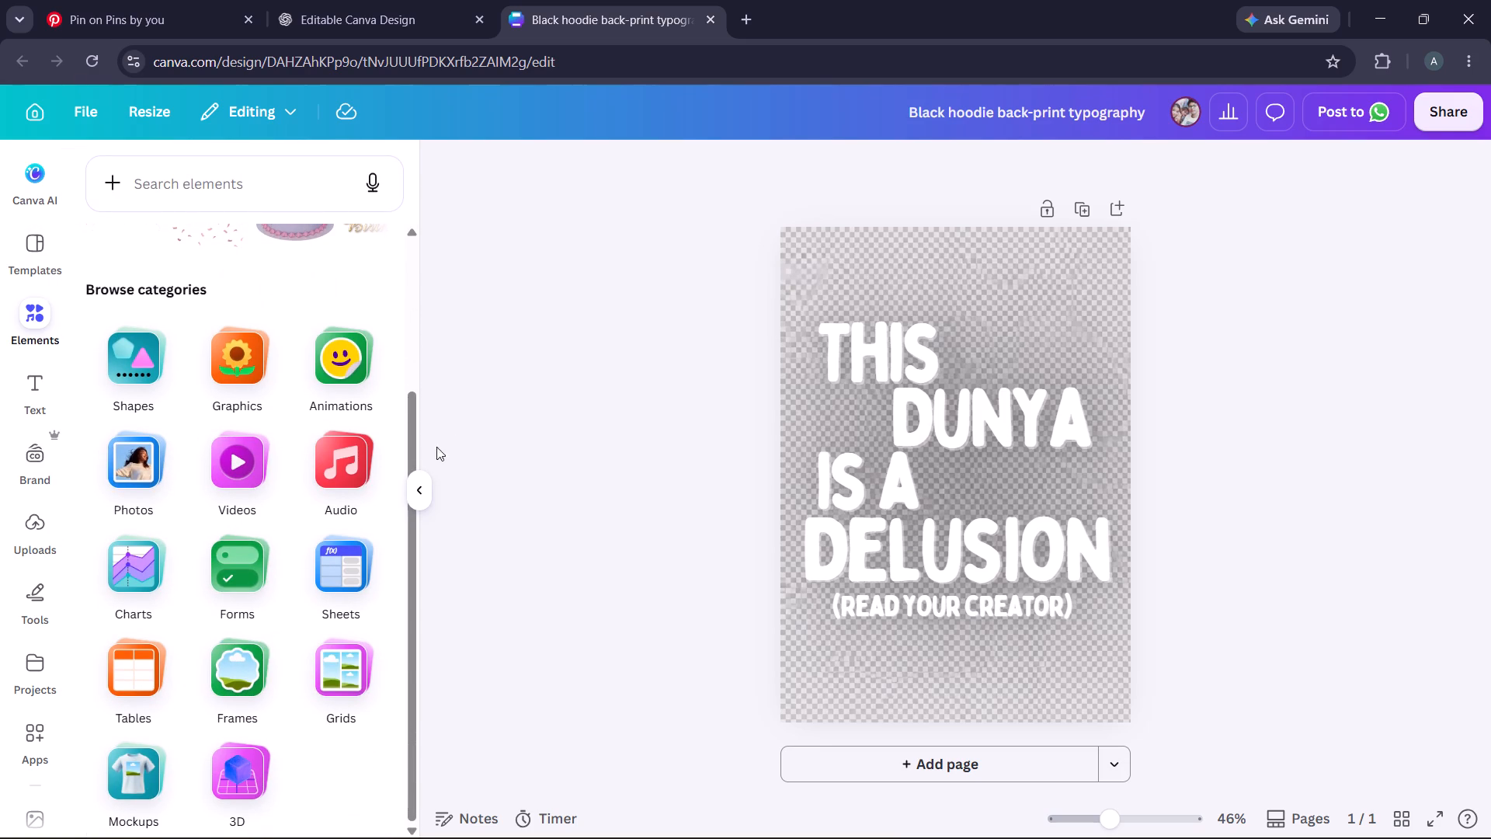
left_click_drag(411, 455, 409, 254)
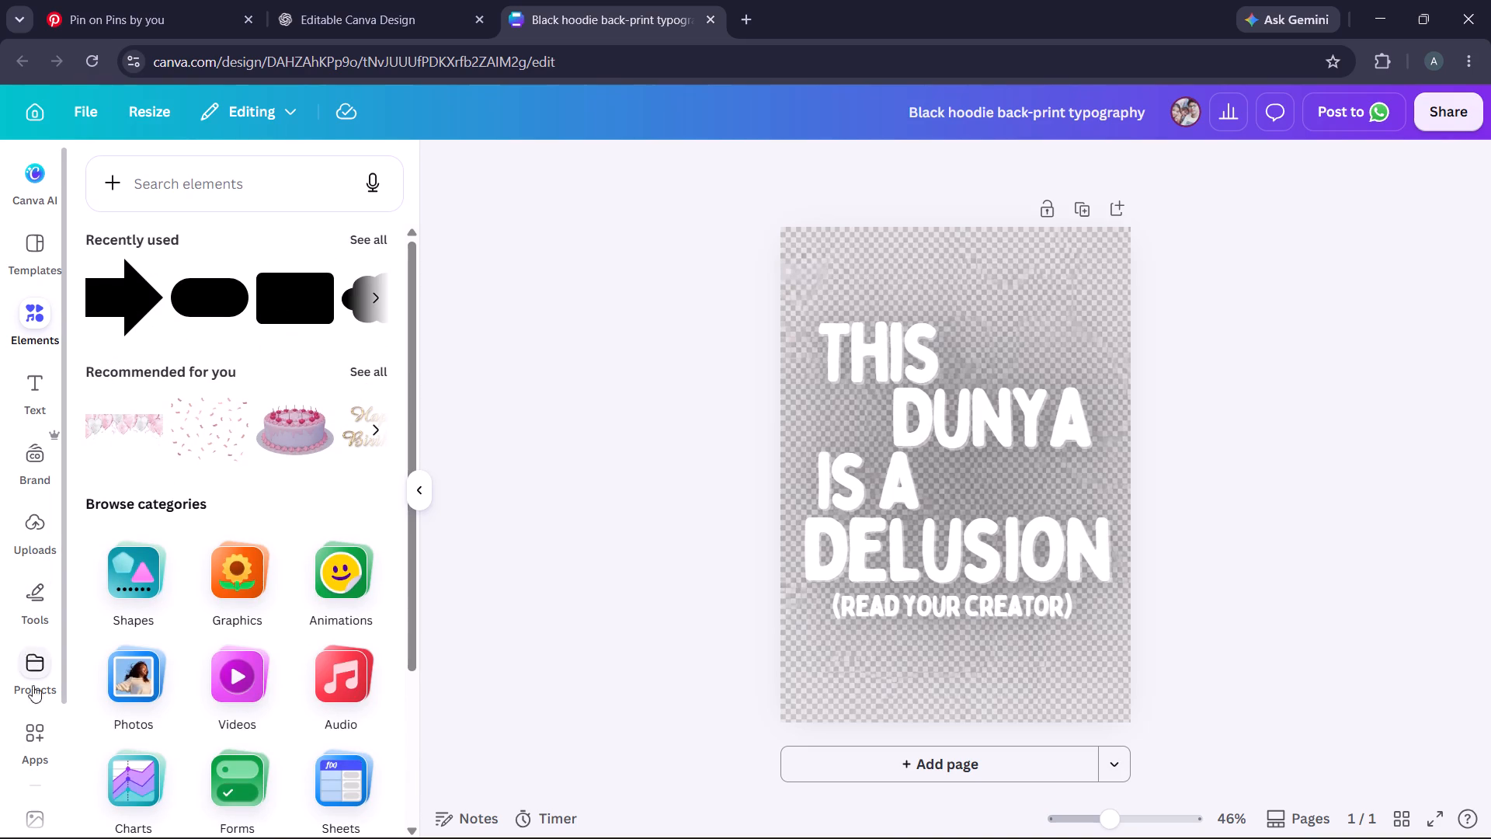
scroll(15, 503, "down", 1)
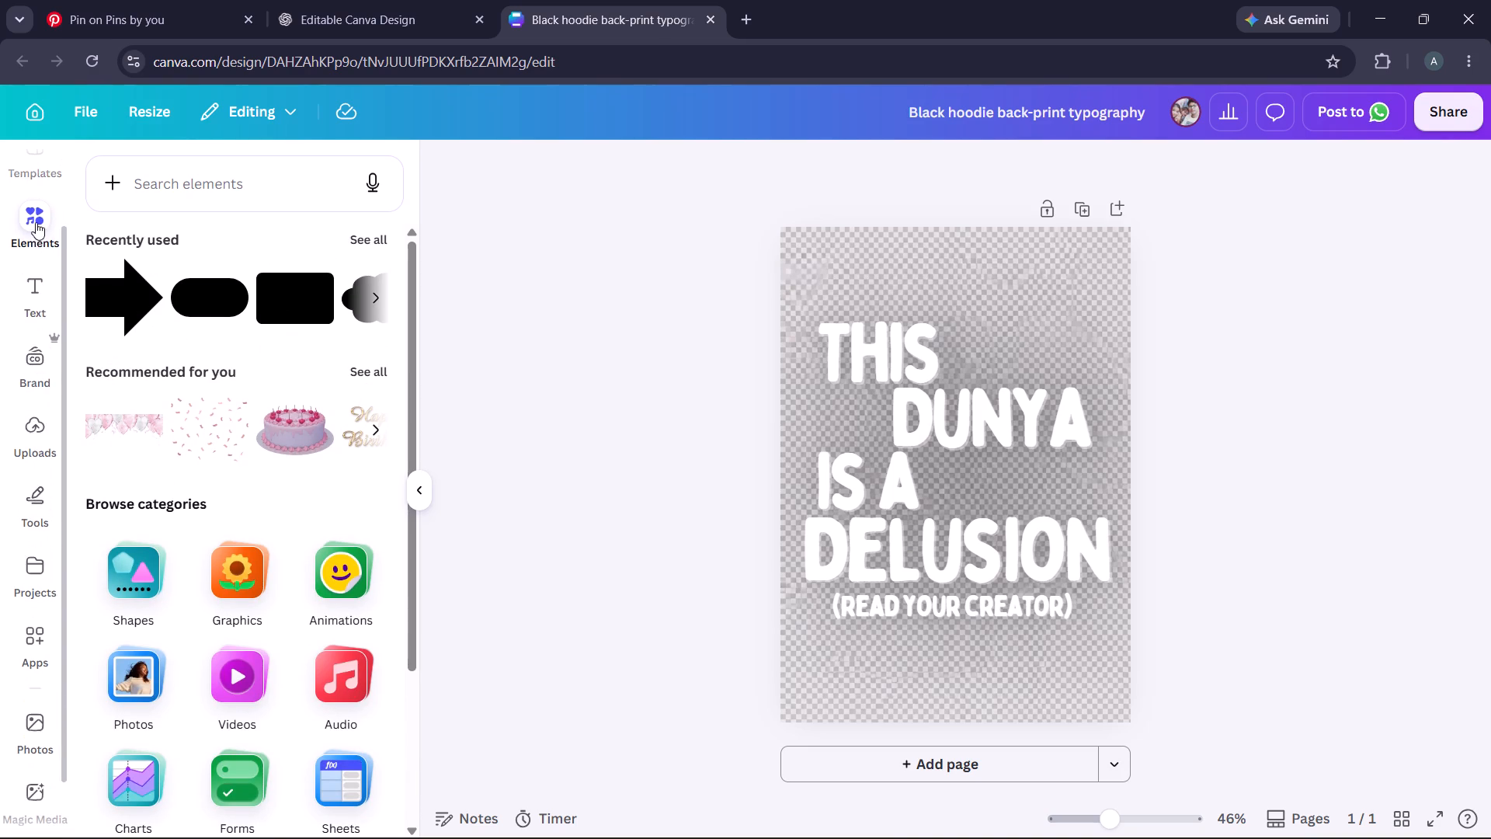
scroll(39, 221, "up", 1)
scroll(47, 224, "down", 1)
scroll(48, 225, "up", 1)
scroll(49, 225, "down", 1)
scroll(50, 225, "up", 3)
left_click(27, 239)
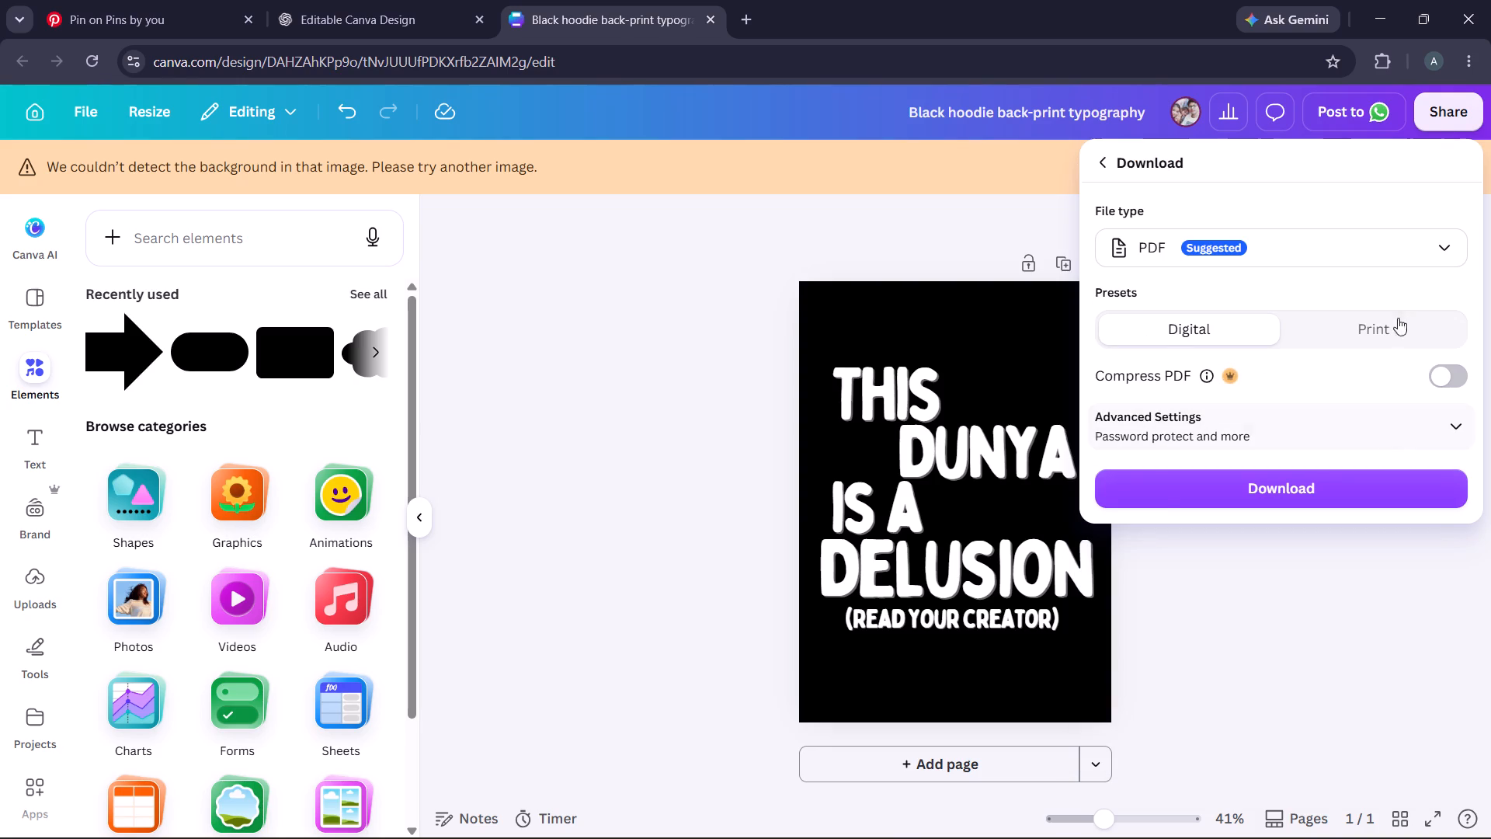
left_click(1365, 242)
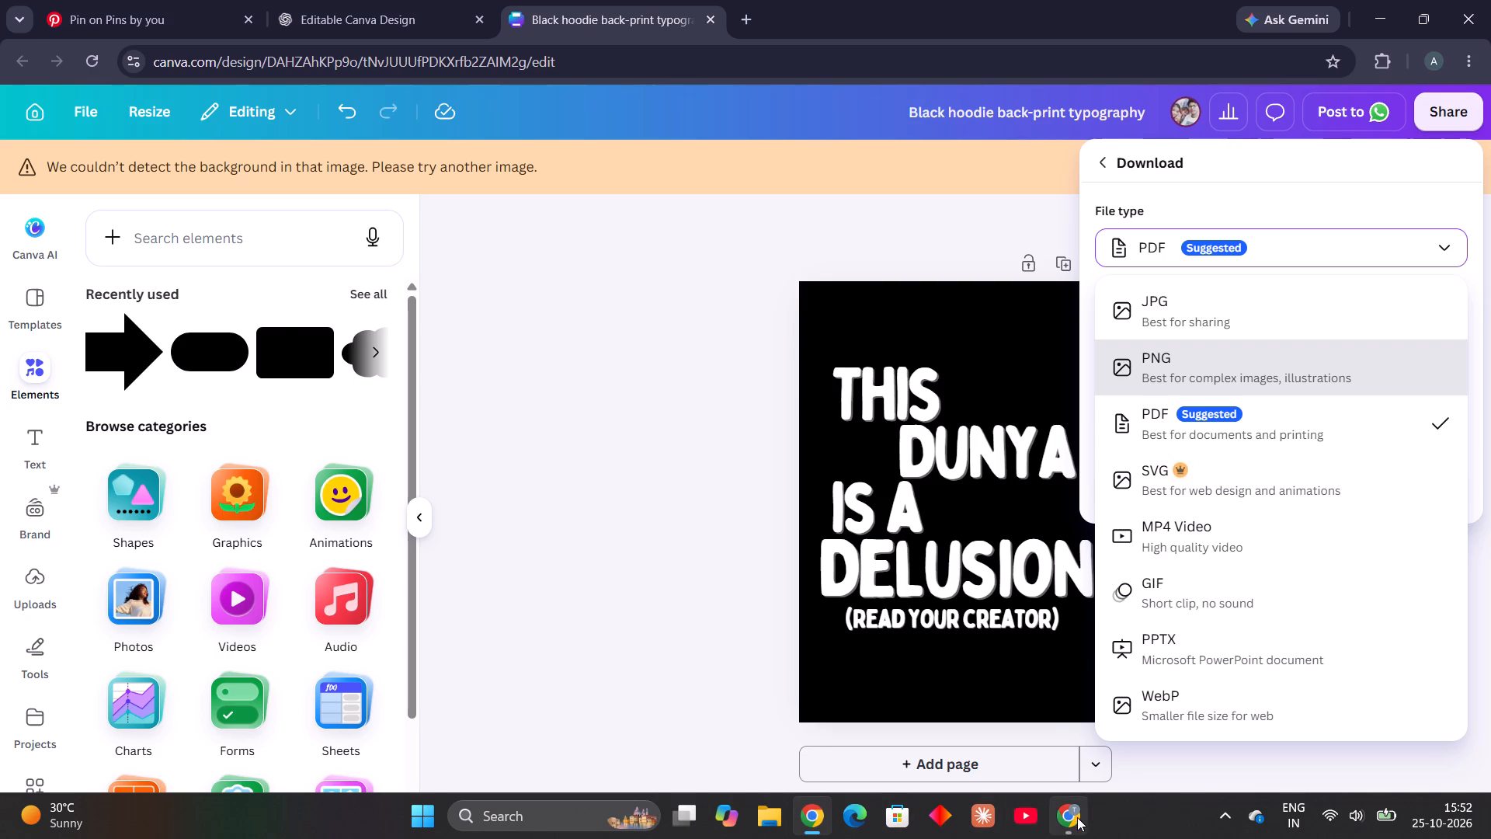
left_click(1077, 817)
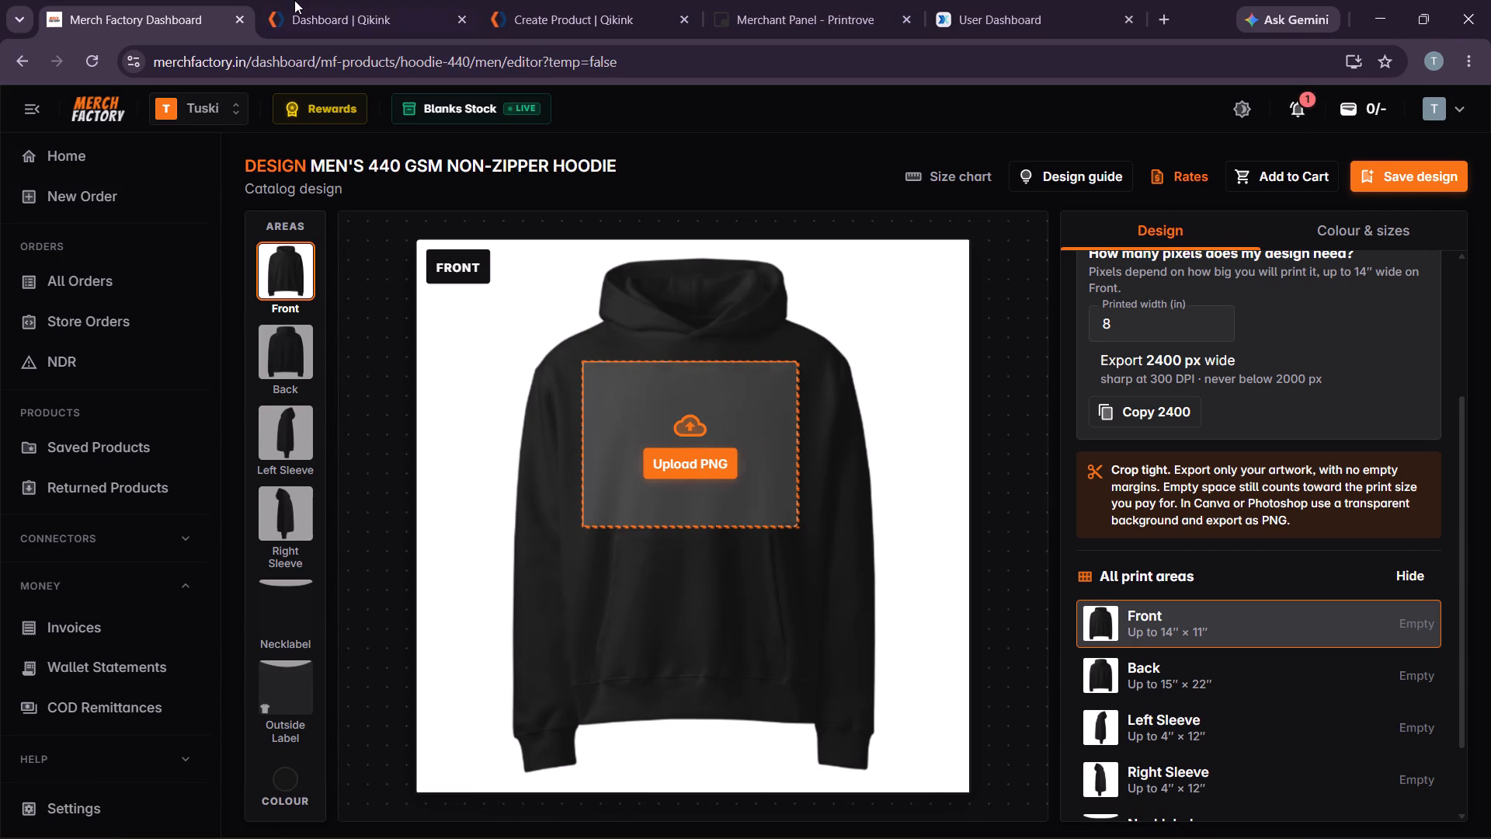
left_click(294, 0)
left_click(118, 11)
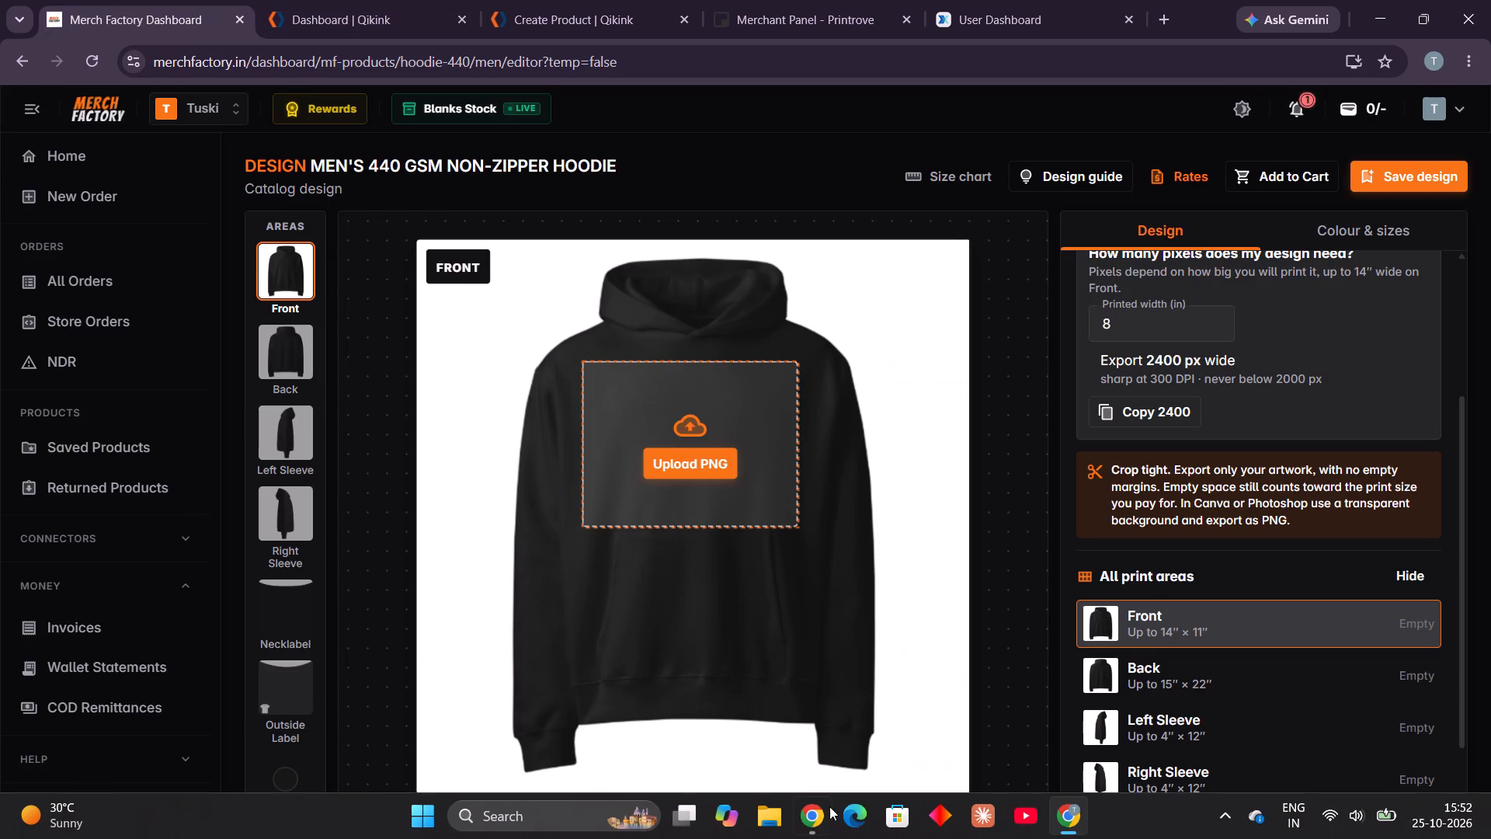
left_click(818, 823)
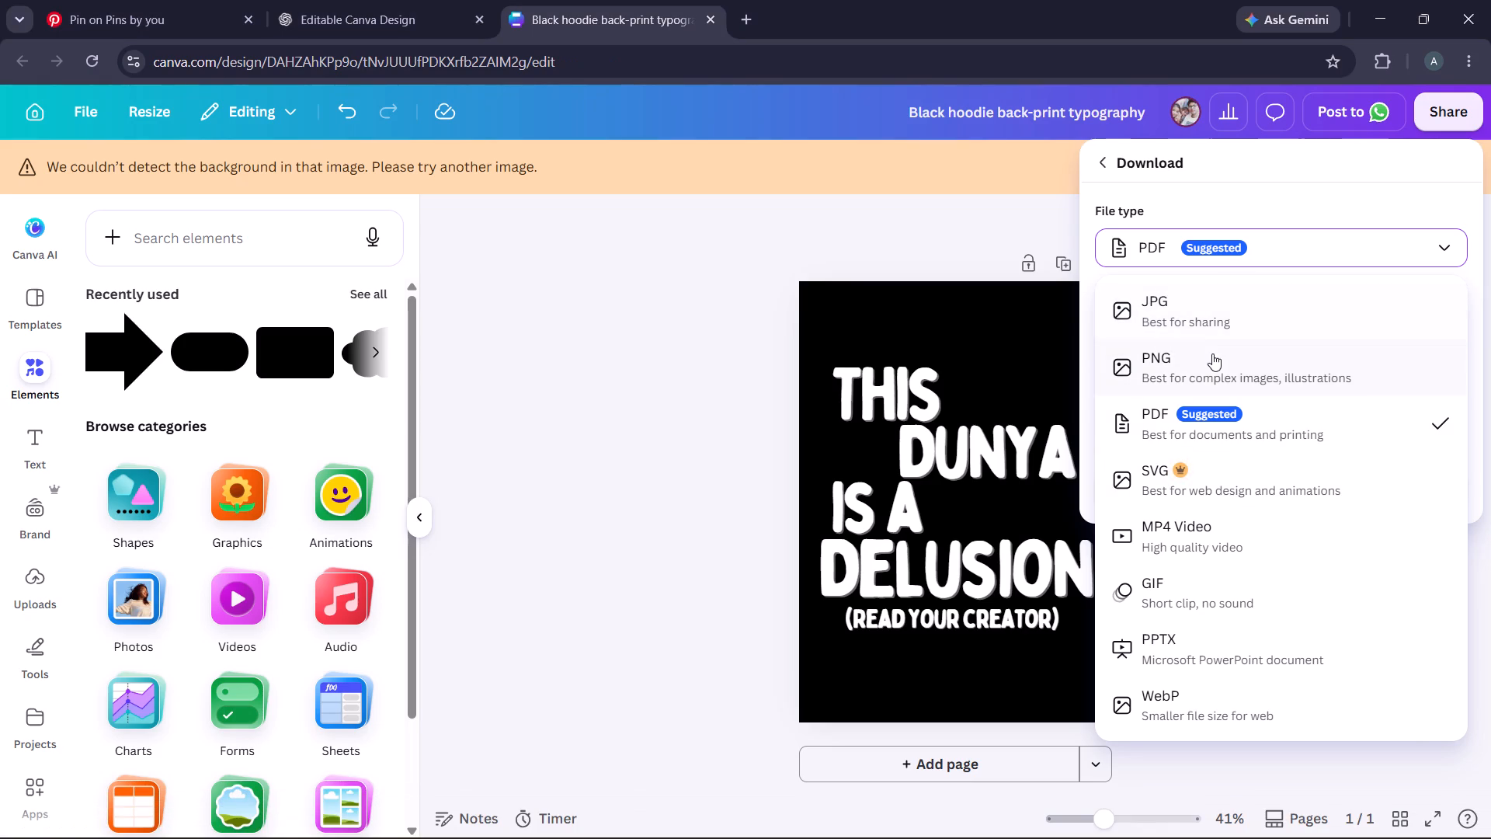
left_click(1208, 358)
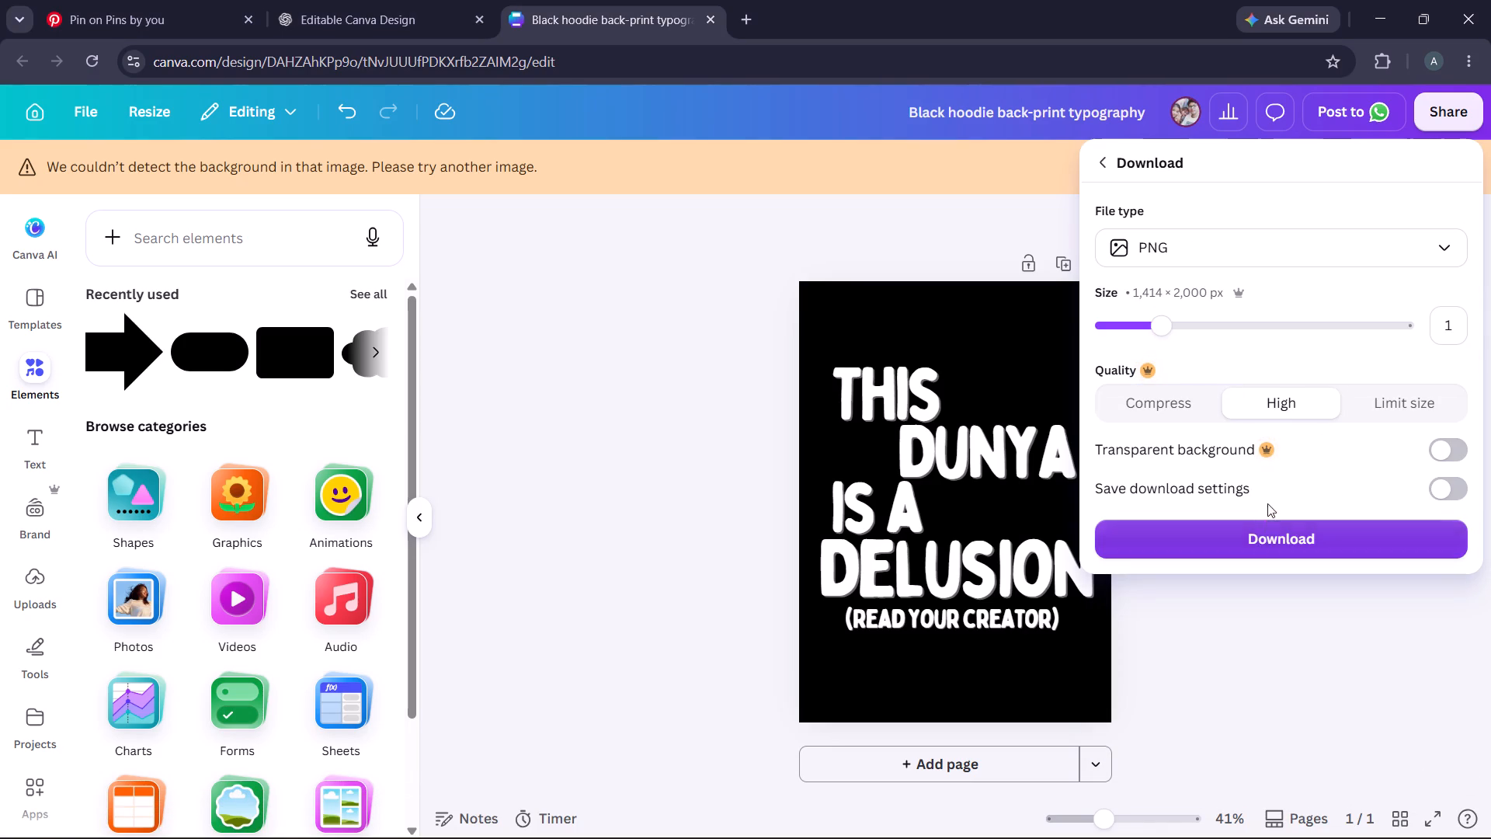
left_click(1441, 486)
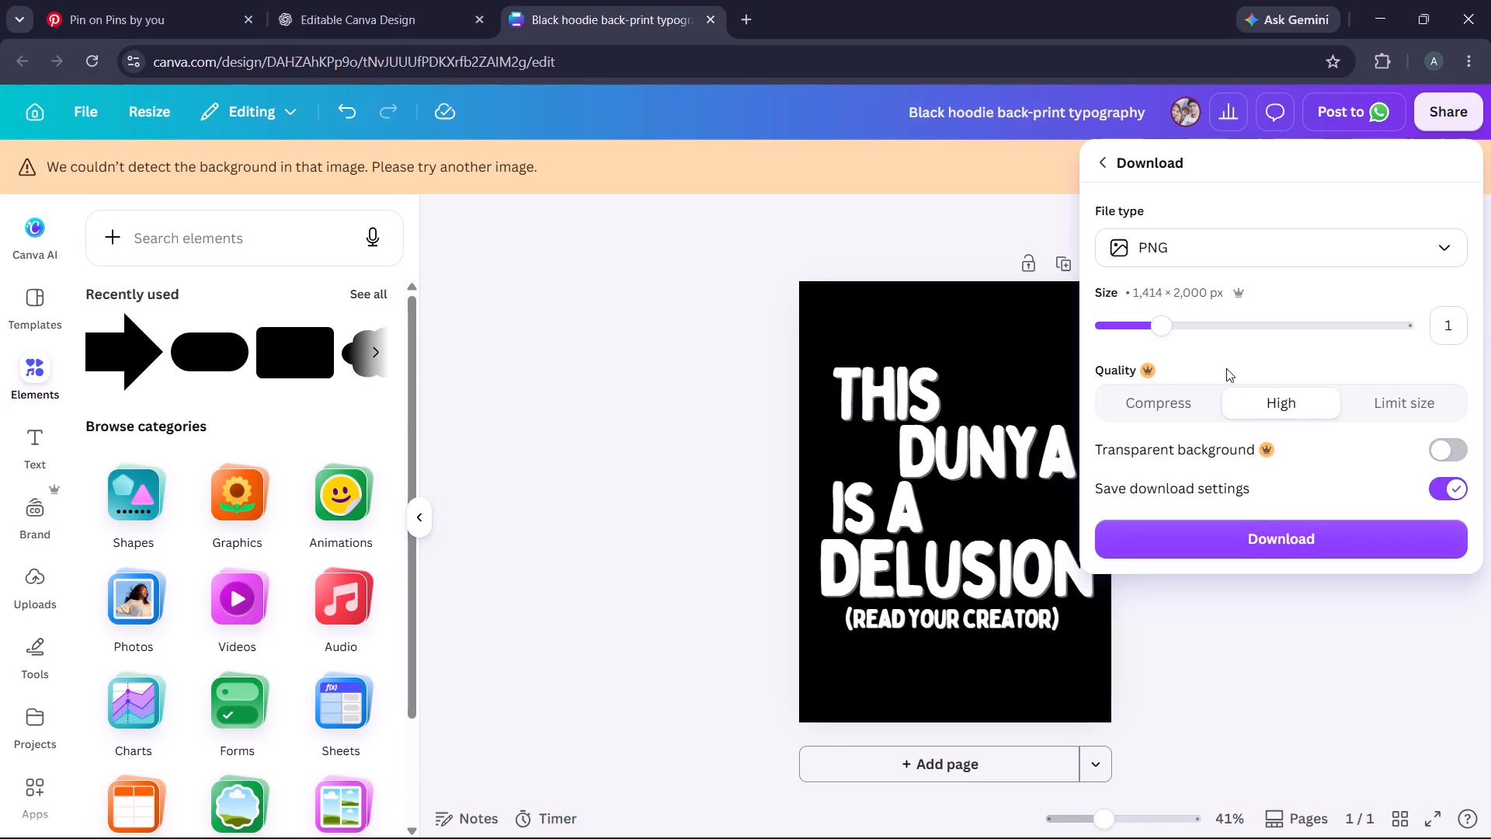
left_click_drag(1167, 332, 1188, 357)
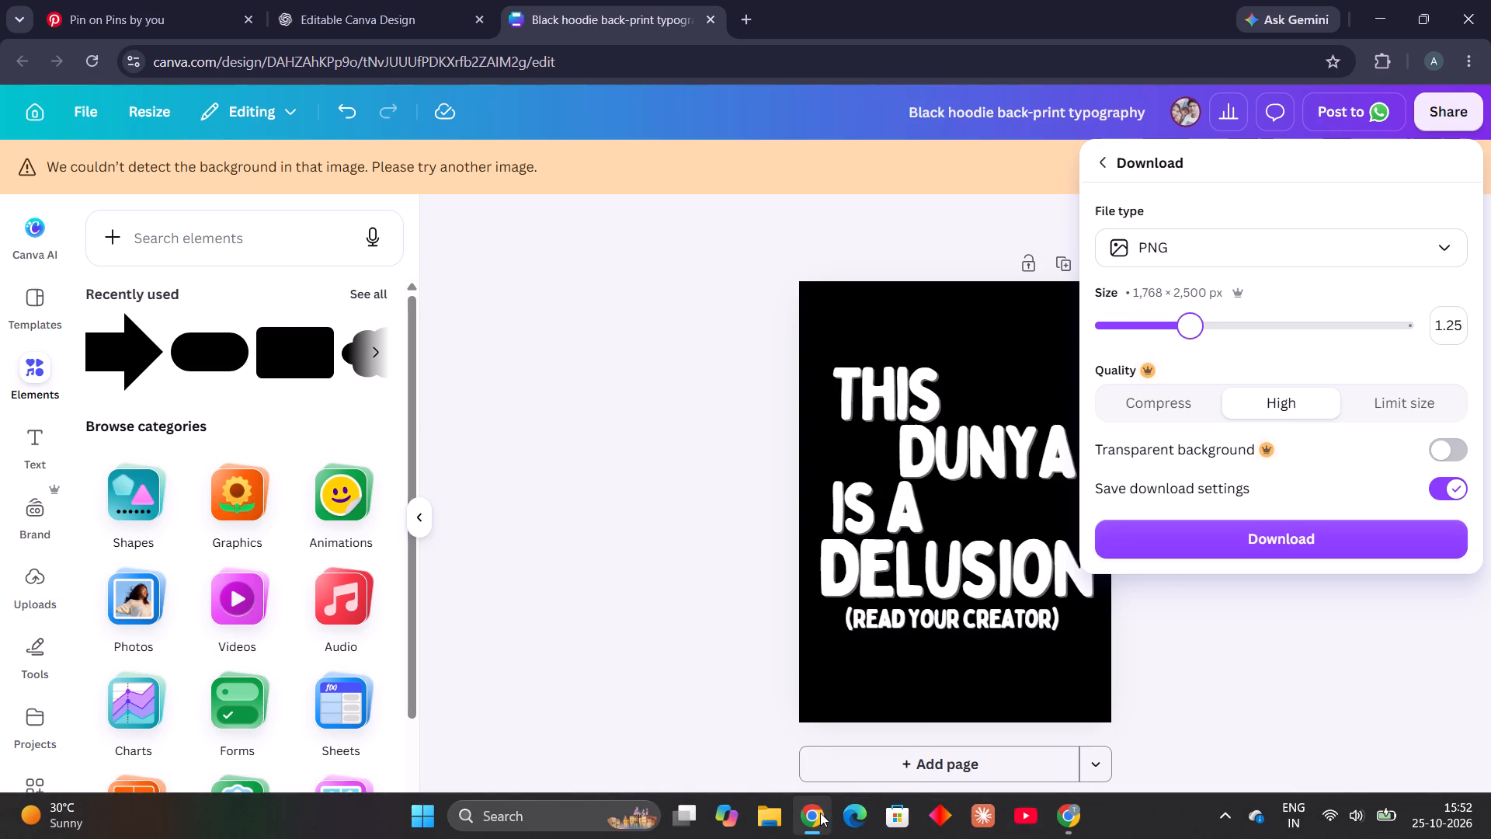
Switch to the Merch Factory hoodie editor and select the Back print area.
left_click(820, 813)
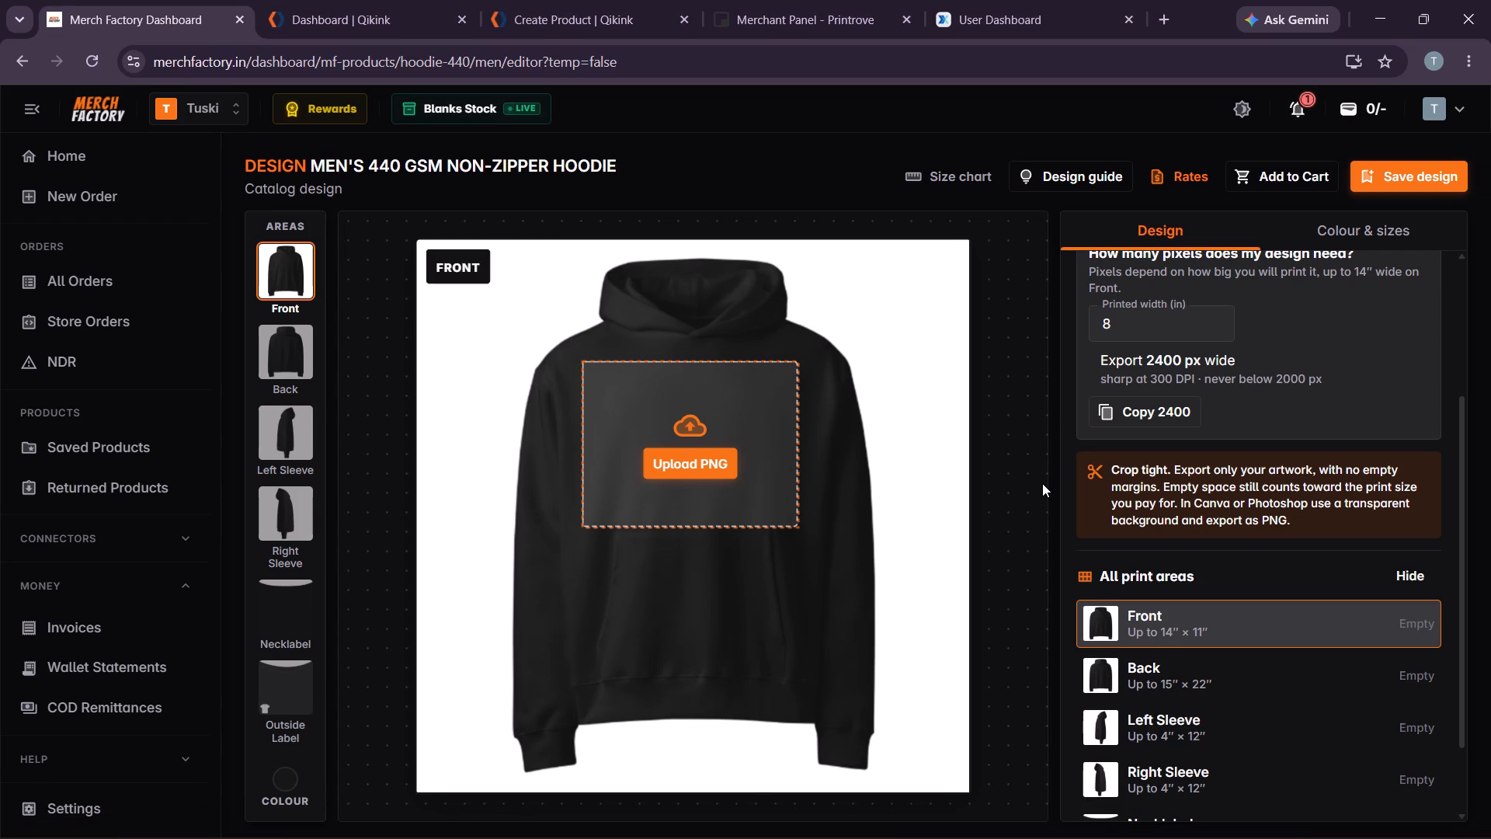
scroll(1065, 433, "up", 2)
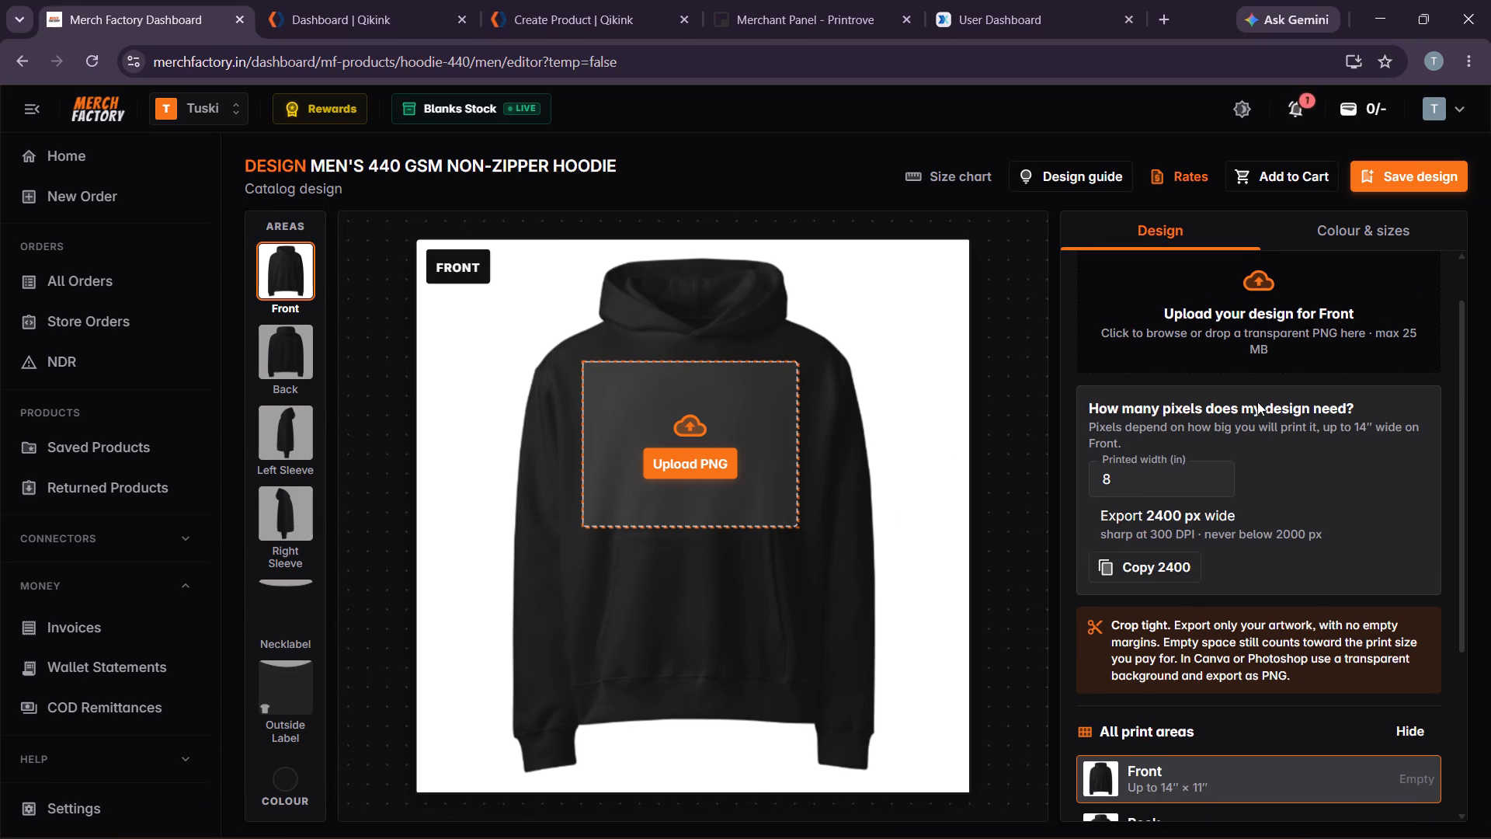
scroll(627, 498, "up", 1)
left_click(293, 354)
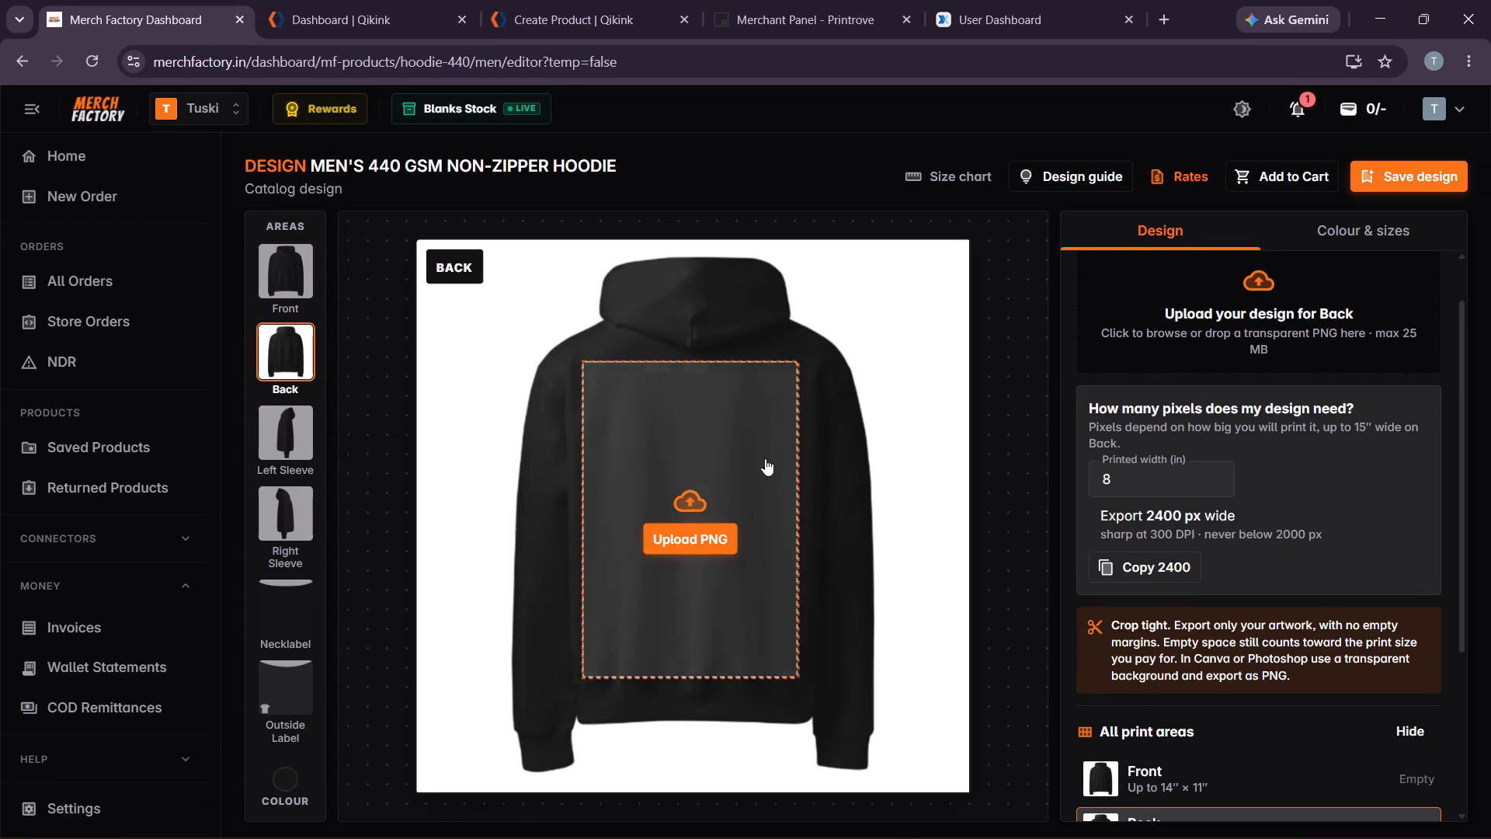
scroll(940, 534, "down", 1)
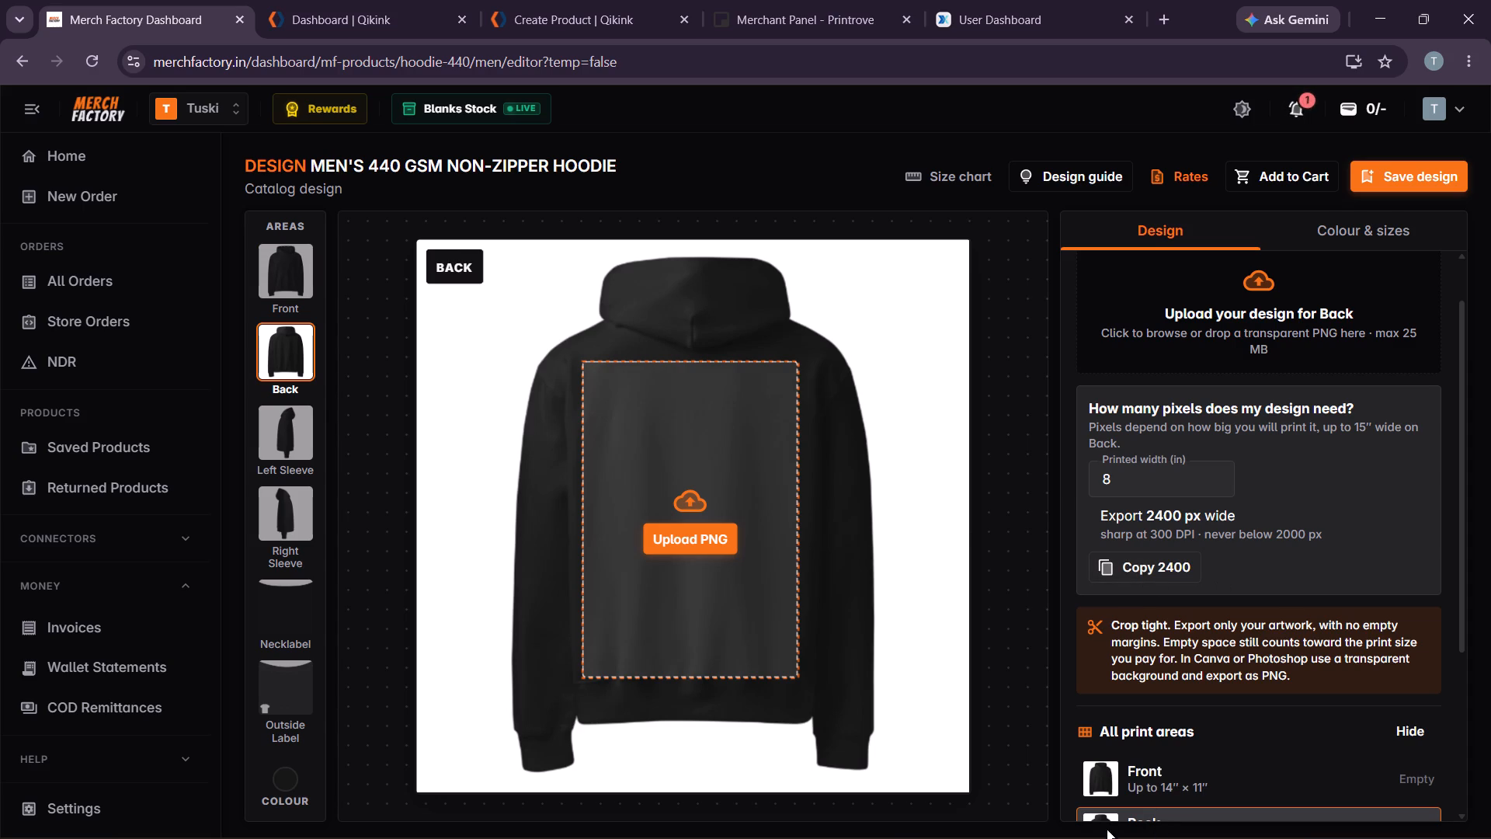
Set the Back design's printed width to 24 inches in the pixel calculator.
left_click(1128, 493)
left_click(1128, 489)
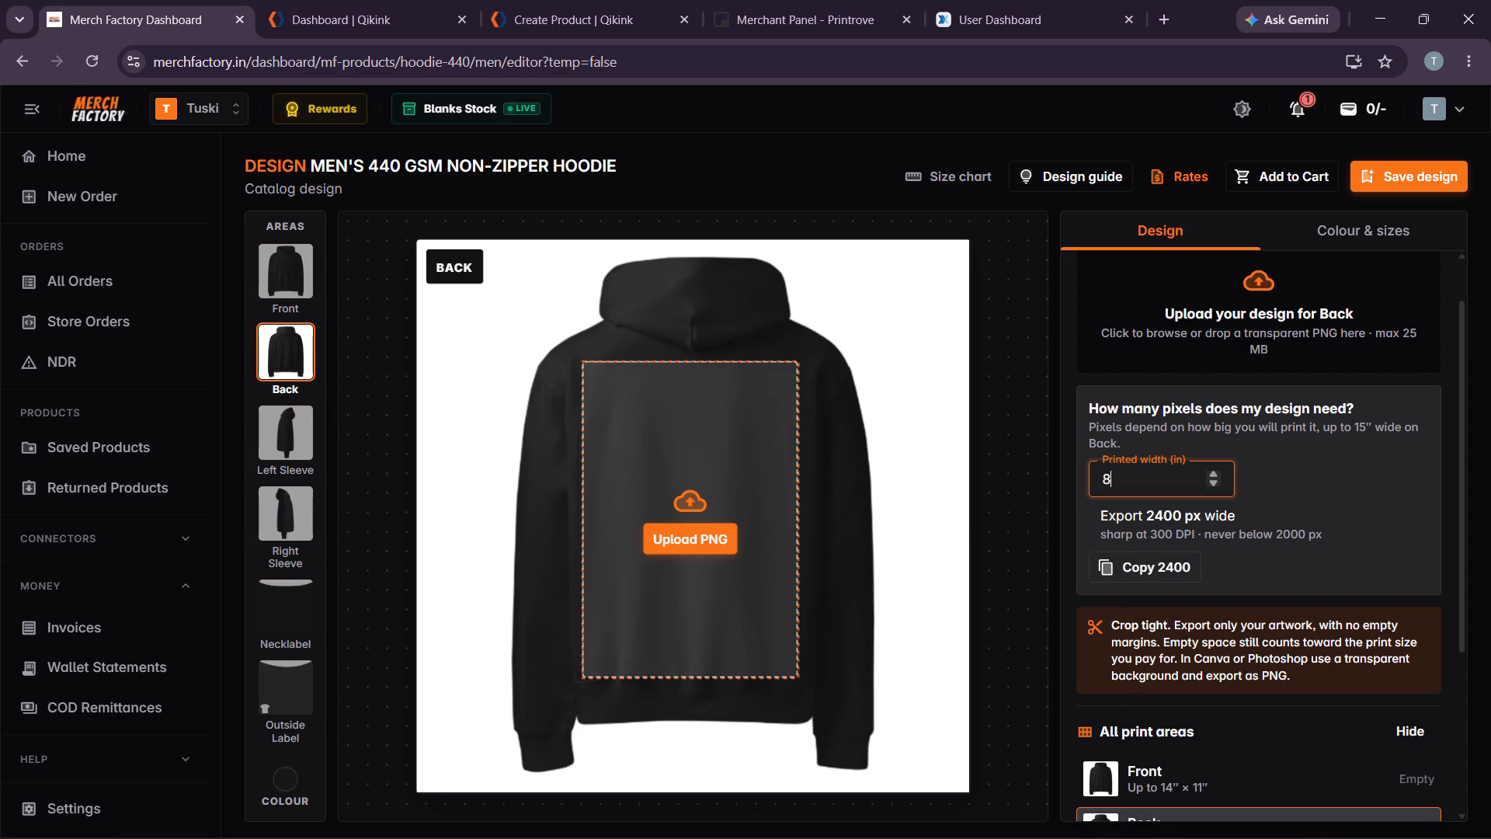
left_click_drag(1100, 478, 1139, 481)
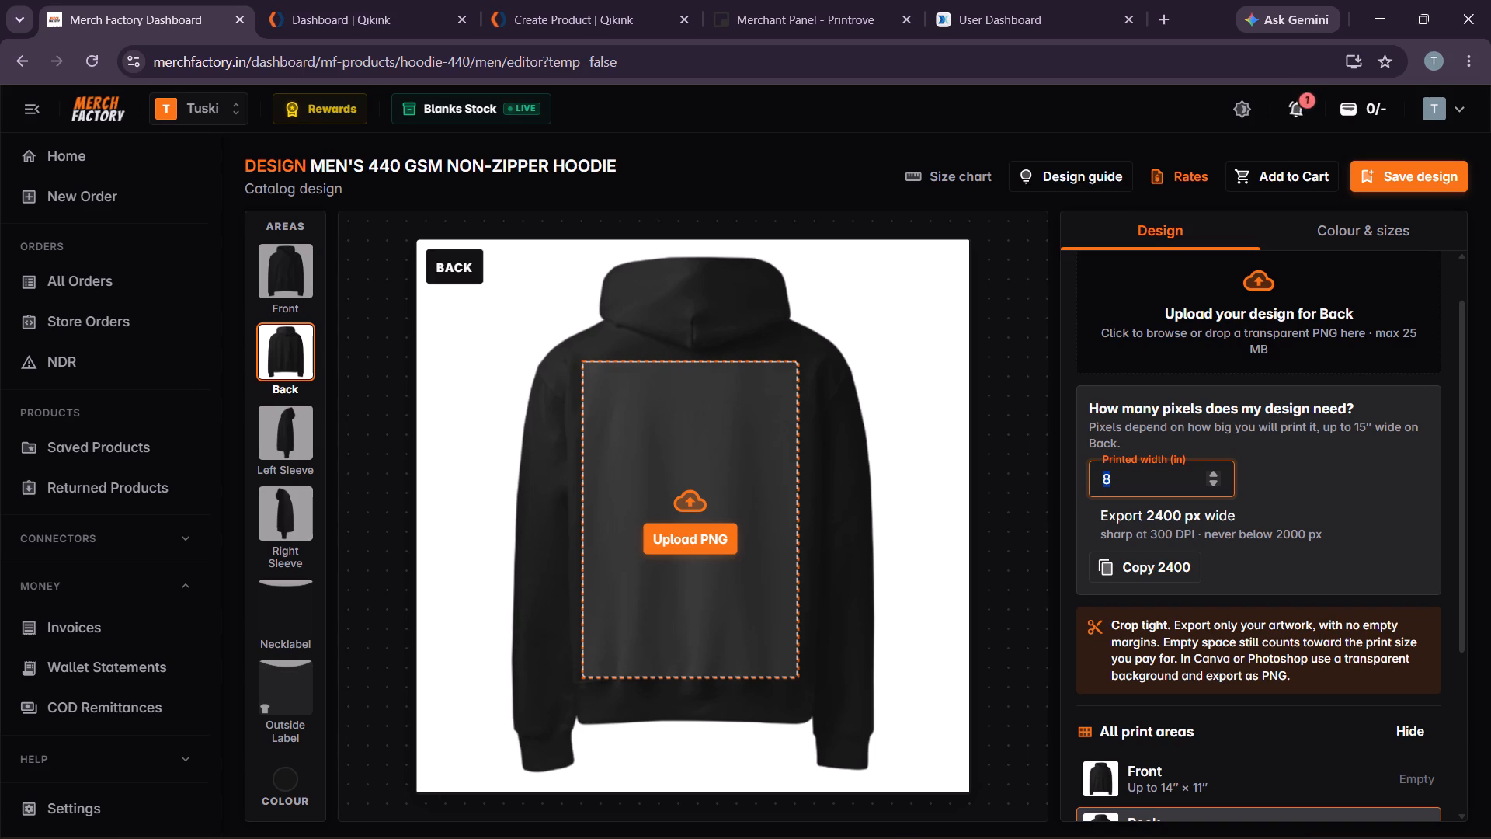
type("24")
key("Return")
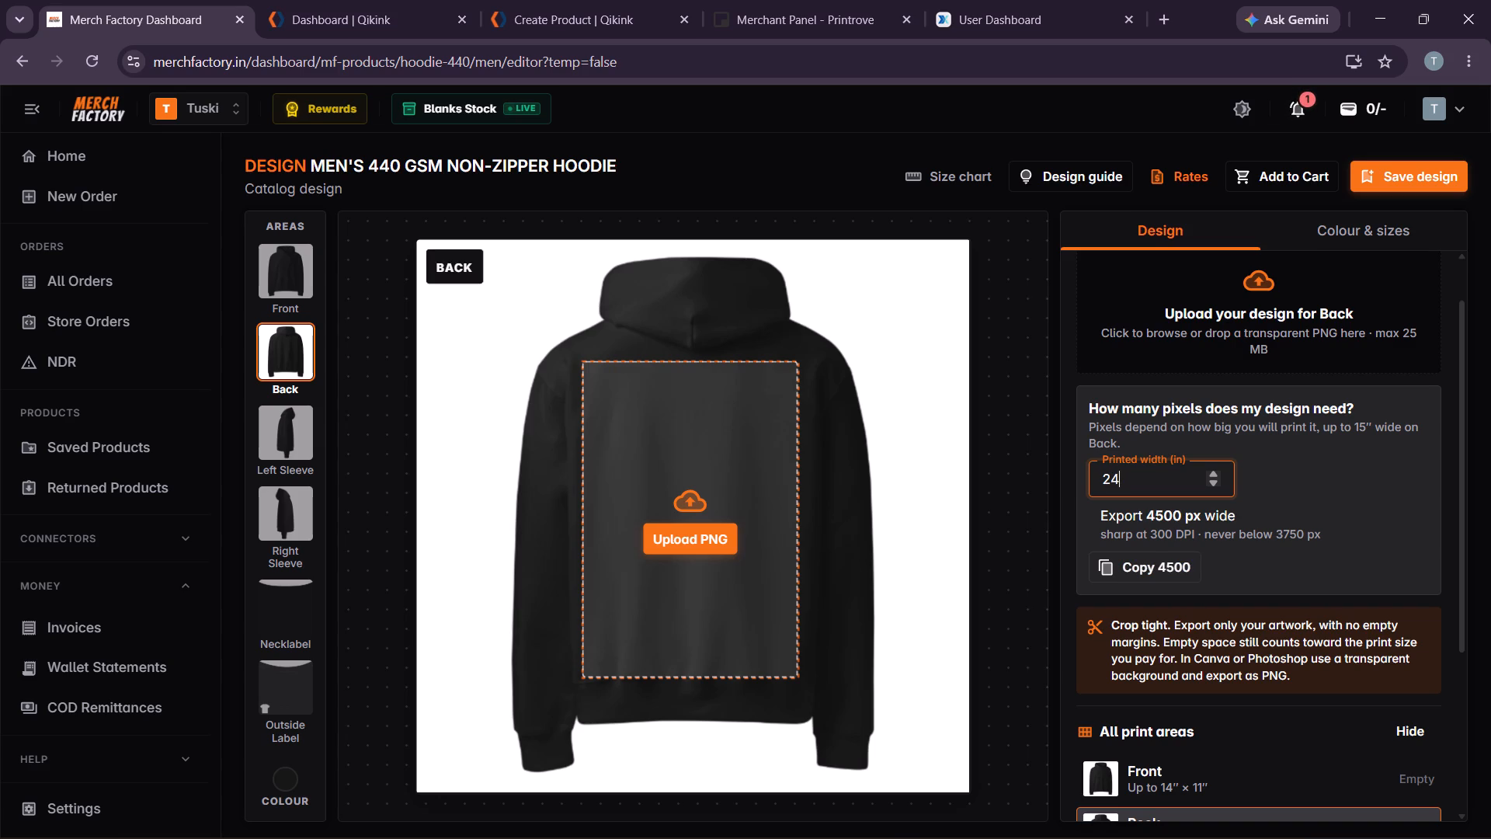
Set the Back design's printed width to 8 inches and copy the recommended 2400 px export width.
double_click(1115, 489)
left_click_drag(1097, 483, 1179, 485)
key("8")
key("Return")
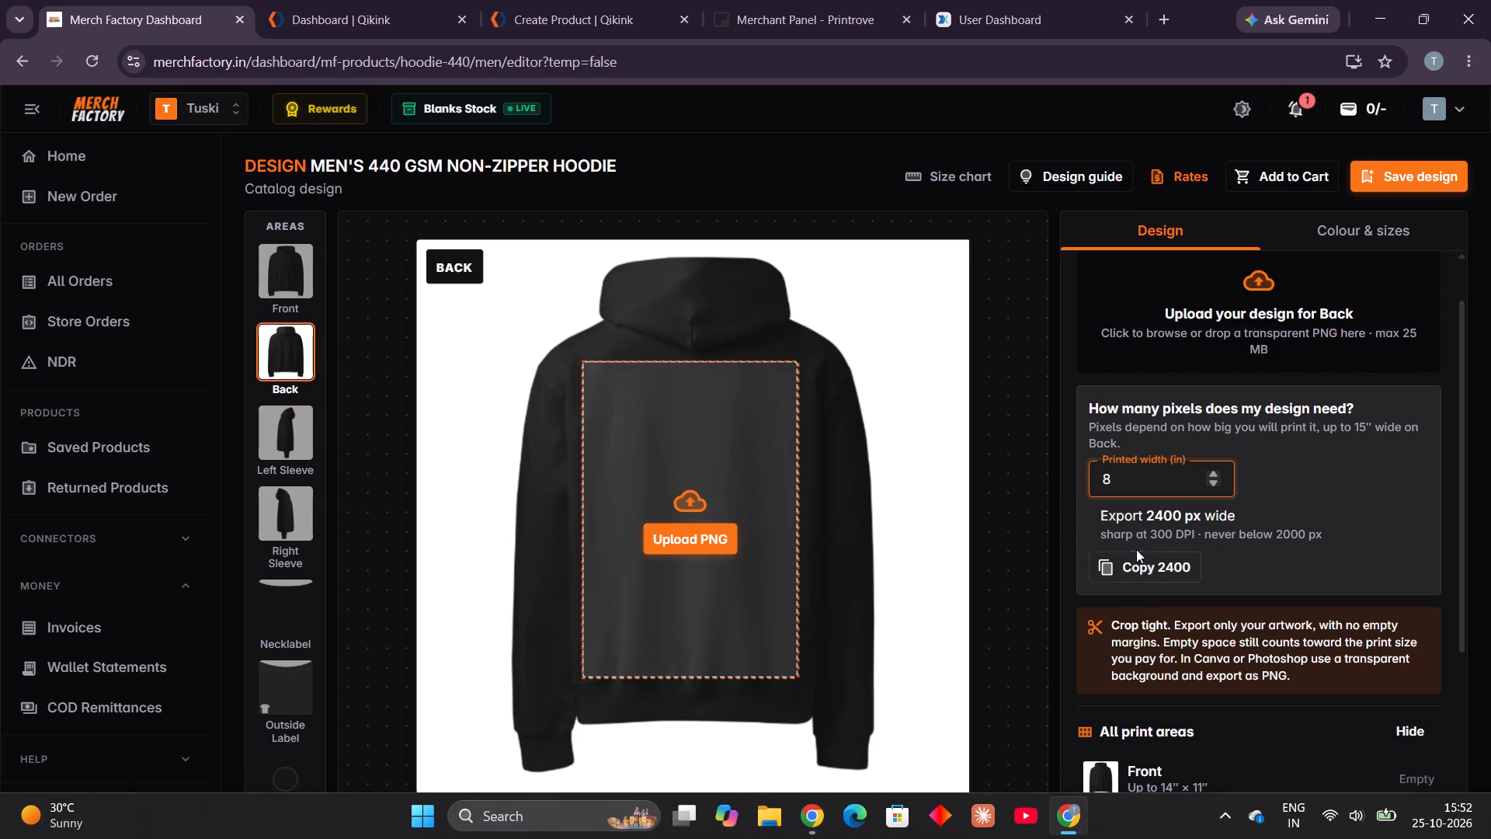
left_click(1135, 570)
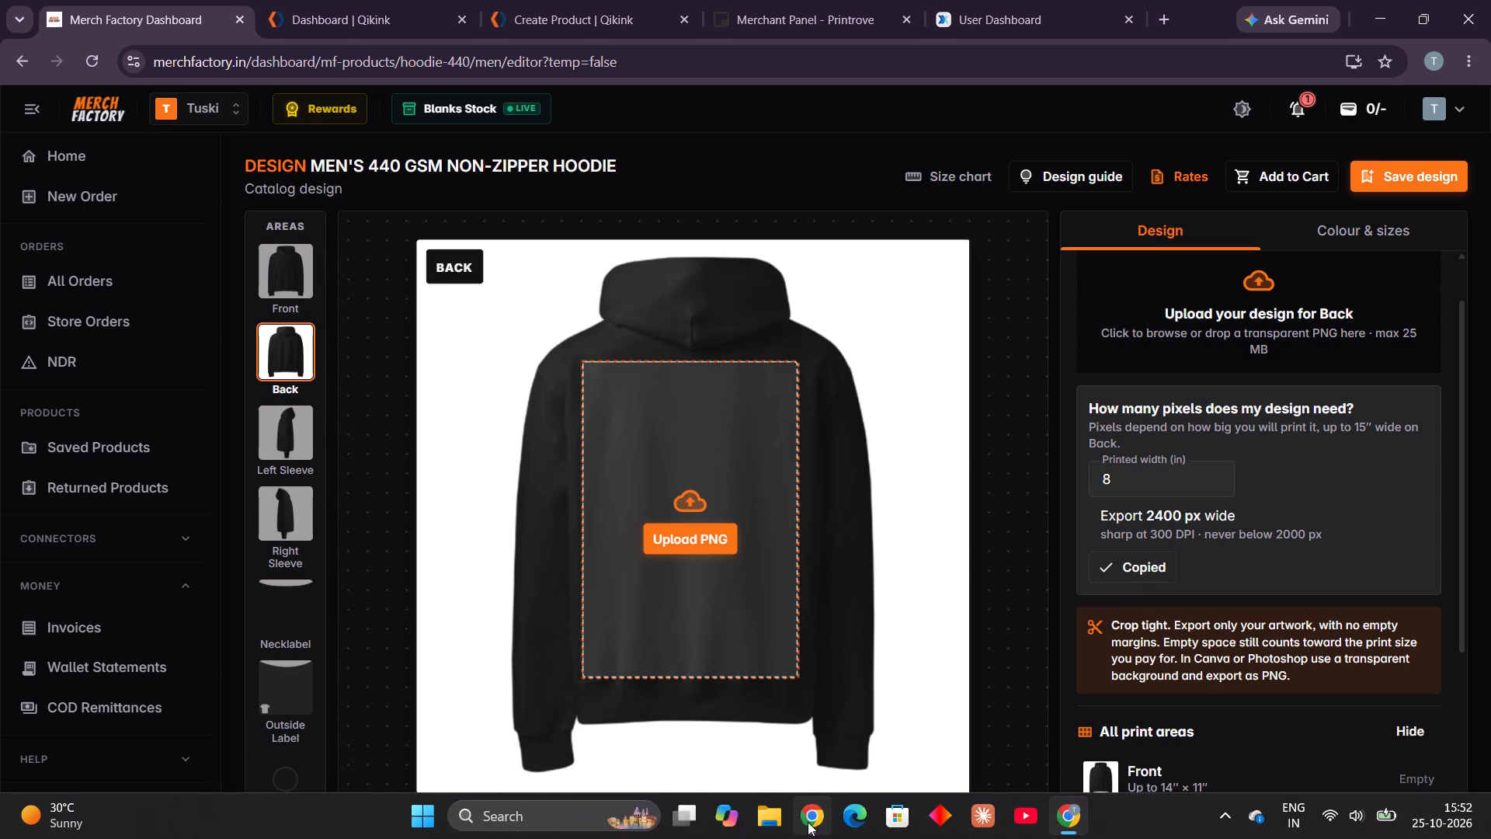
Return to the Canva design and try other PNG export sizes, settling on 1.25 (1,768 × 2,500 px).
left_click(808, 822)
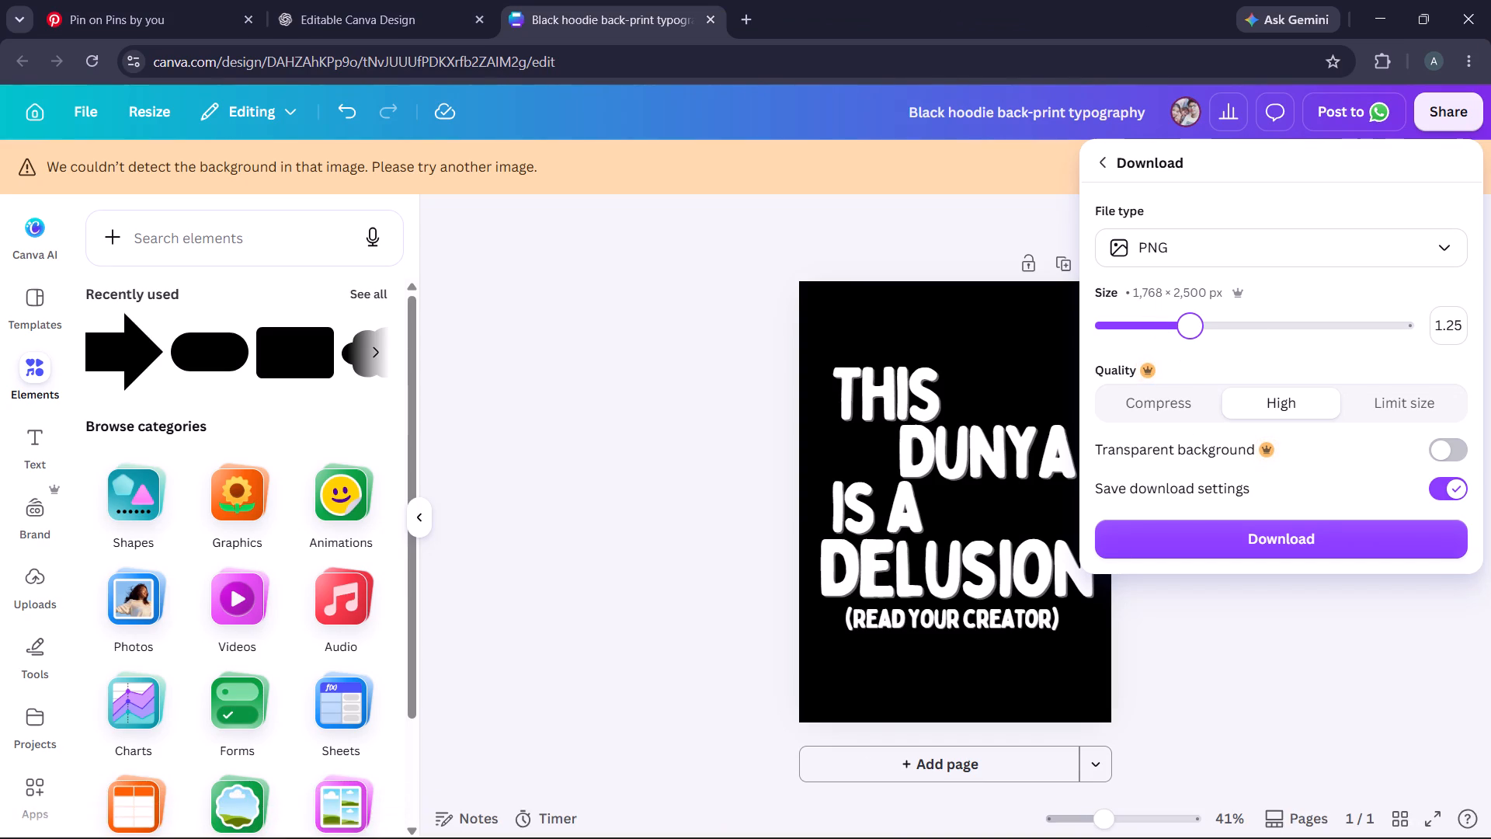
left_click_drag(1187, 329, 1188, 344)
left_click(1437, 324)
left_click(1380, 342)
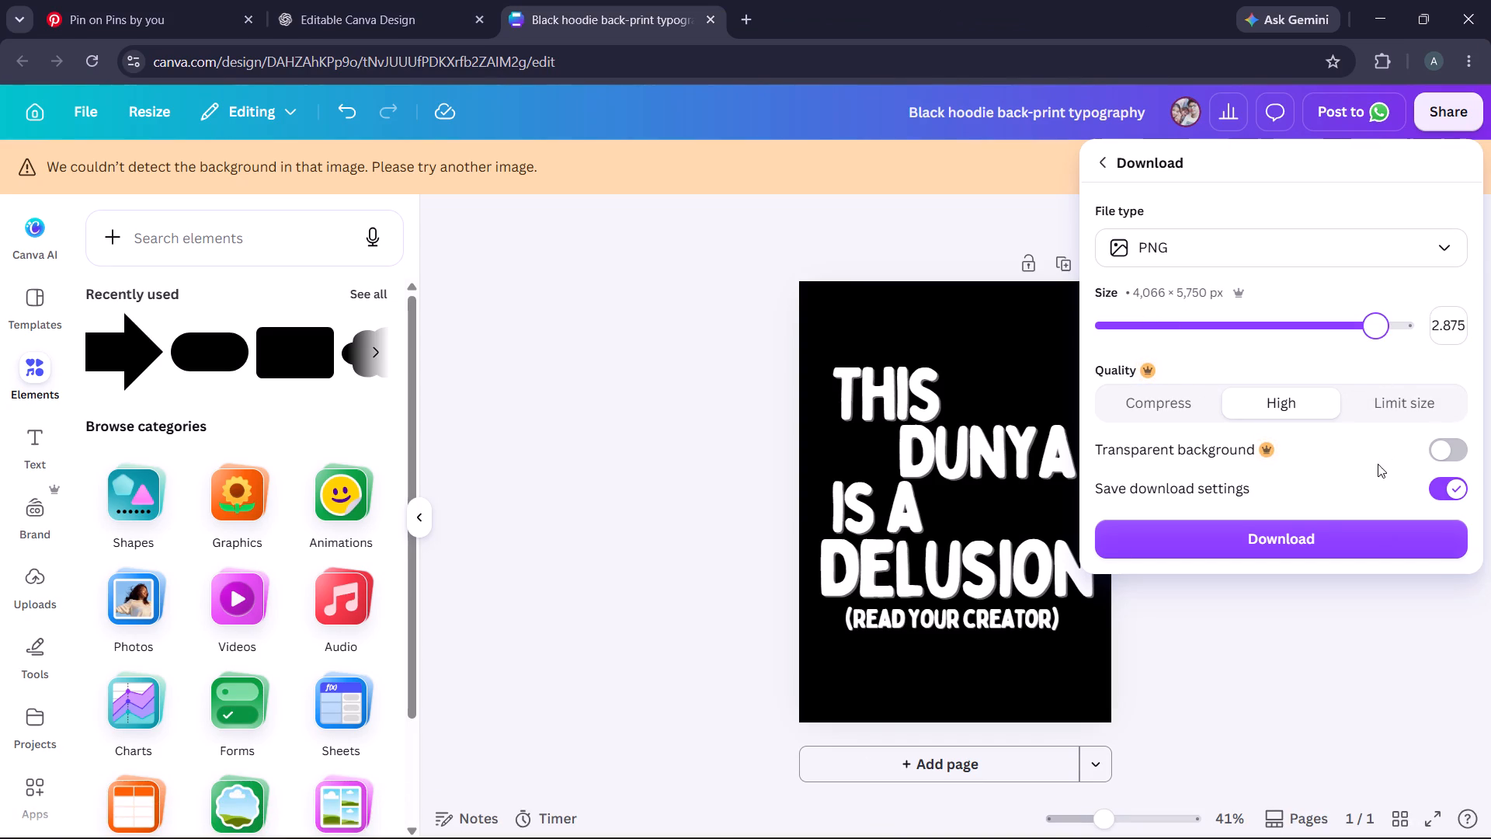
left_click_drag(1379, 330, 1161, 419)
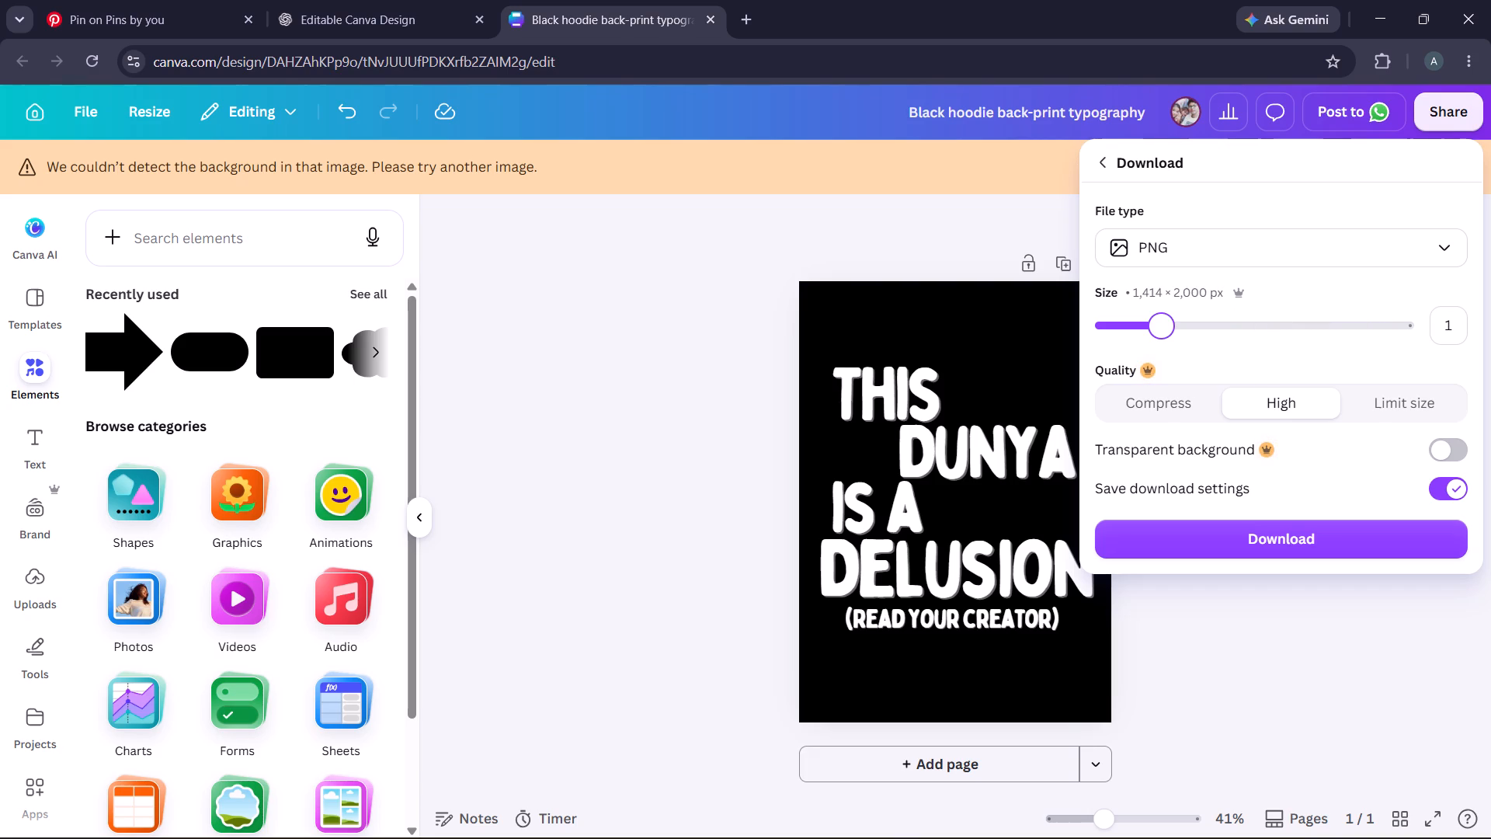
left_click_drag(1161, 419, 1188, 423)
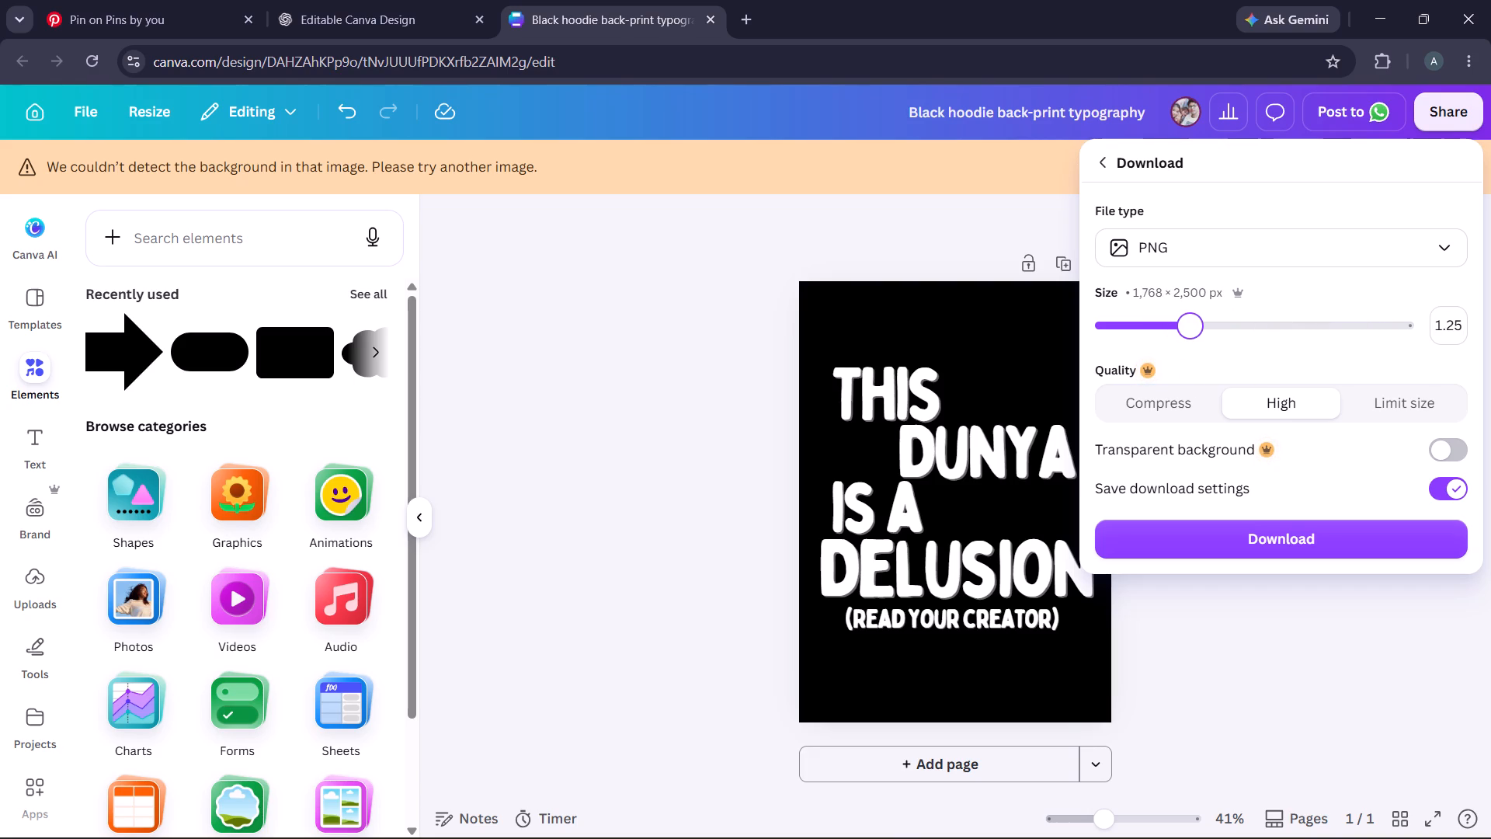
left_click_drag(1188, 423, 1193, 424)
Check the file size limit option for the PNG and download the design.
left_click(1416, 400)
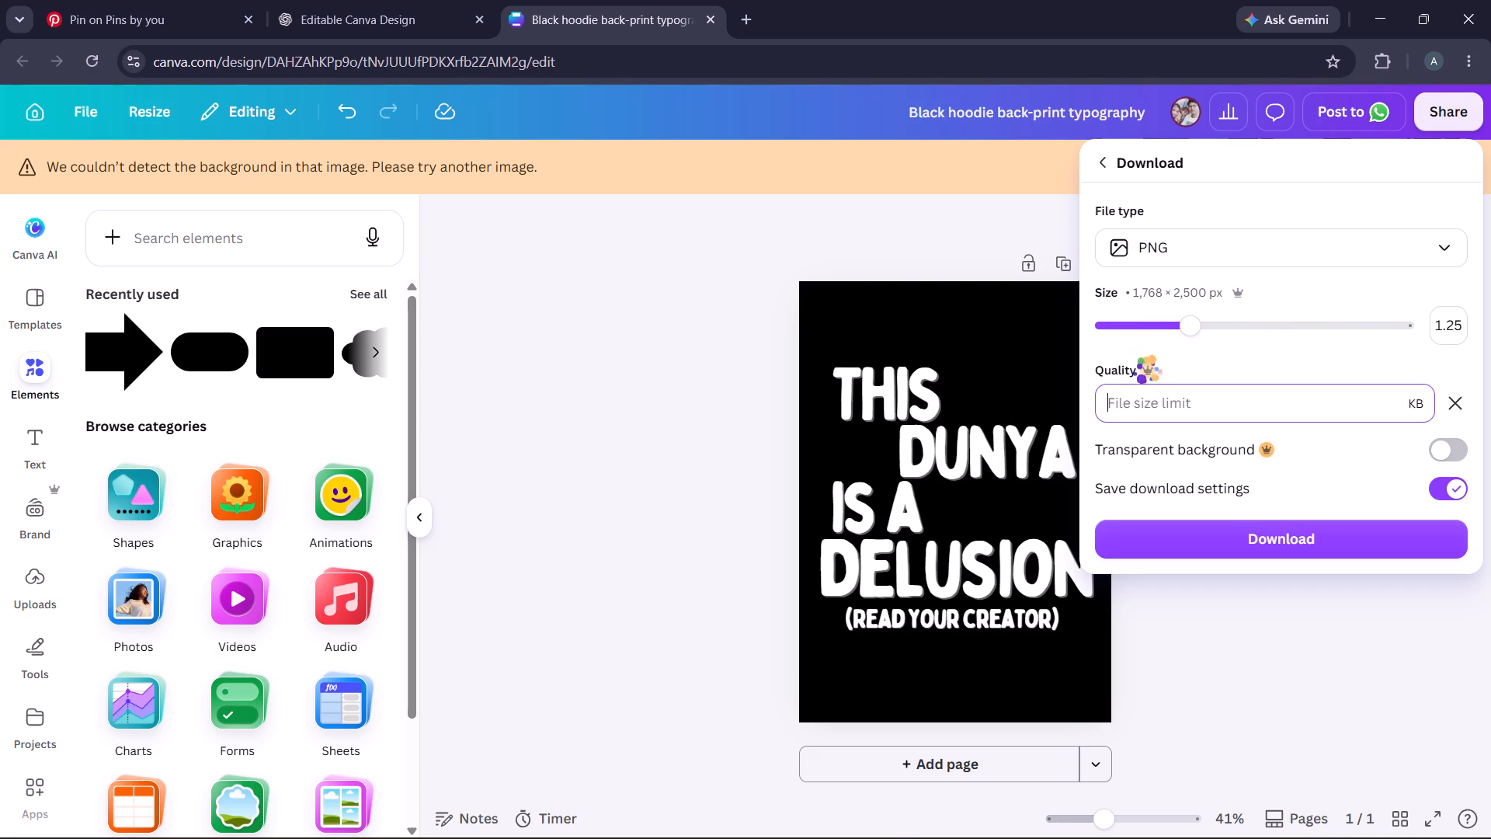
left_click(1453, 394)
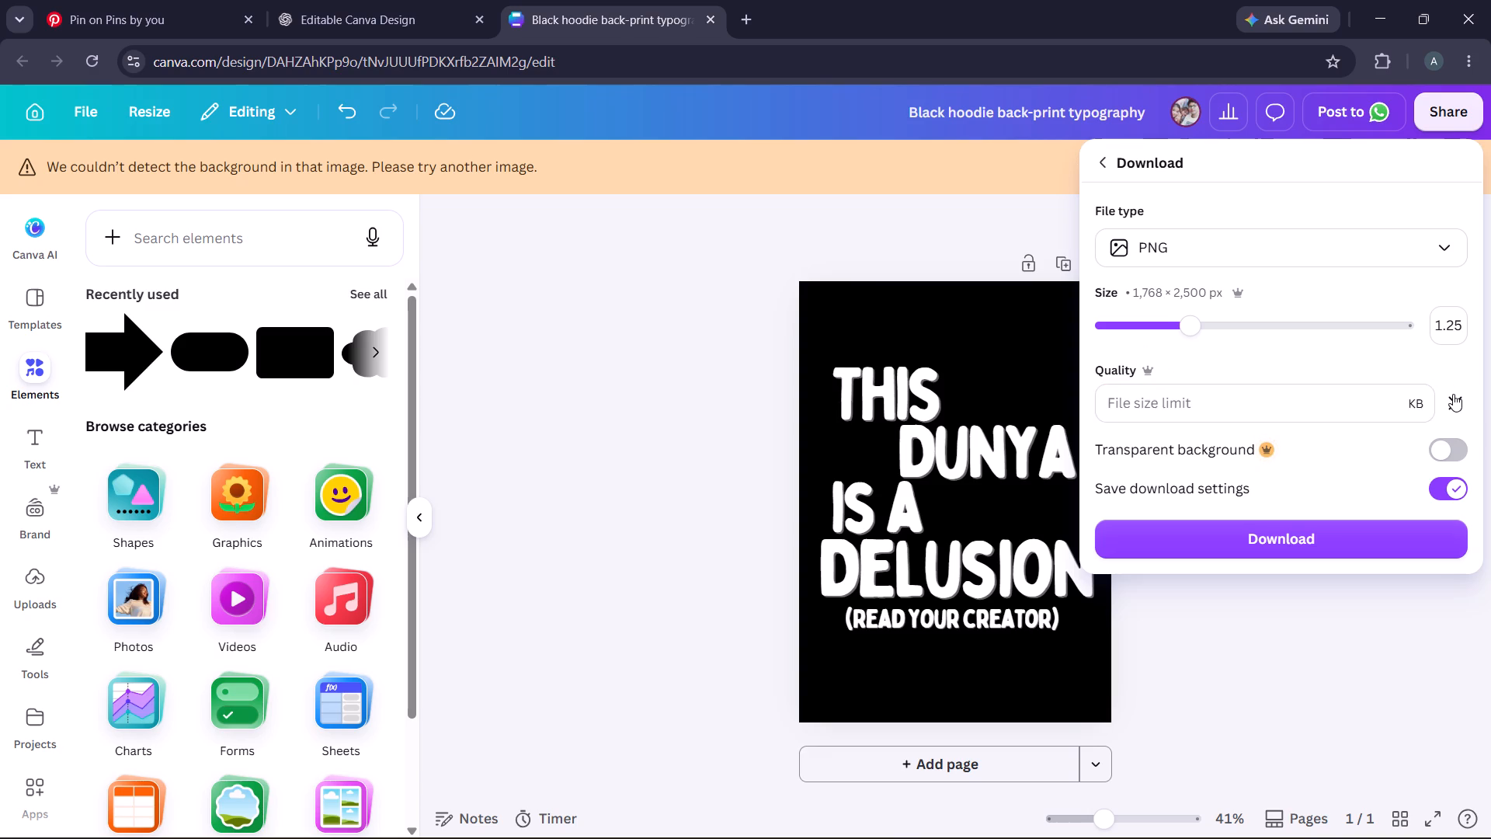
left_click(1344, 532)
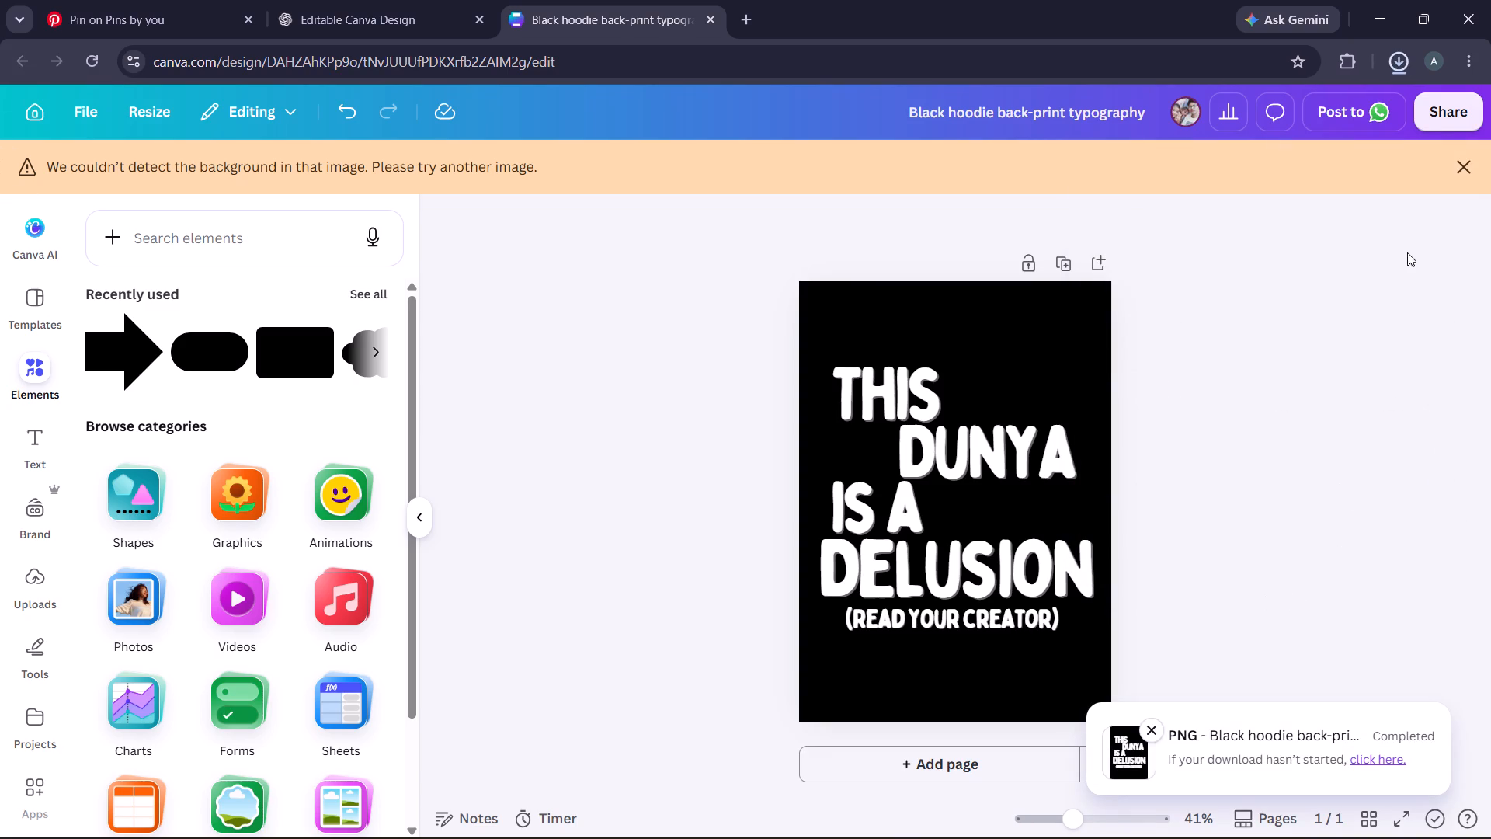
Move the downloaded Black hoodie back-print typography PNG from Downloads into the Hoodie folder on New Volume (E:).
left_click(1352, 110)
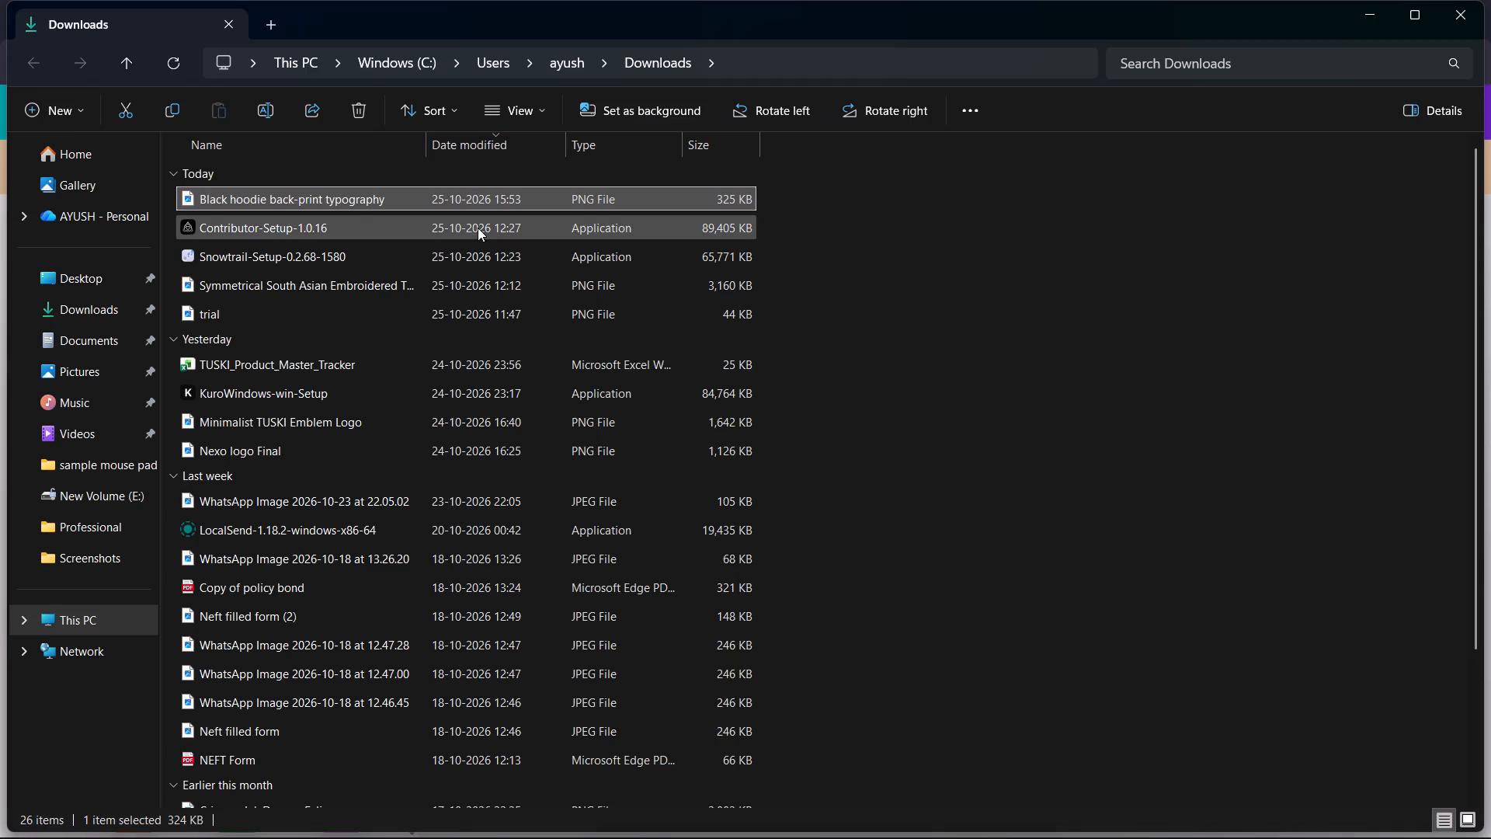
right_click(353, 193)
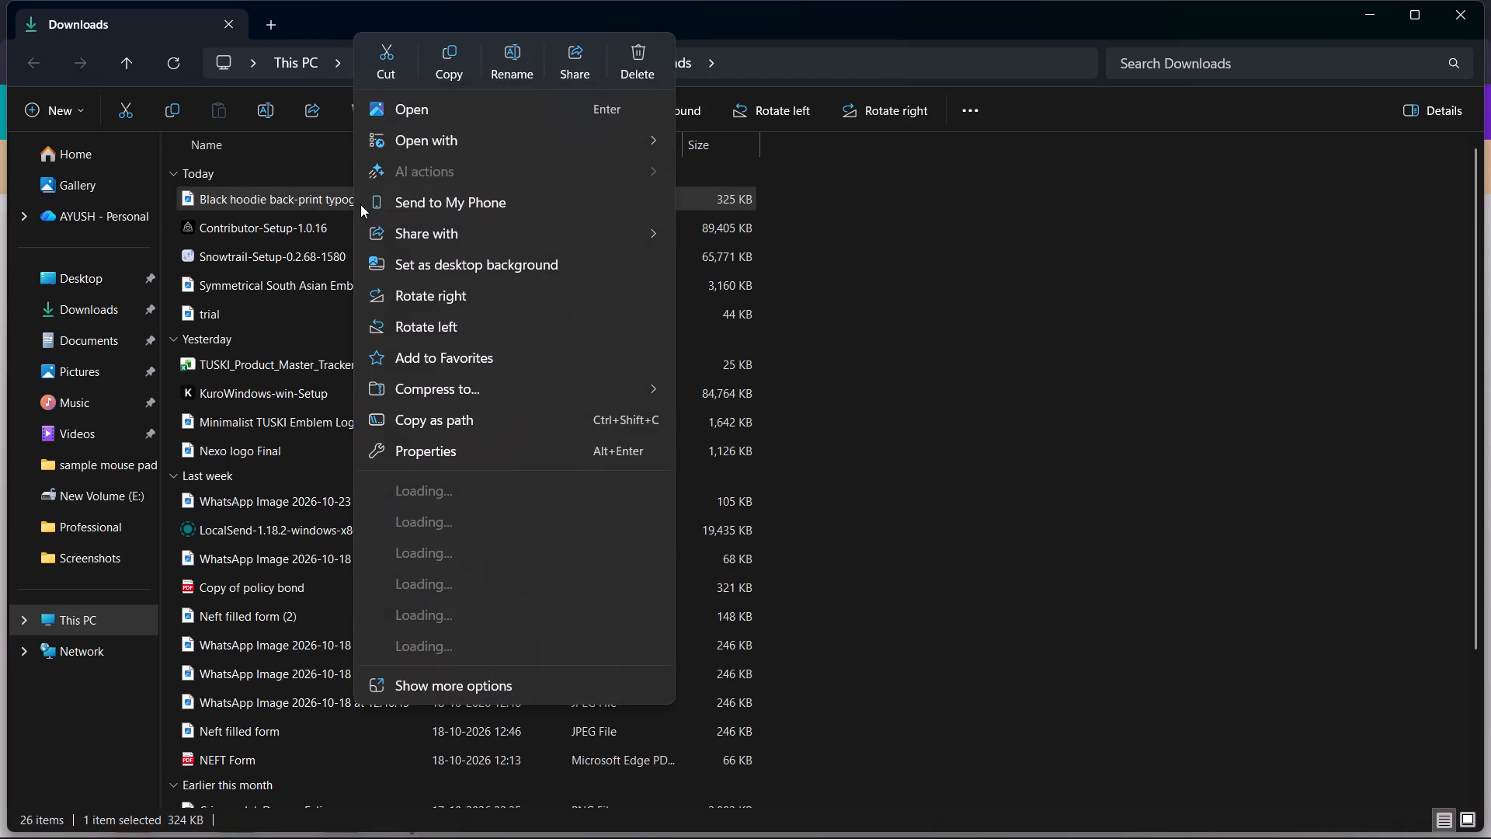
left_click(395, 61)
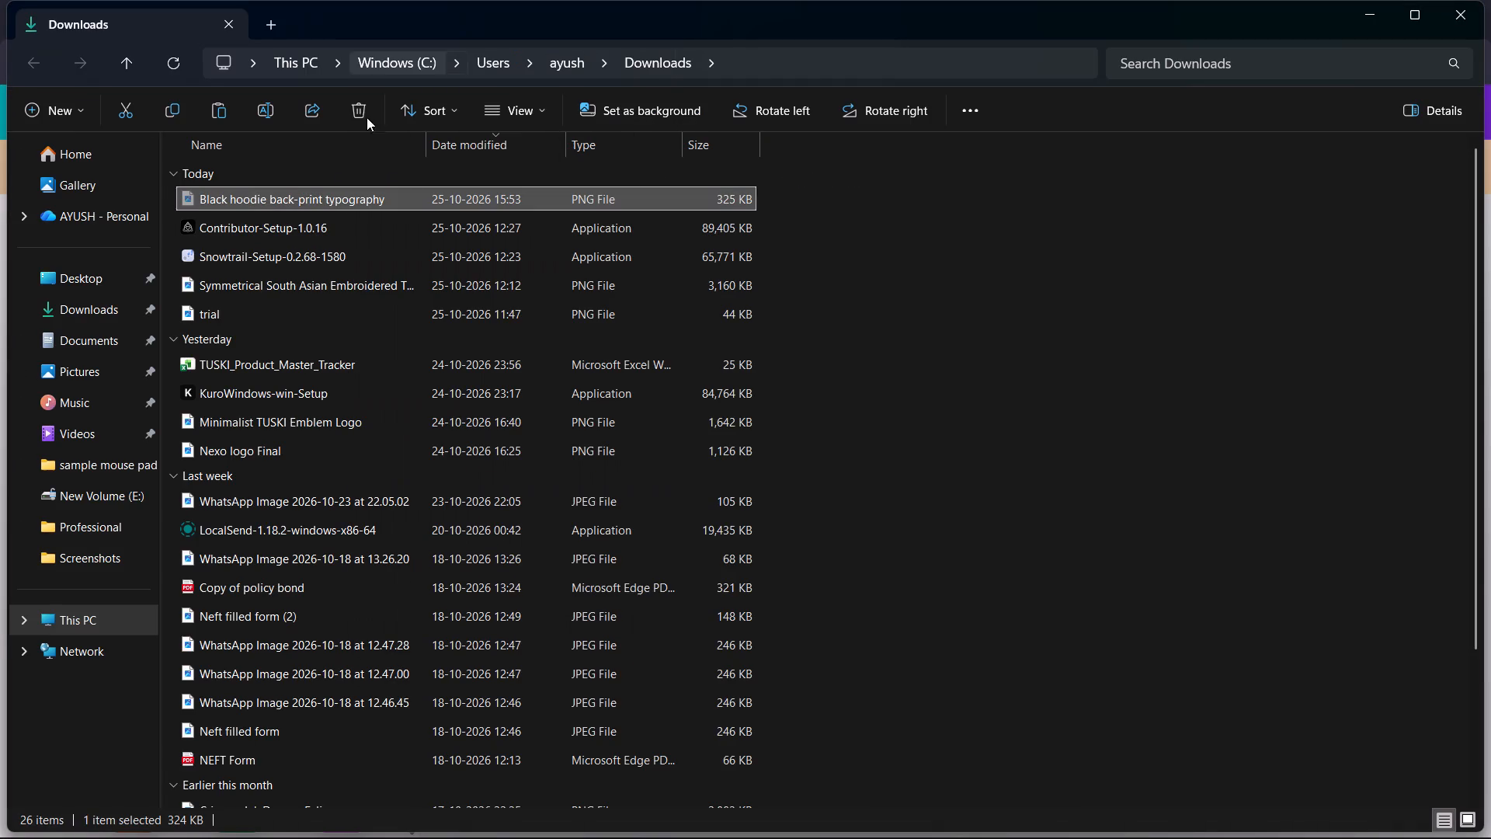
left_click(125, 623)
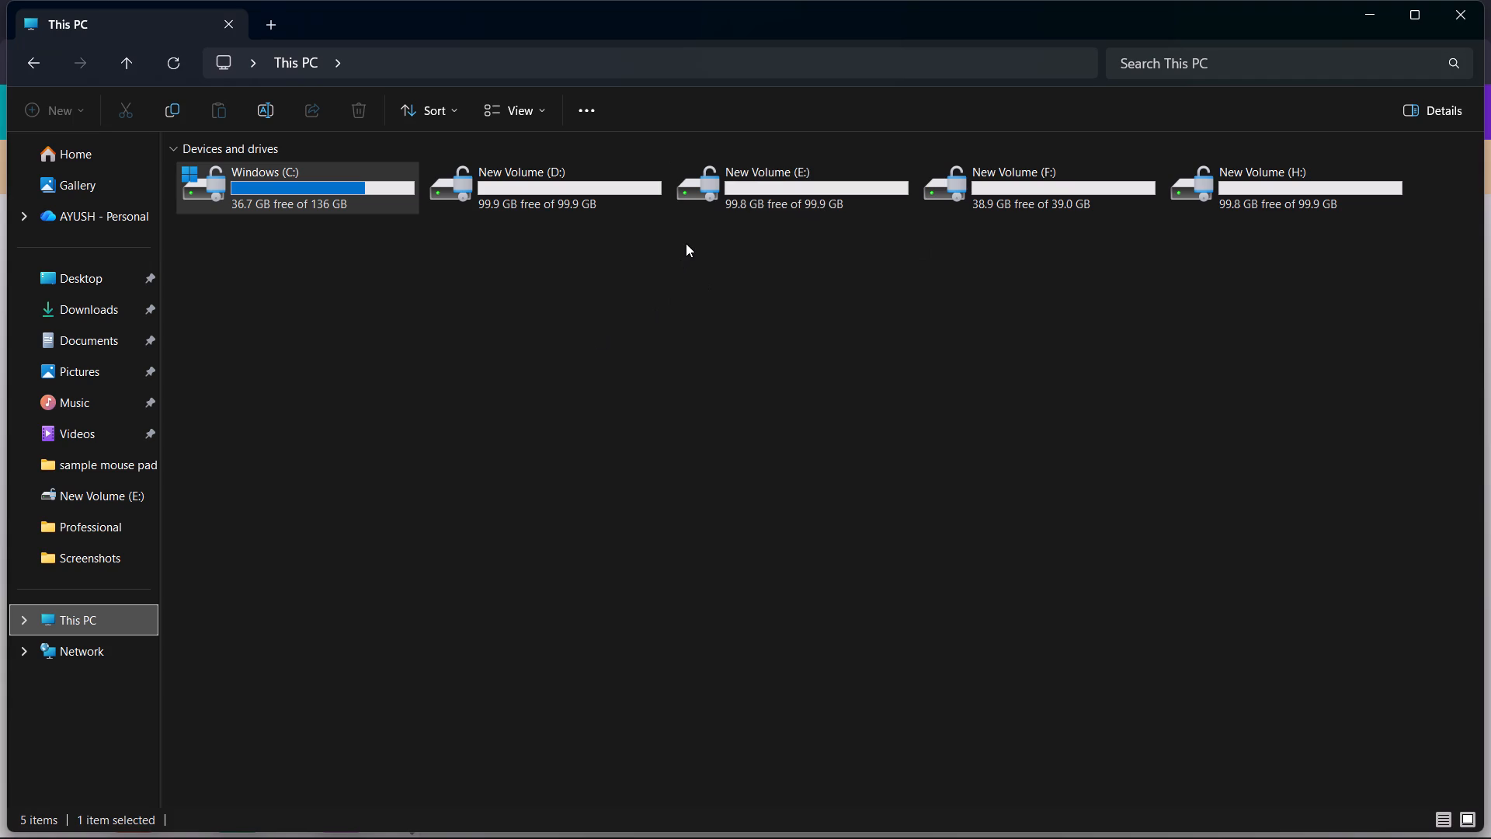
left_click(1424, 12)
double_click(805, 169)
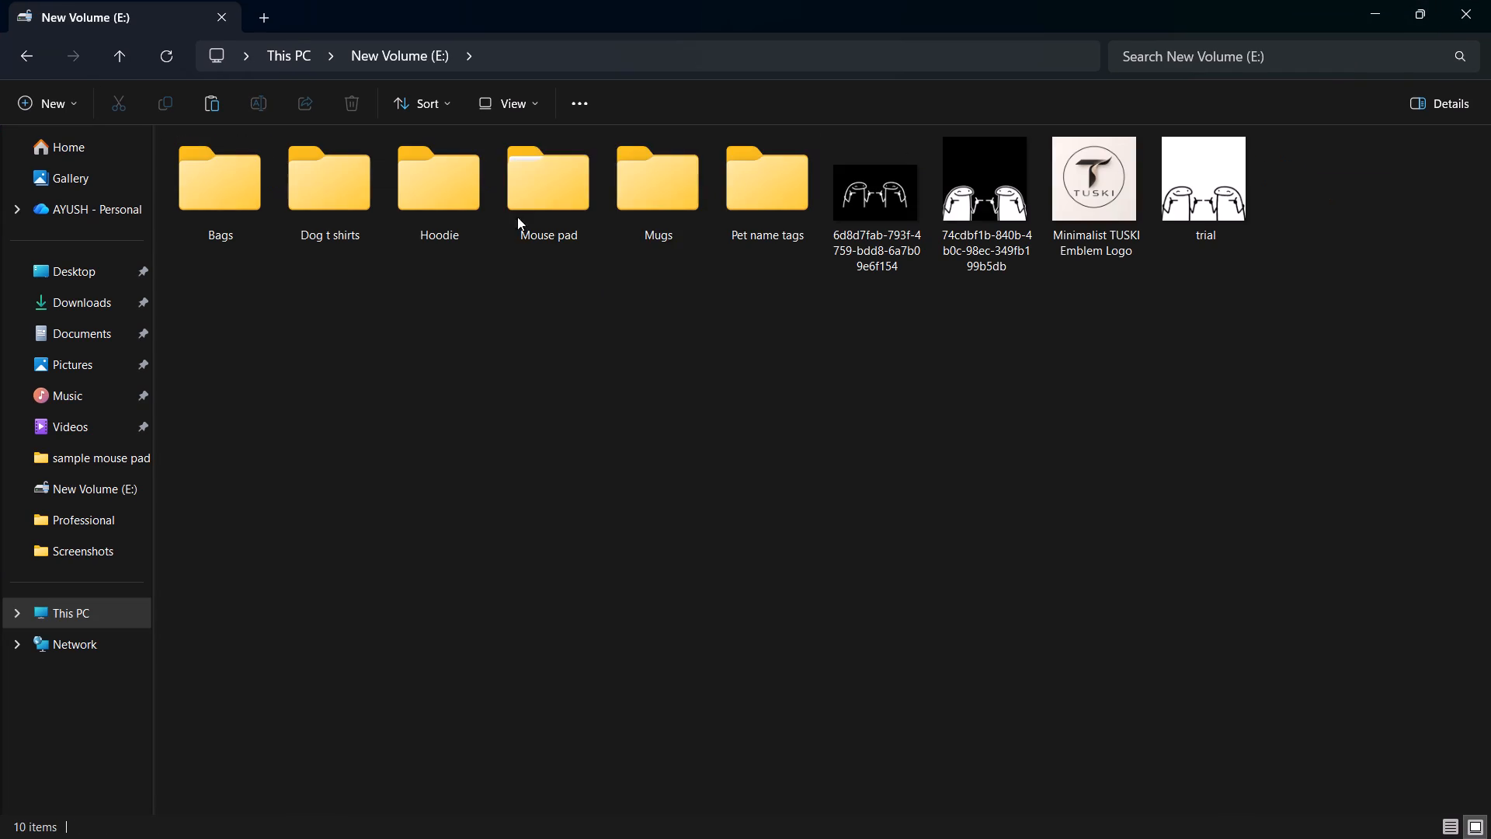
double_click(423, 181)
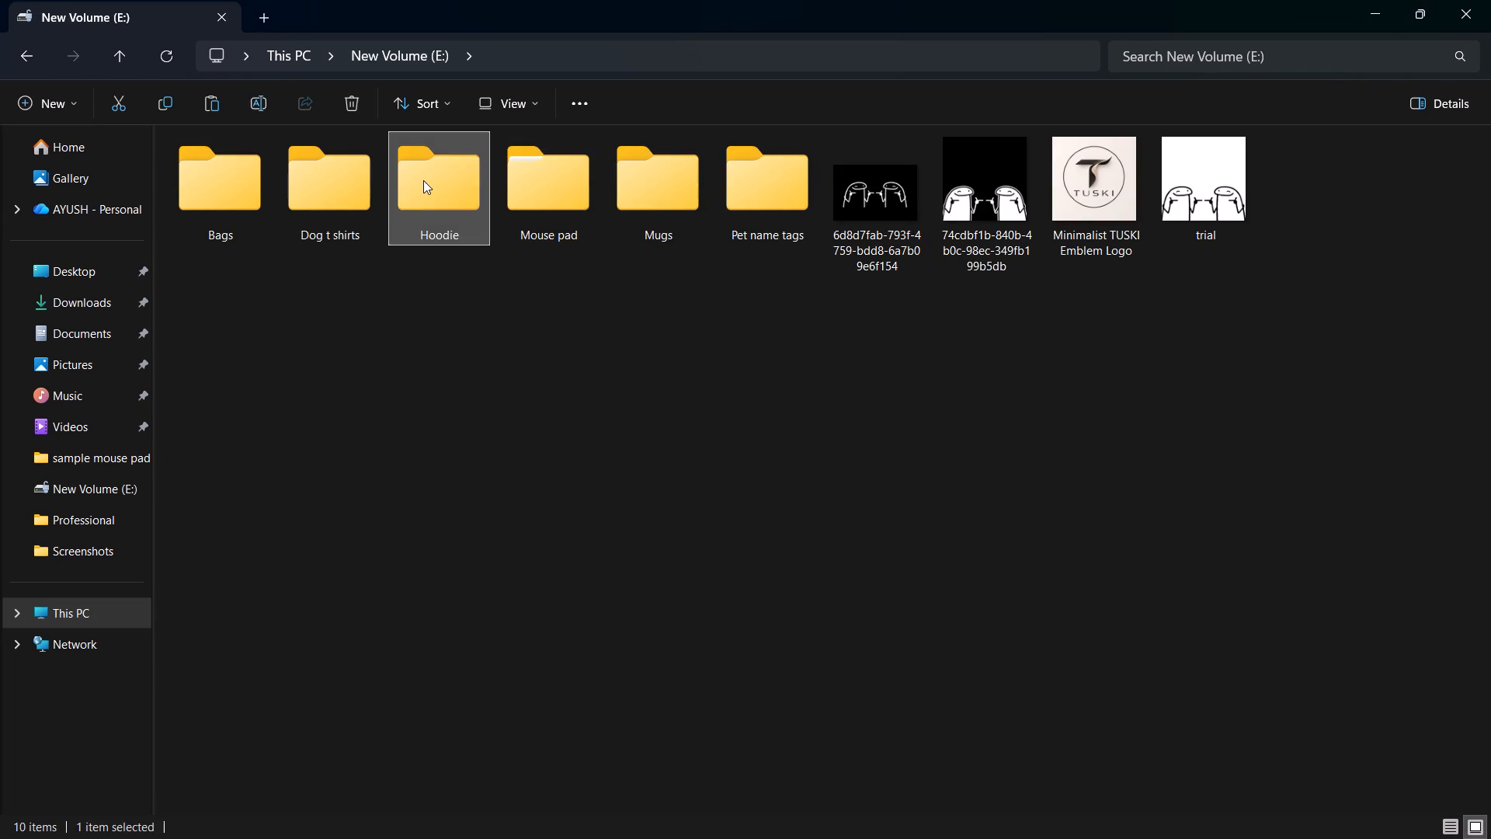
right_click(440, 369)
left_click(463, 399)
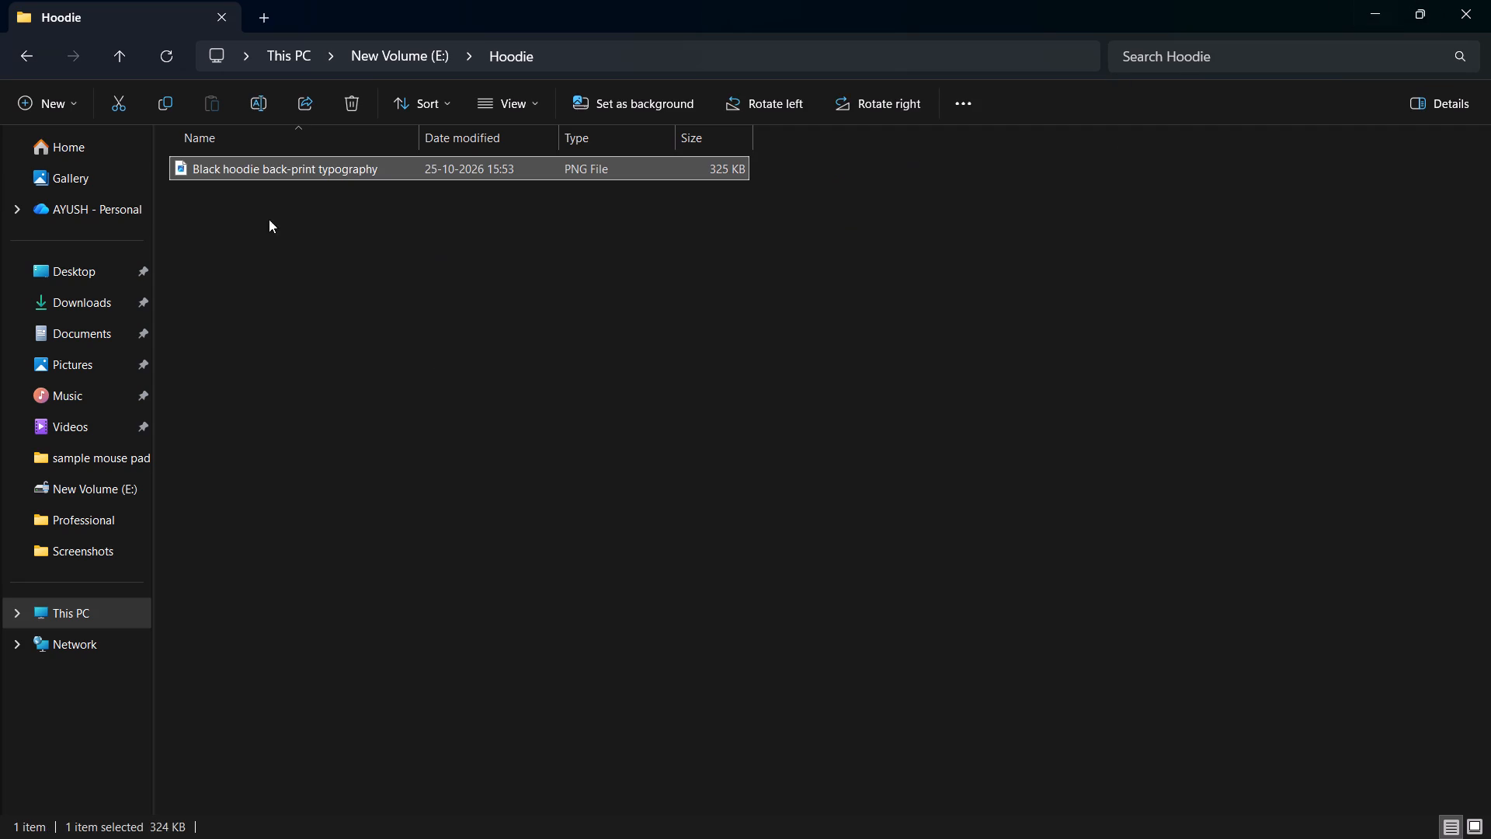
Create a folder named "Quote print" inside the Hoodie folder.
left_click(46, 95)
left_click(116, 153)
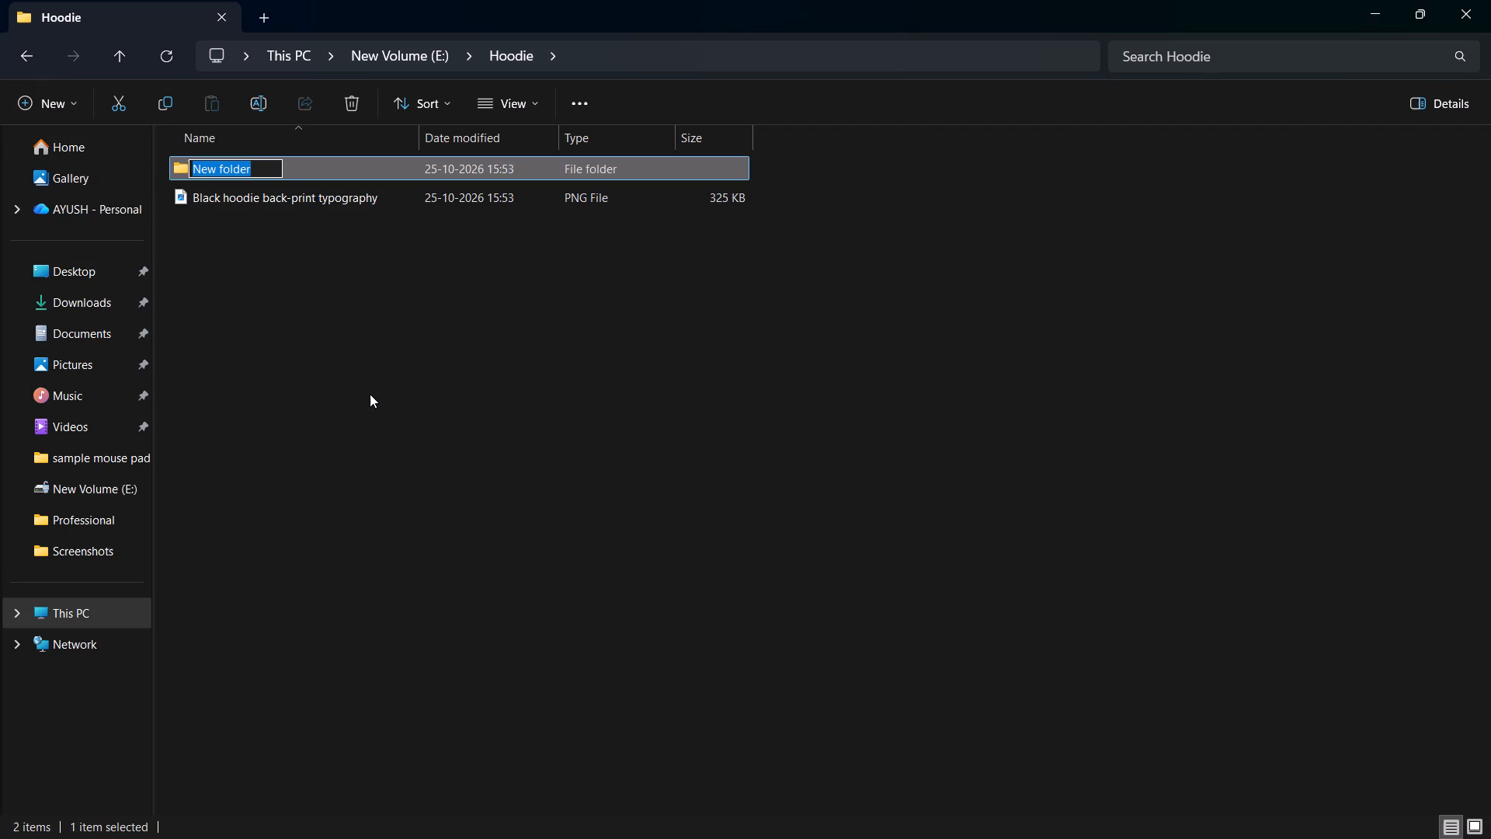
key("shift+q")
type("uote")
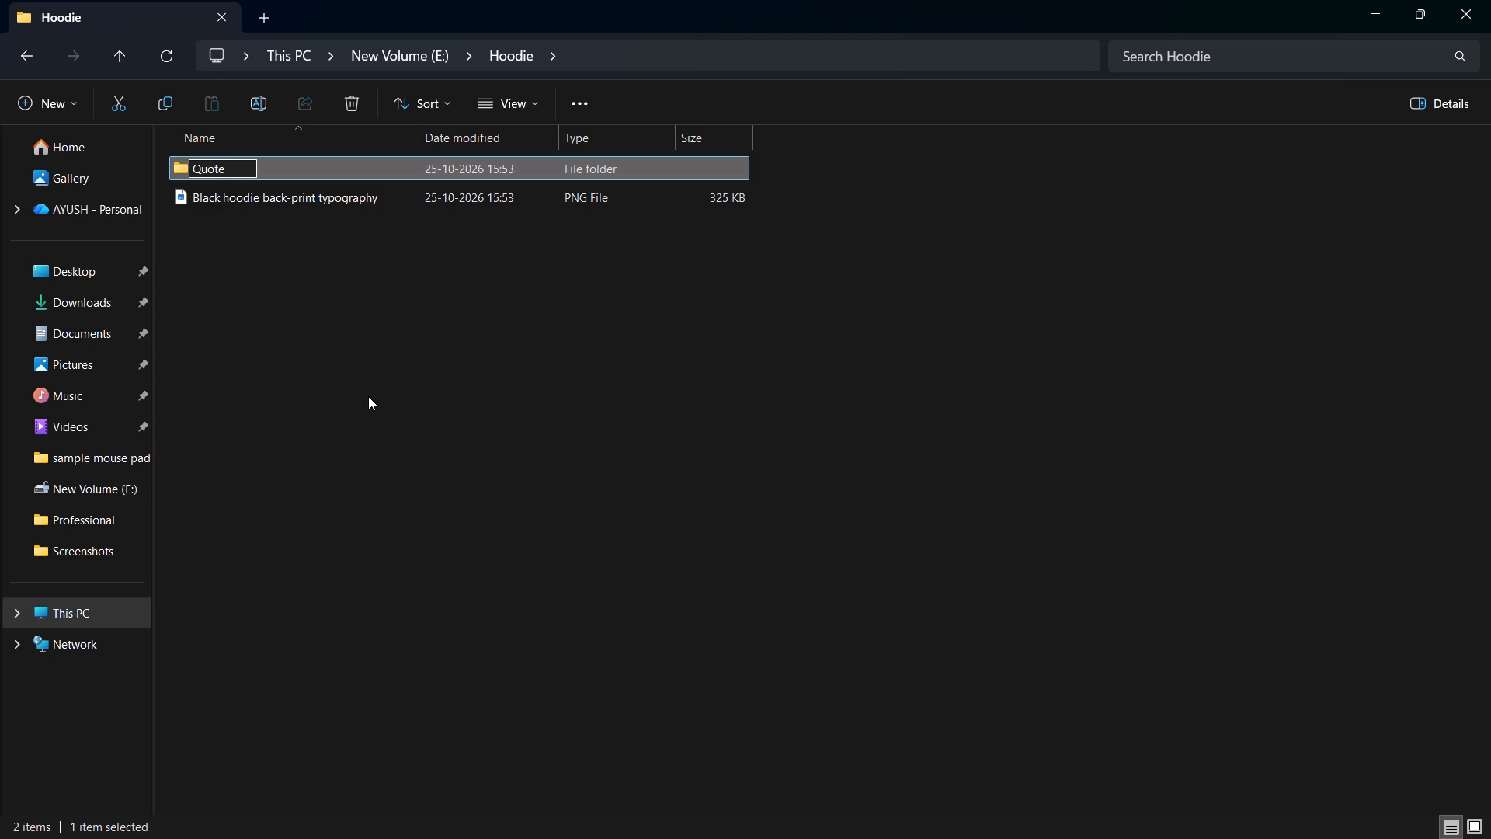
key("space")
type("print")
key("Return")
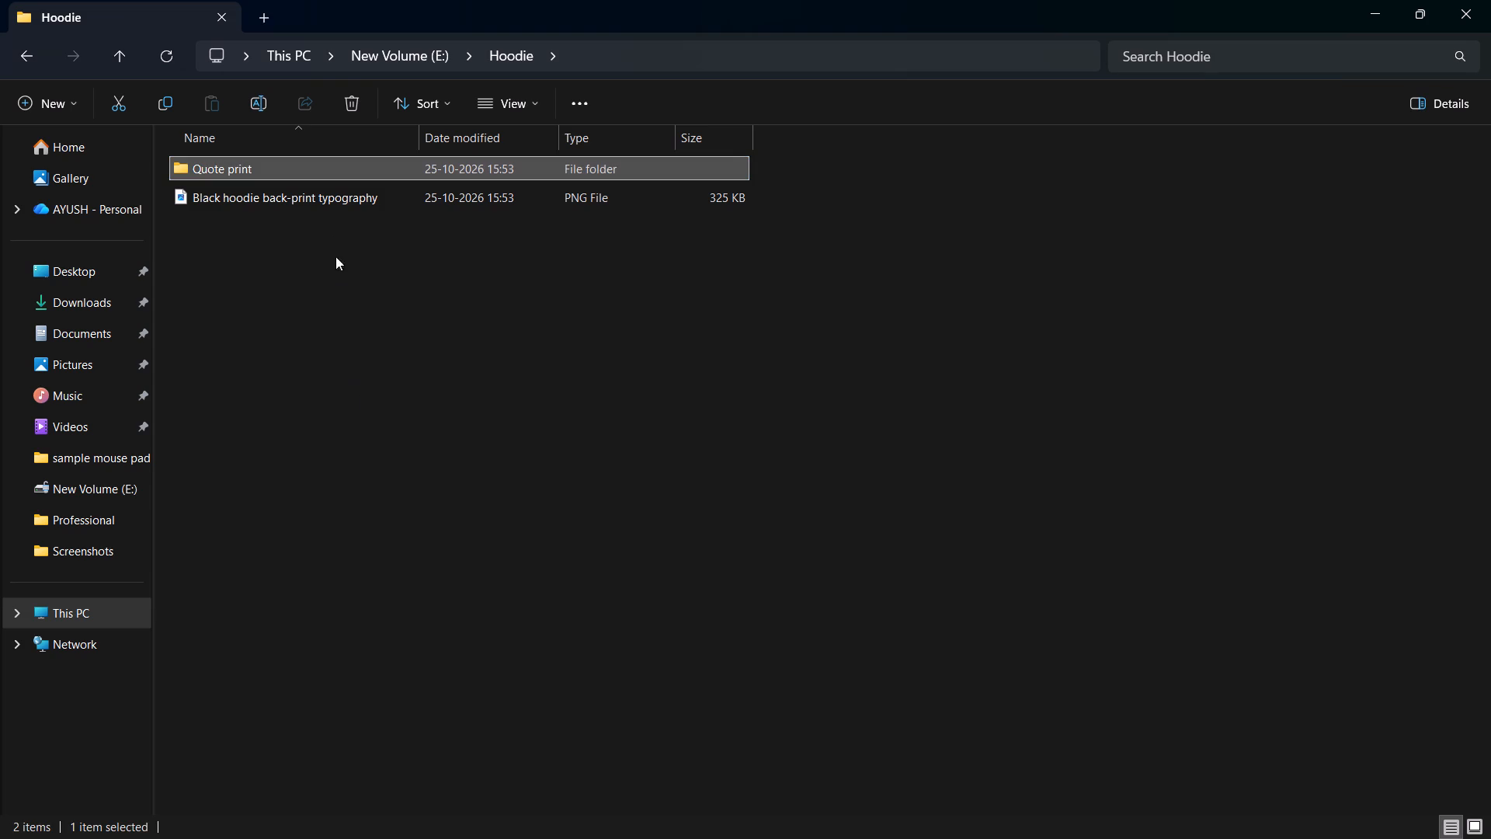
Move the Black hoodie back-print typography PNG into the Quote print folder.
left_click(327, 191)
right_click(326, 191)
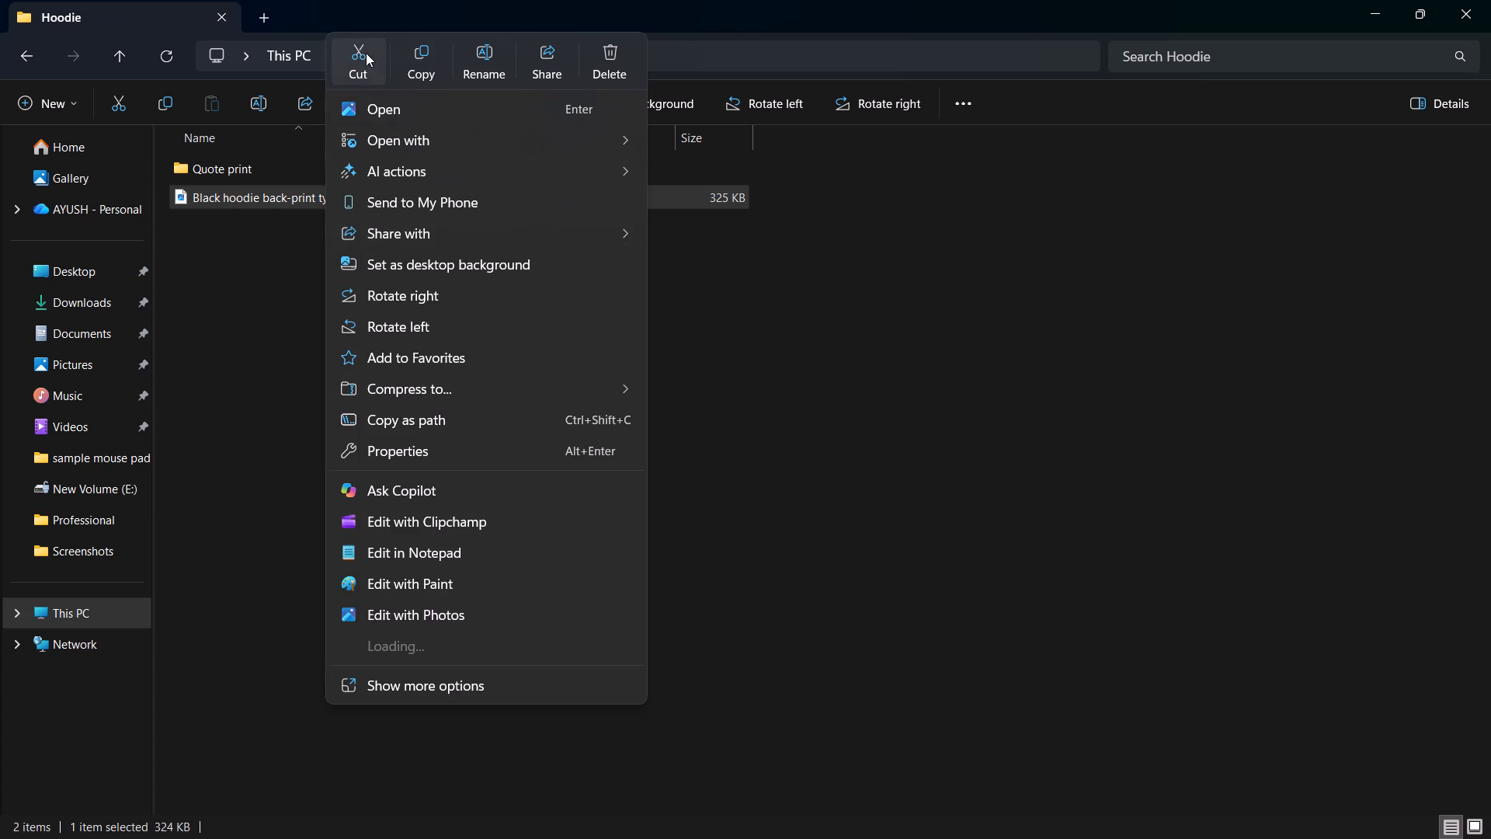
left_click(363, 51)
double_click(315, 165)
right_click(345, 358)
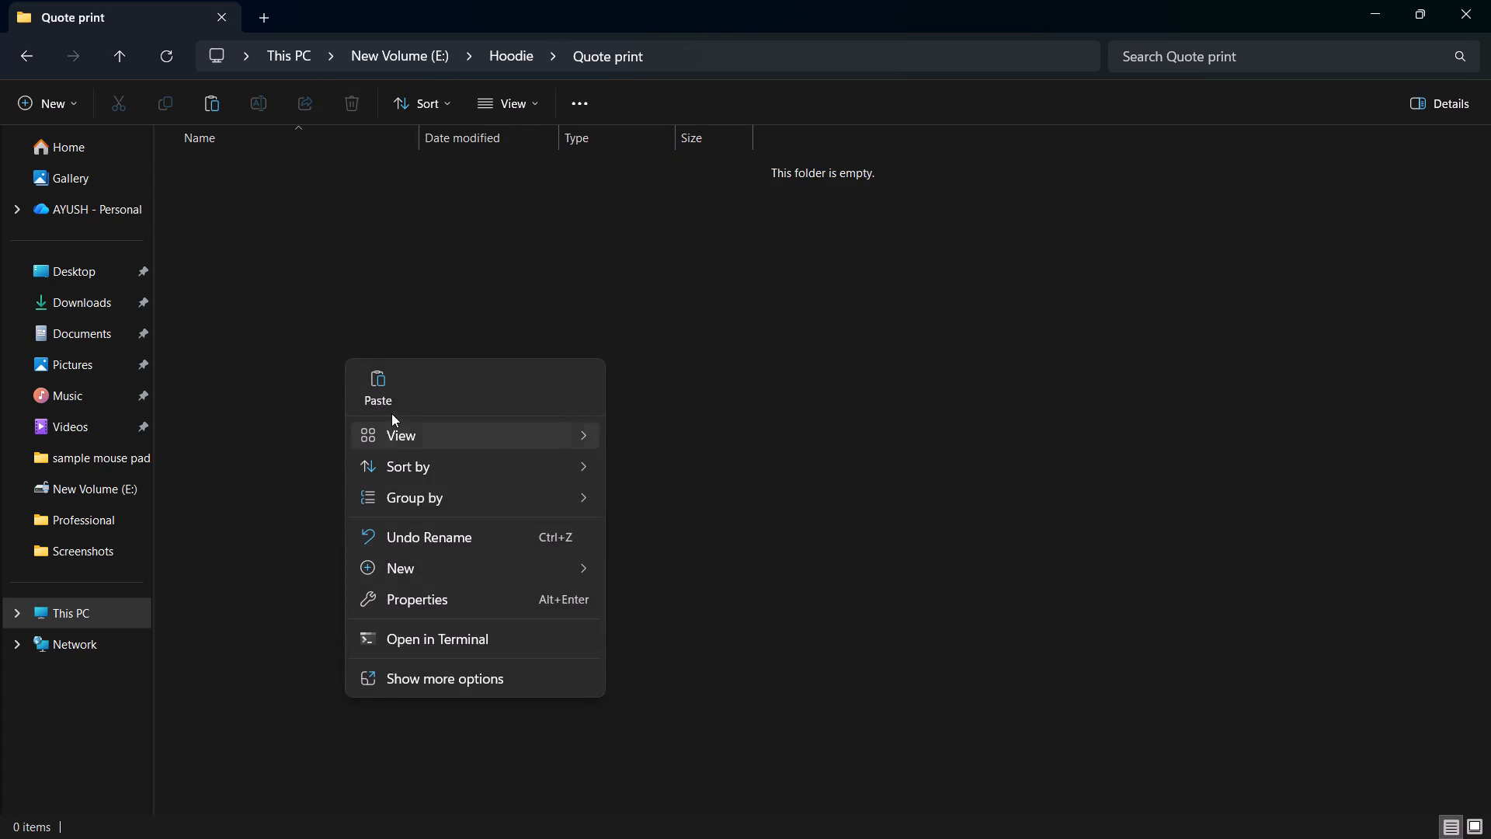
left_click(388, 389)
left_click(1368, 15)
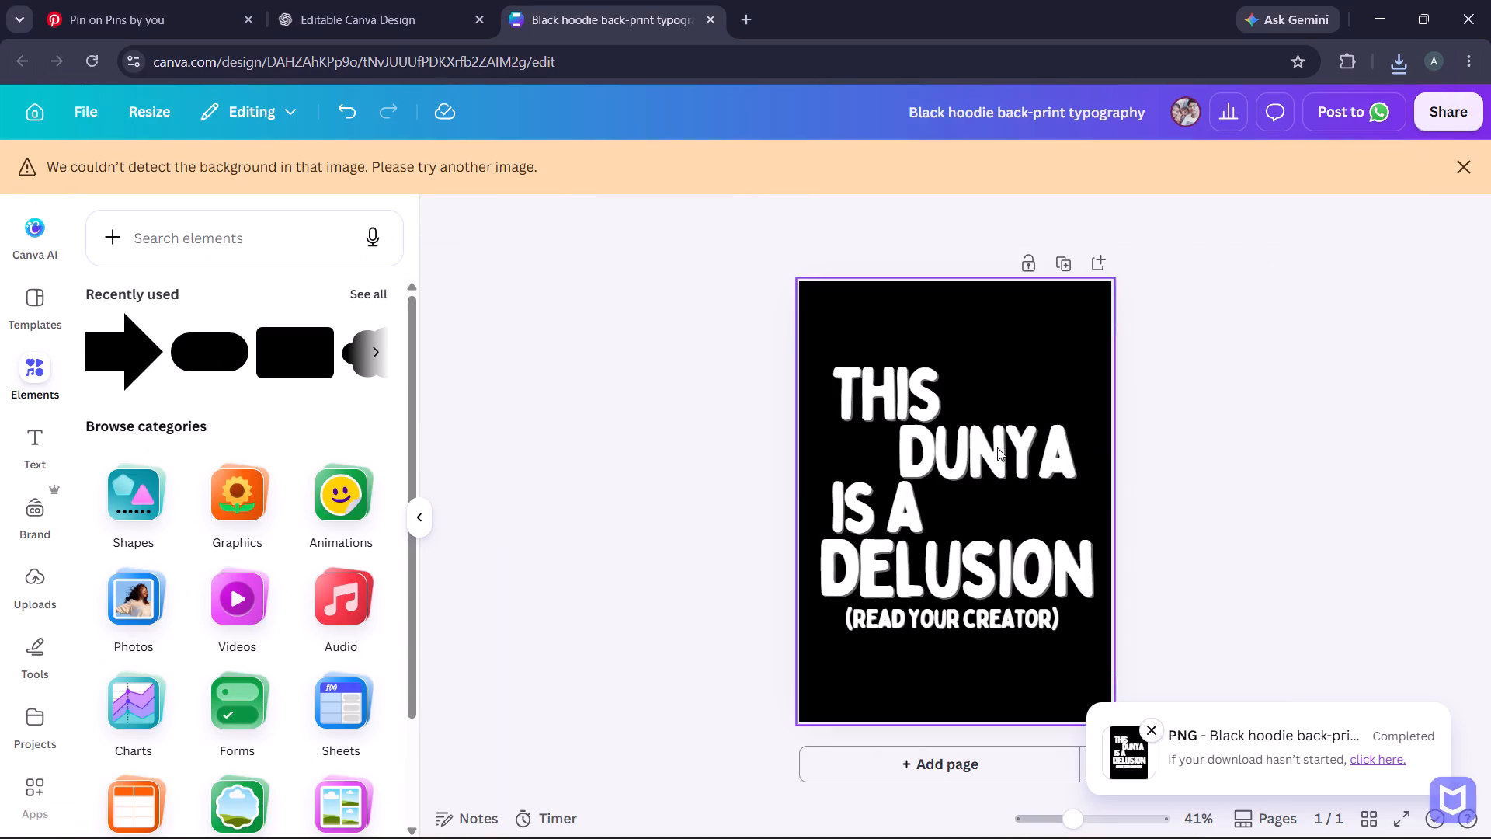
Switch to the Merch Factory hoodie editor and upload the Black hoodie back-print typography PNG from Hoodie > Quote print as the Back design.
left_click(664, 447)
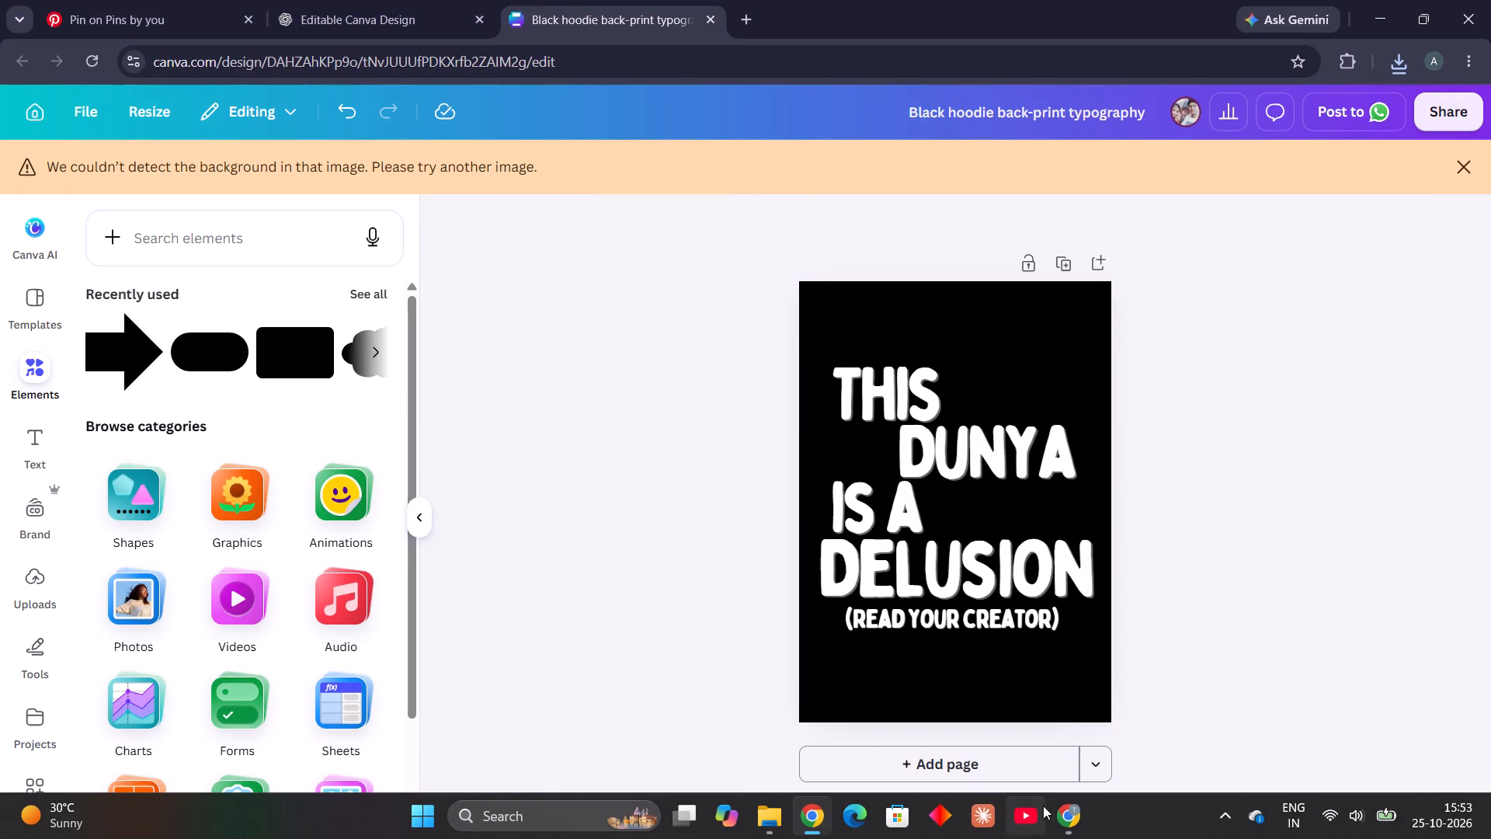
left_click(1065, 816)
left_click(693, 530)
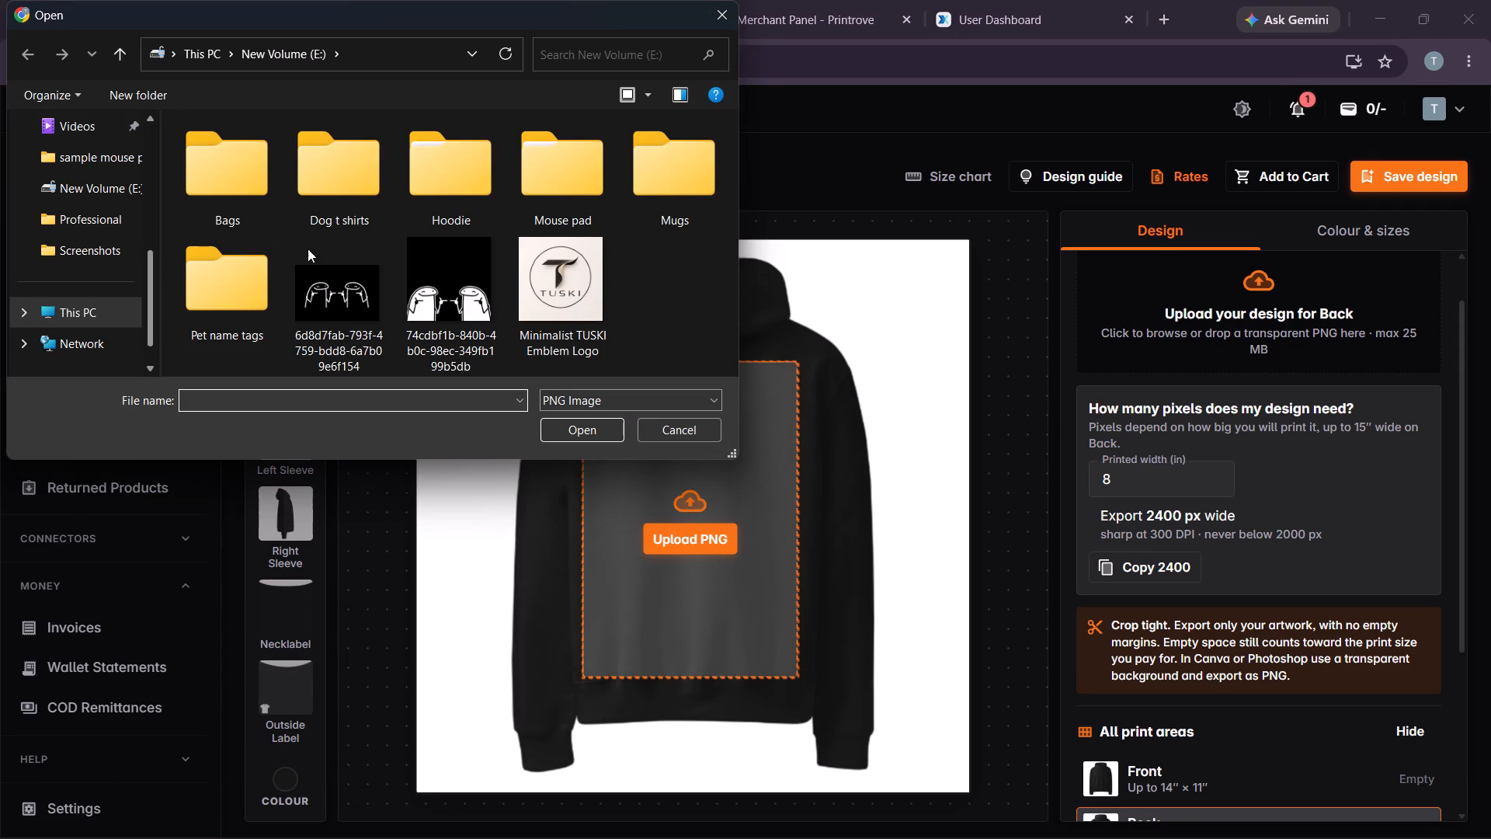
double_click(481, 178)
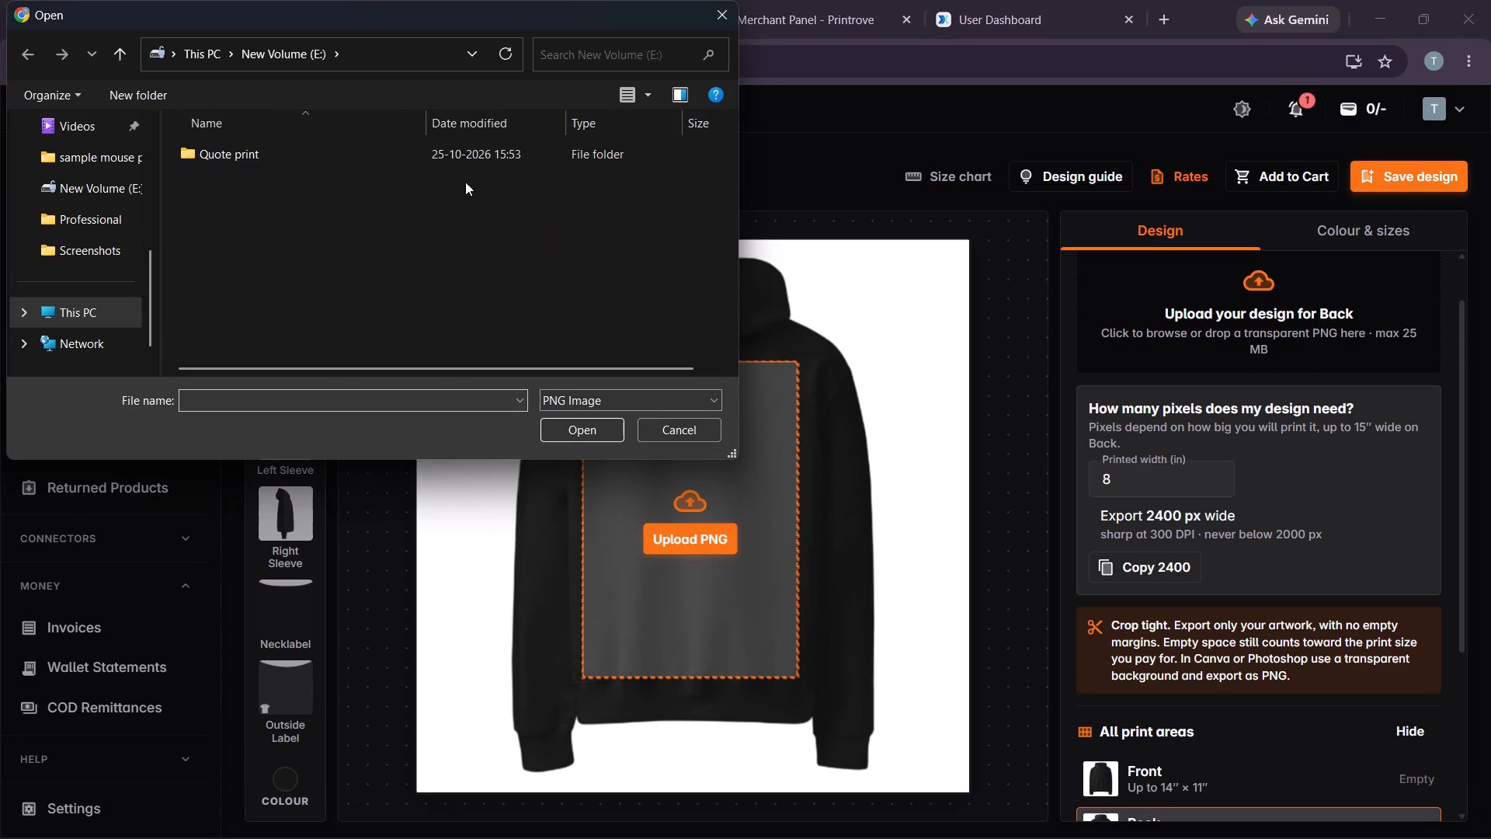
double_click(266, 157)
left_click(182, 193)
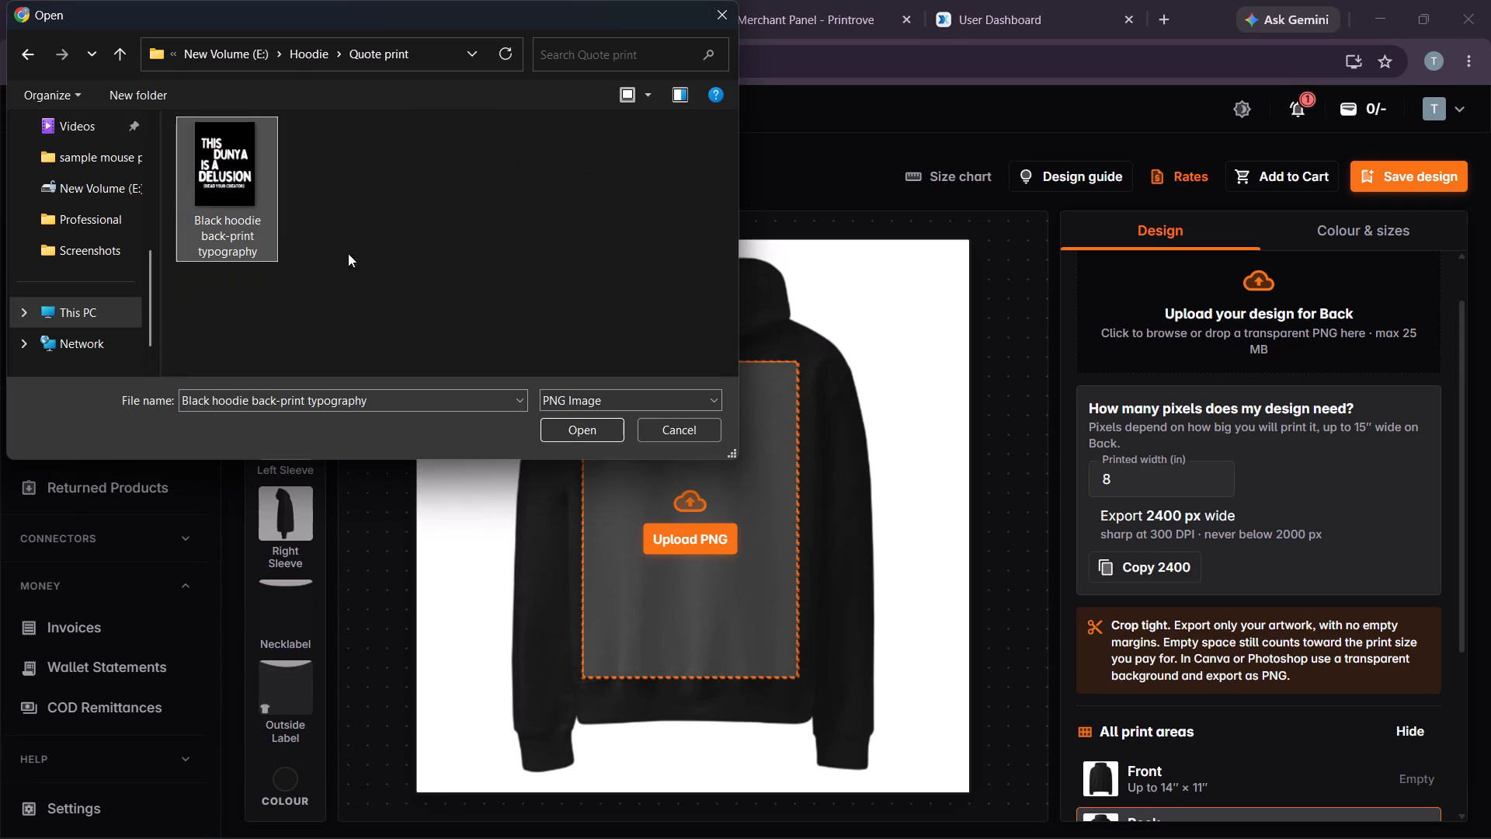
left_click(577, 421)
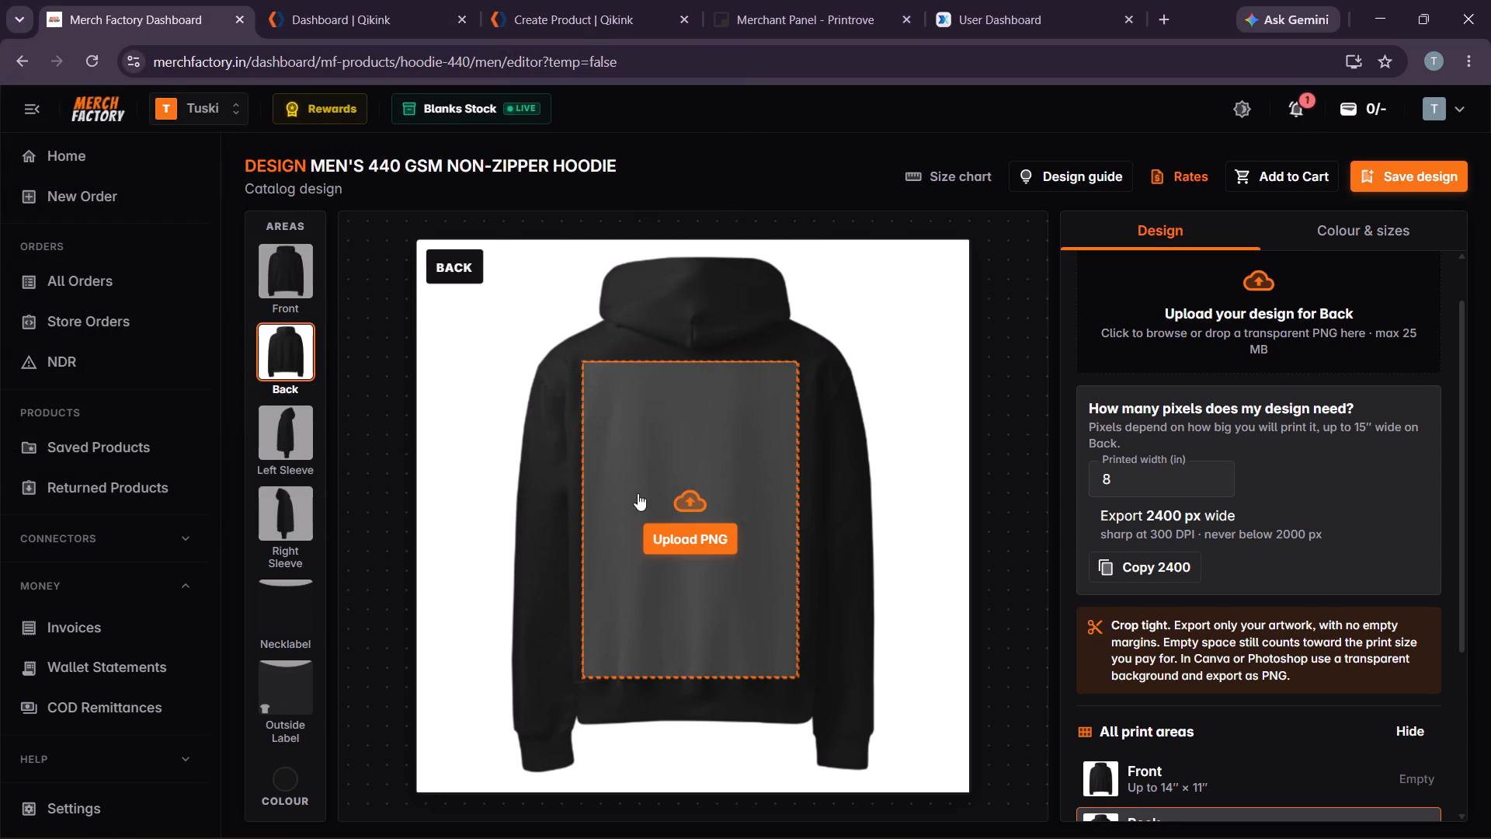
left_click(860, 482)
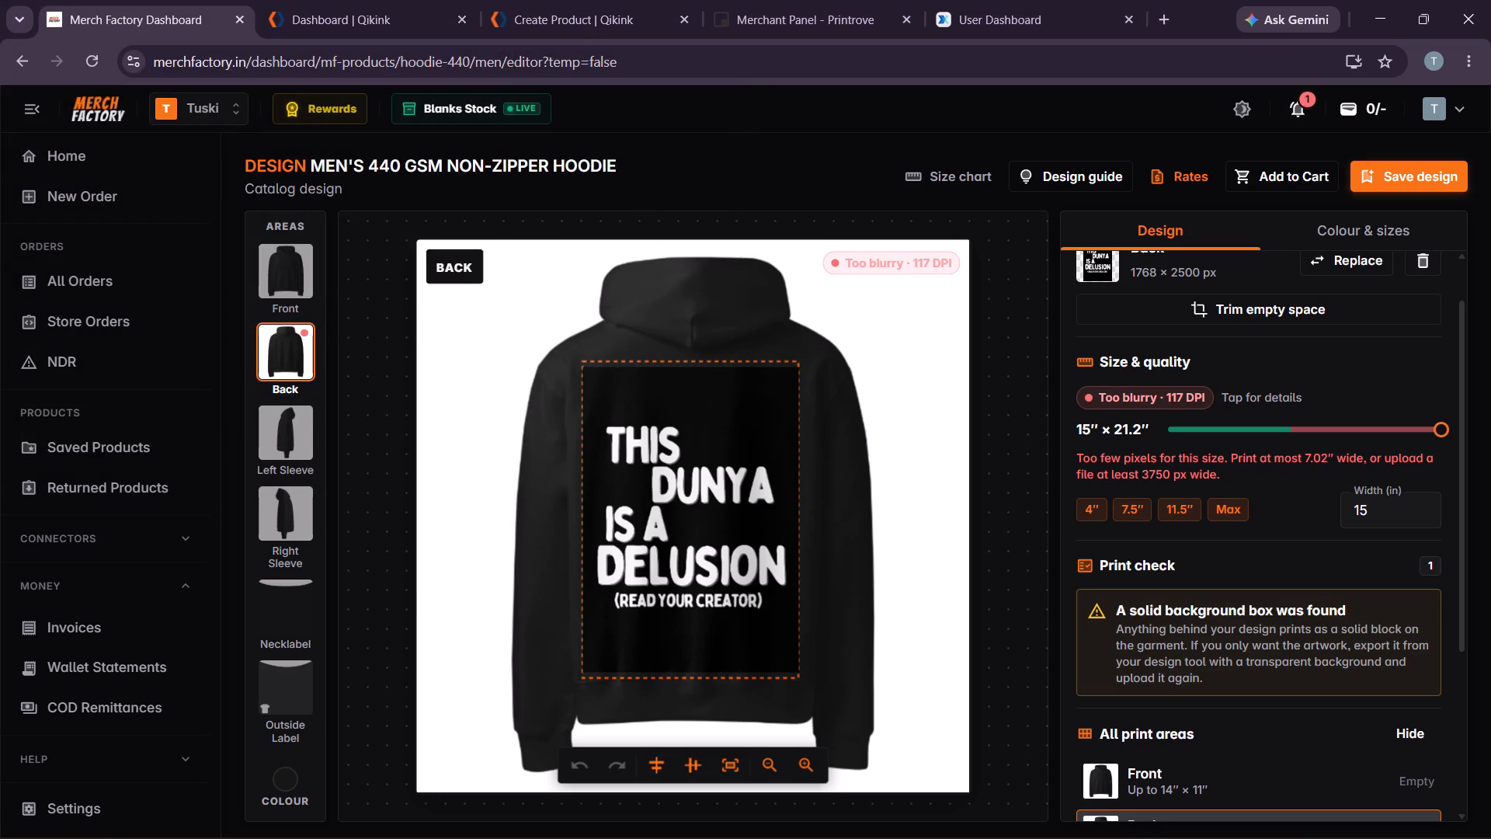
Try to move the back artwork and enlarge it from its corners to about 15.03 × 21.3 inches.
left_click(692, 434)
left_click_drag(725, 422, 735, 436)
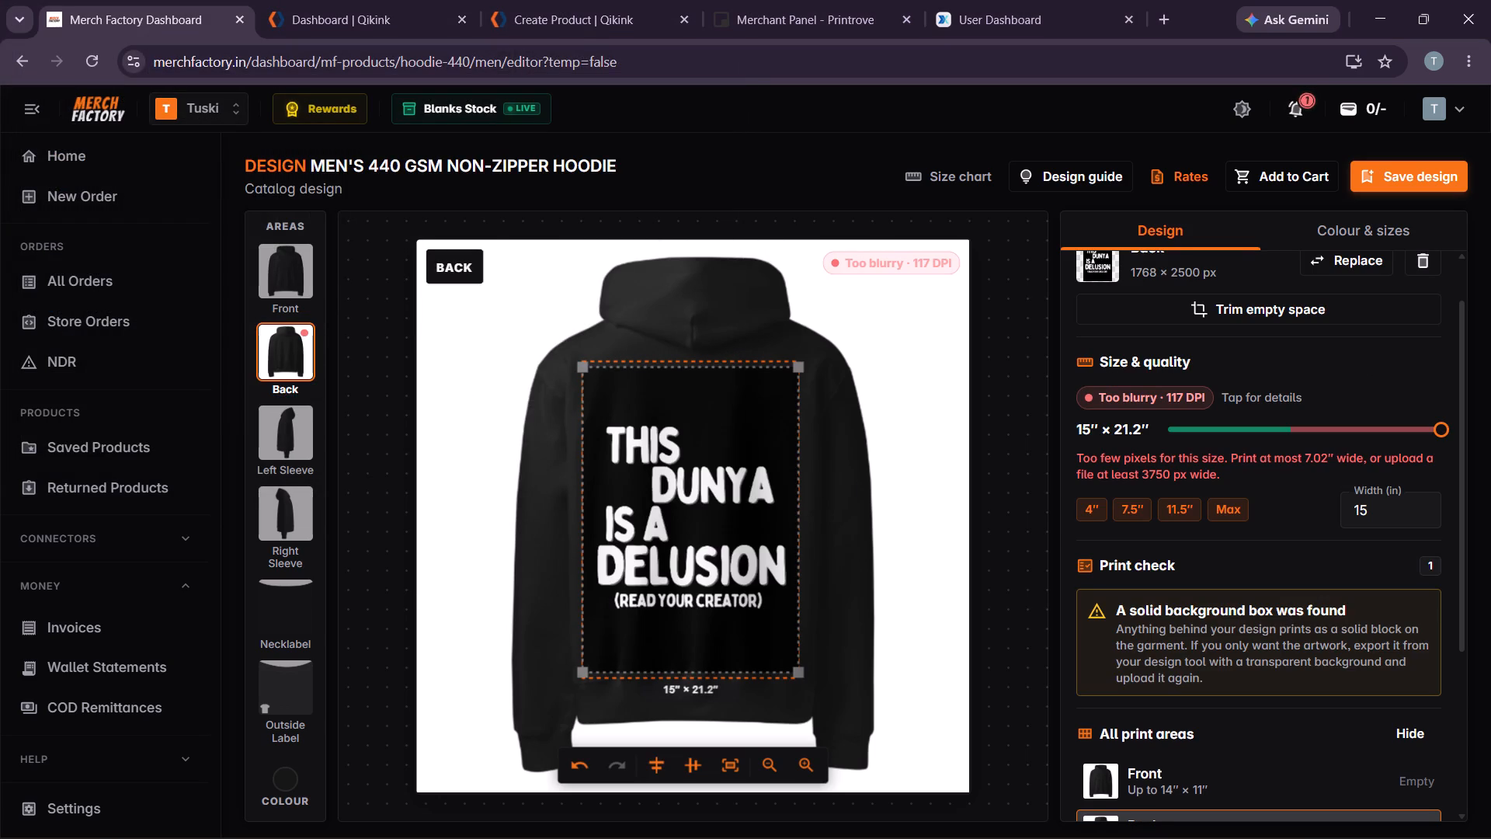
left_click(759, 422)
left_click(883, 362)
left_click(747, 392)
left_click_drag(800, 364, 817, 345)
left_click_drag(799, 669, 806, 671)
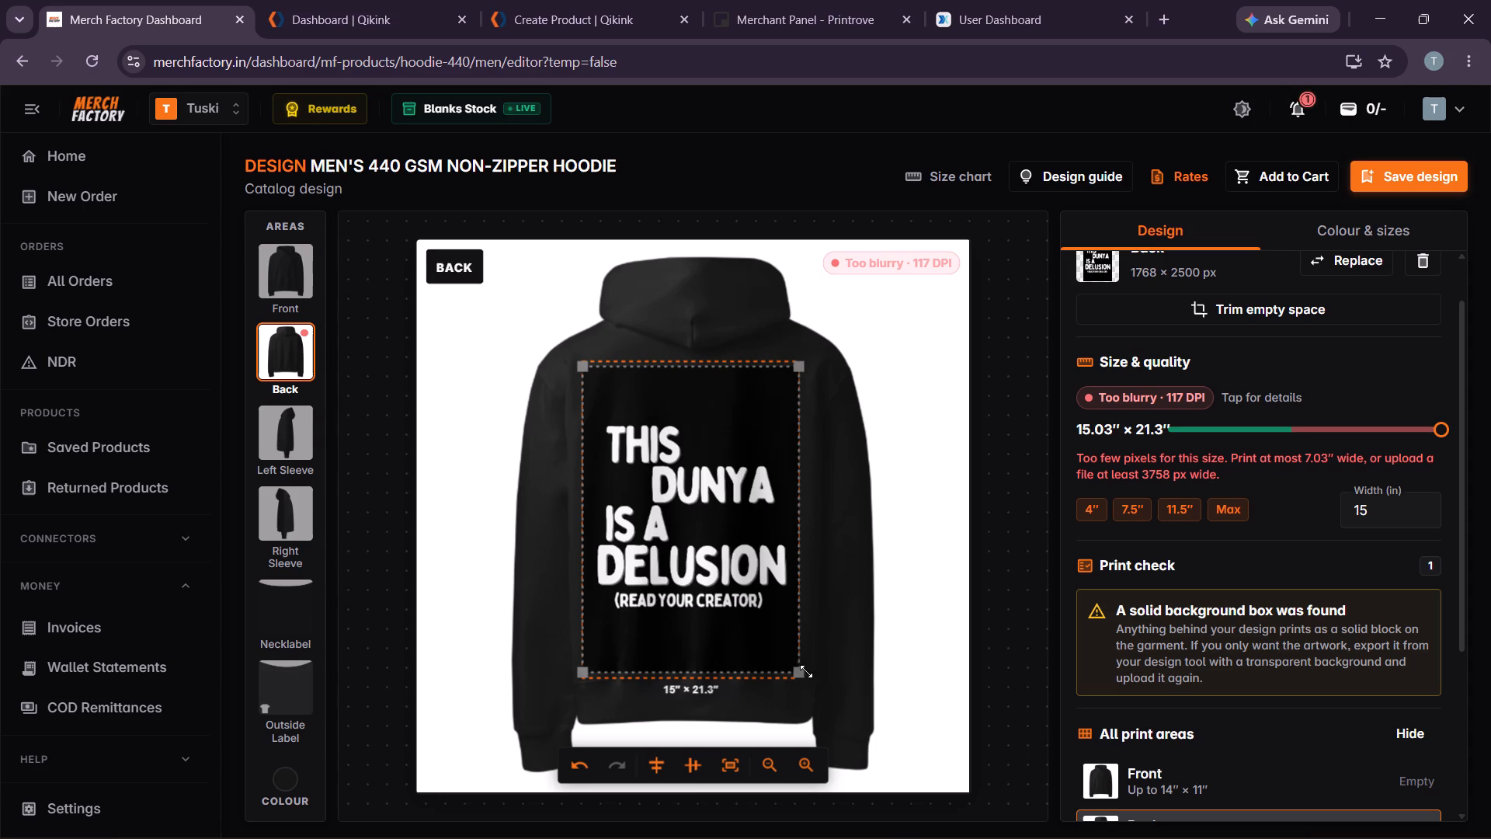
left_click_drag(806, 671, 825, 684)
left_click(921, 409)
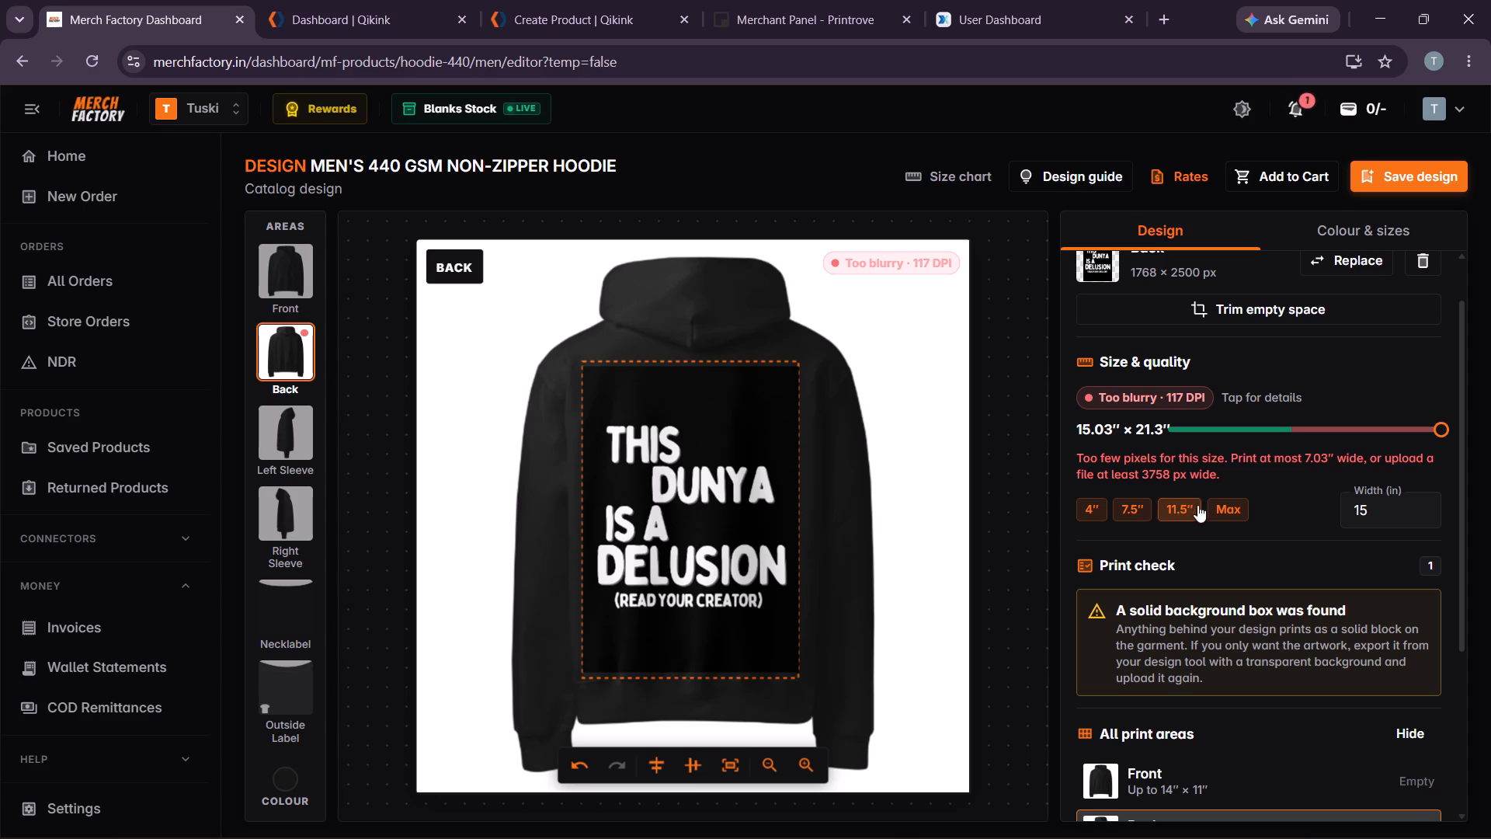
Try the 4″, 7.5″ and 11.5″ preset widths for the back artwork and settle on Max, 15 inches wide.
left_click(1240, 510)
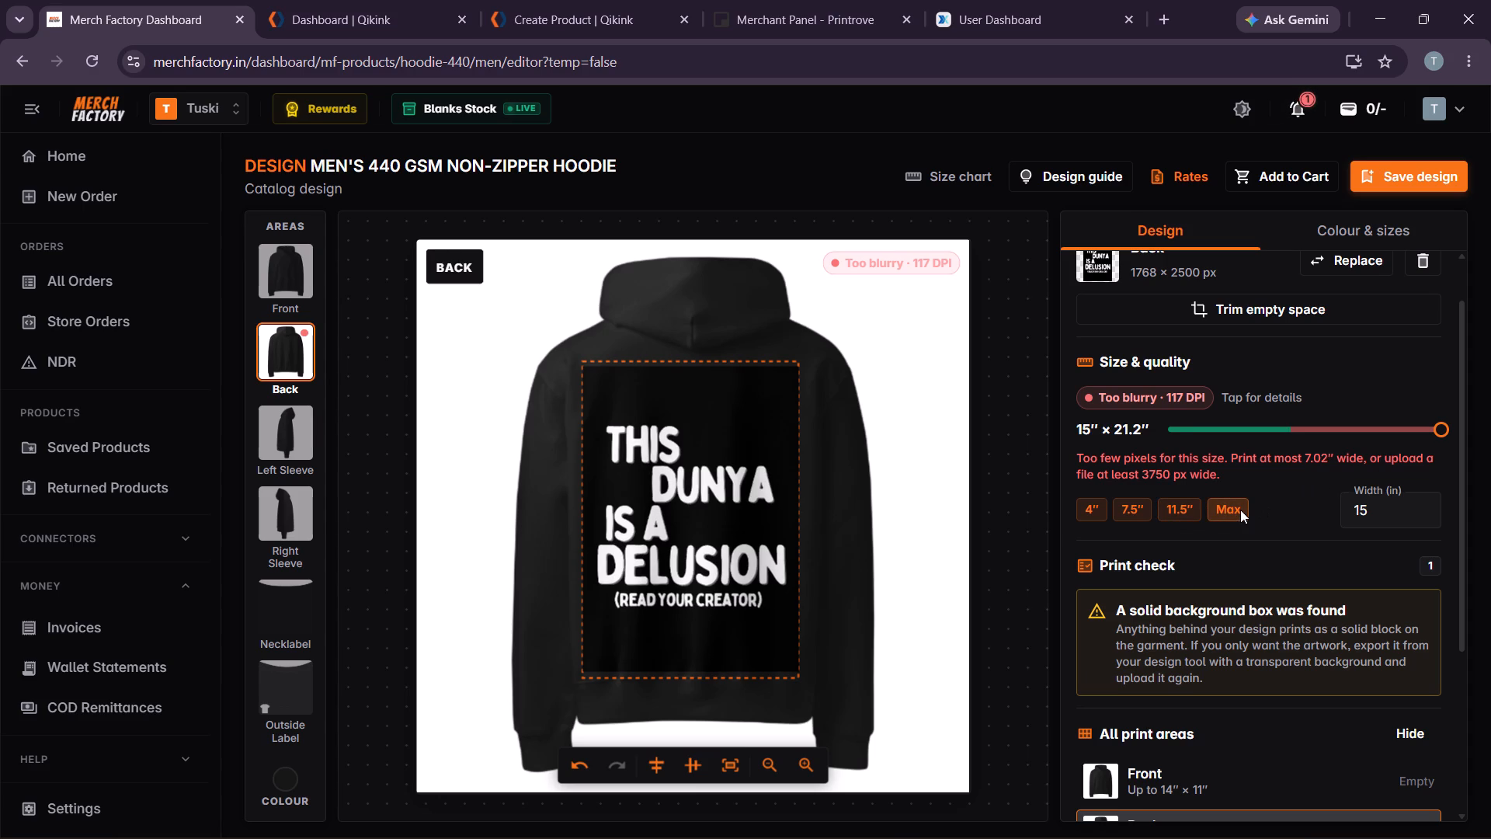
left_click(1102, 510)
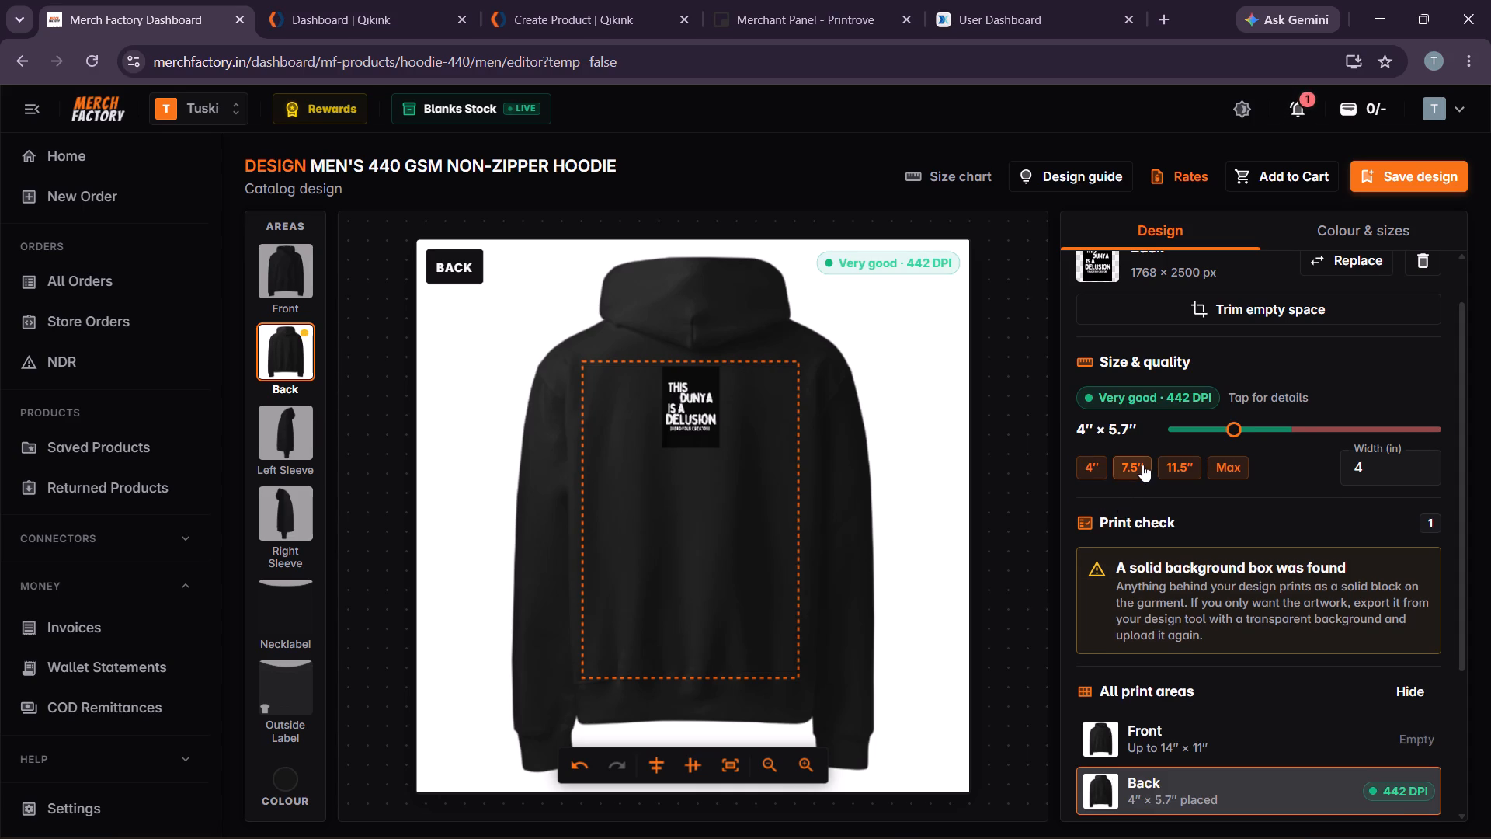
left_click(1142, 465)
left_click(1183, 496)
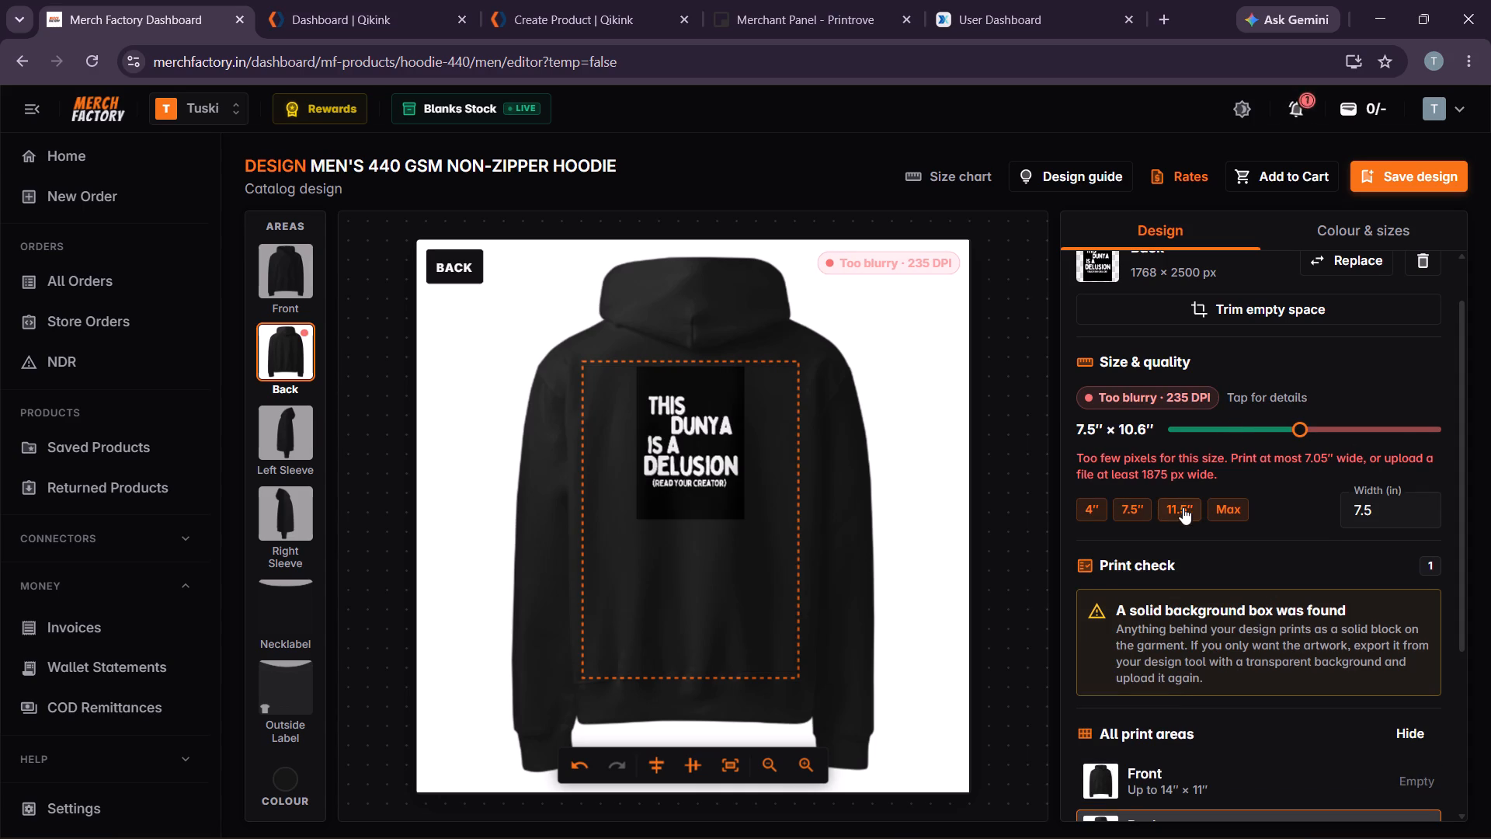
left_click(1183, 507)
left_click(1216, 511)
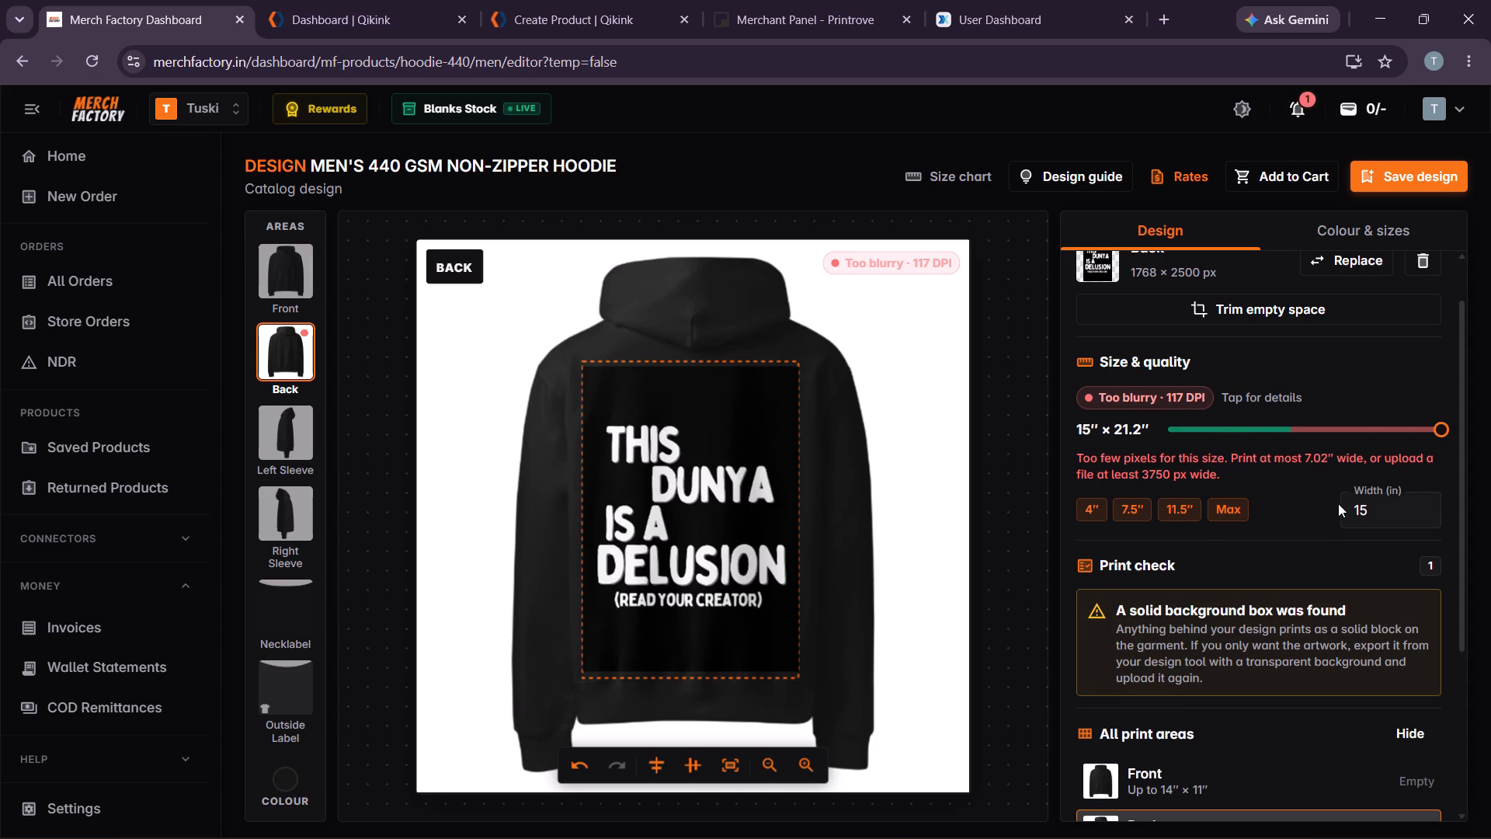
Review the back artwork's size quality and print check, the garment colours and size availability, and the list of all print areas.
scroll(1253, 570, "down", 1)
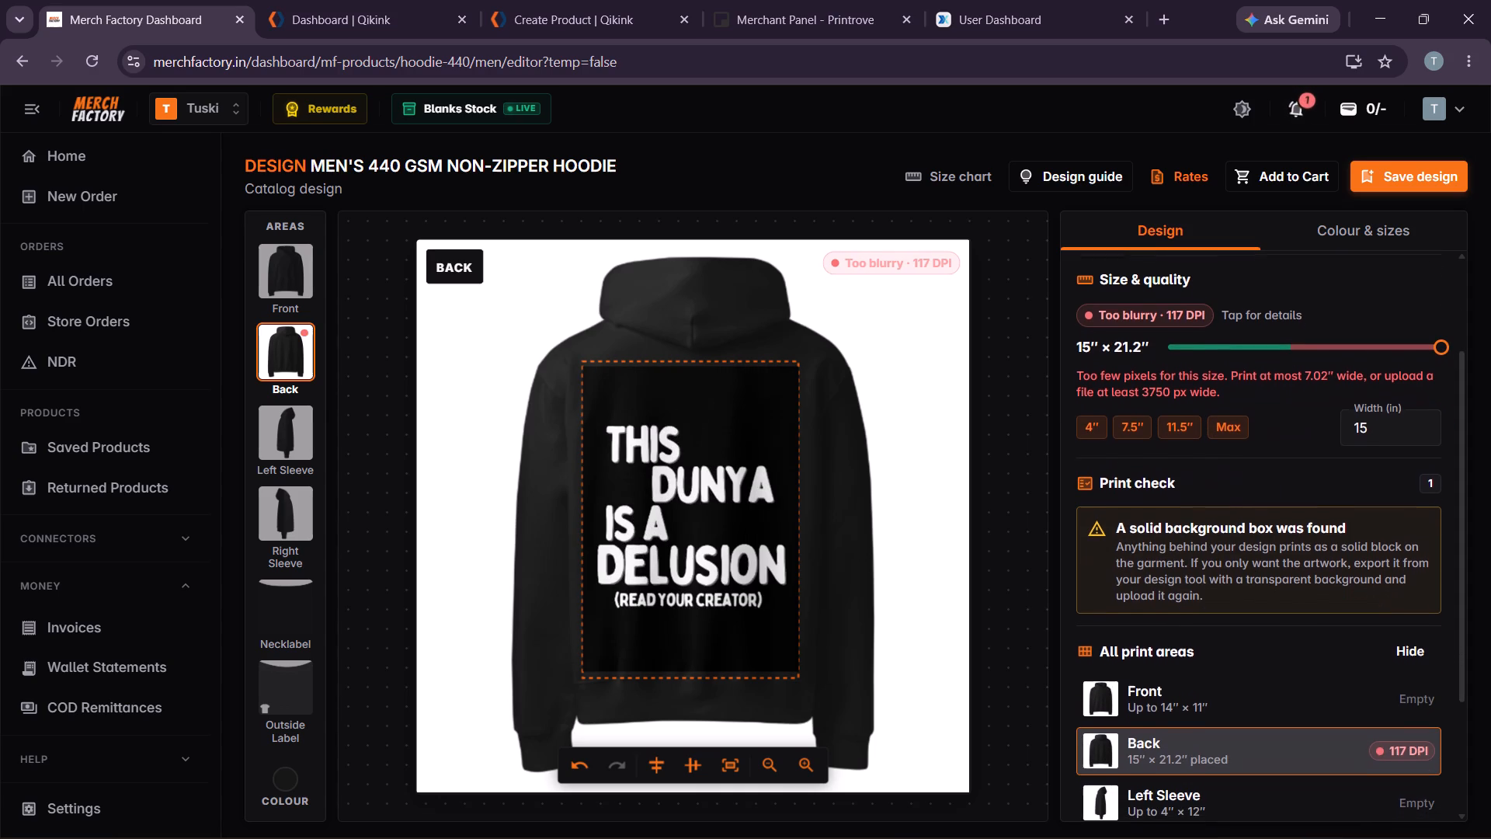
scroll(1253, 570, "down", 1)
left_click(861, 432)
left_click(713, 458)
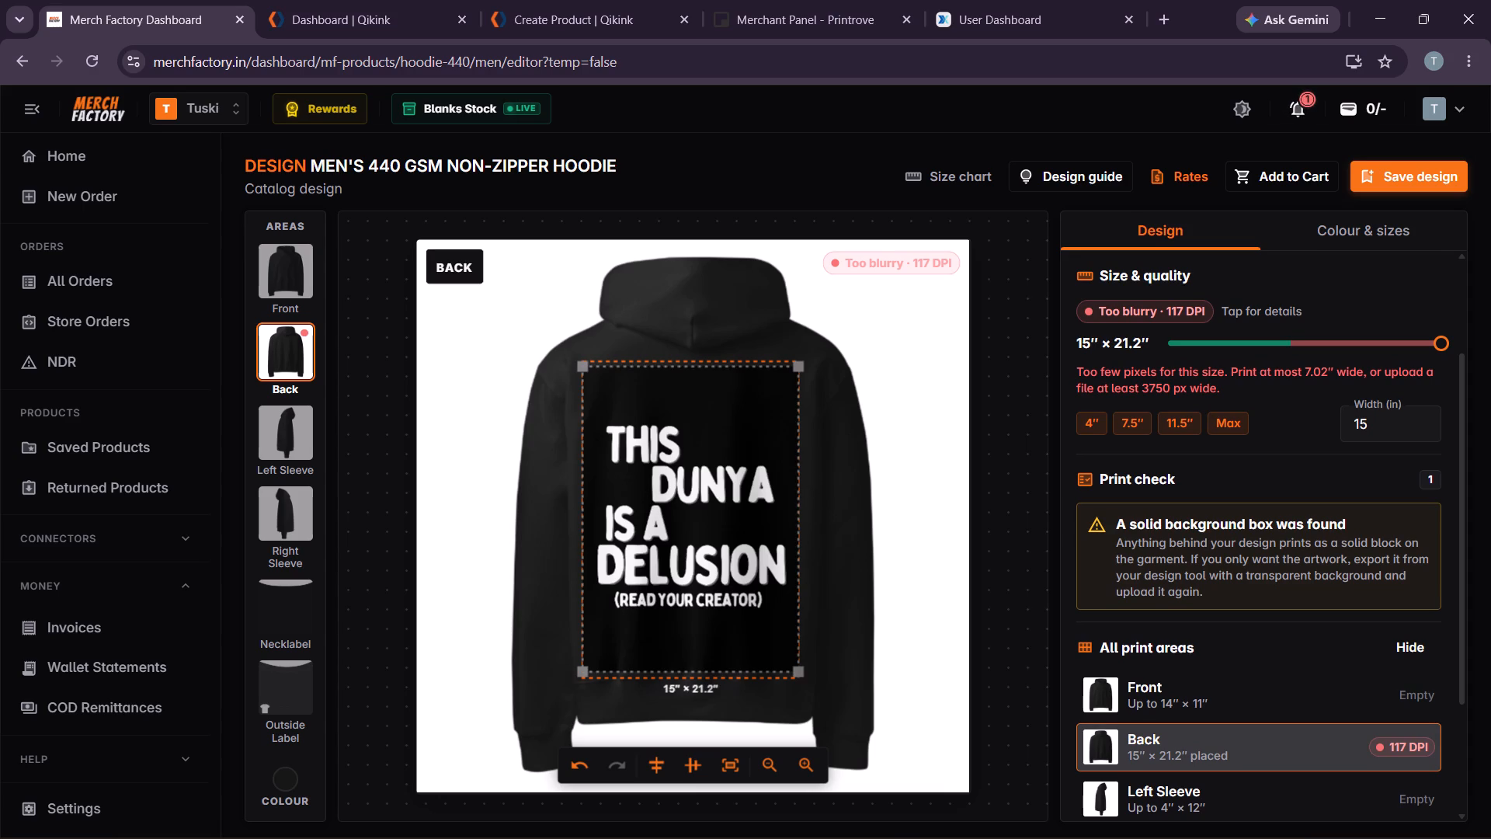
left_click(745, 437)
left_click(780, 425)
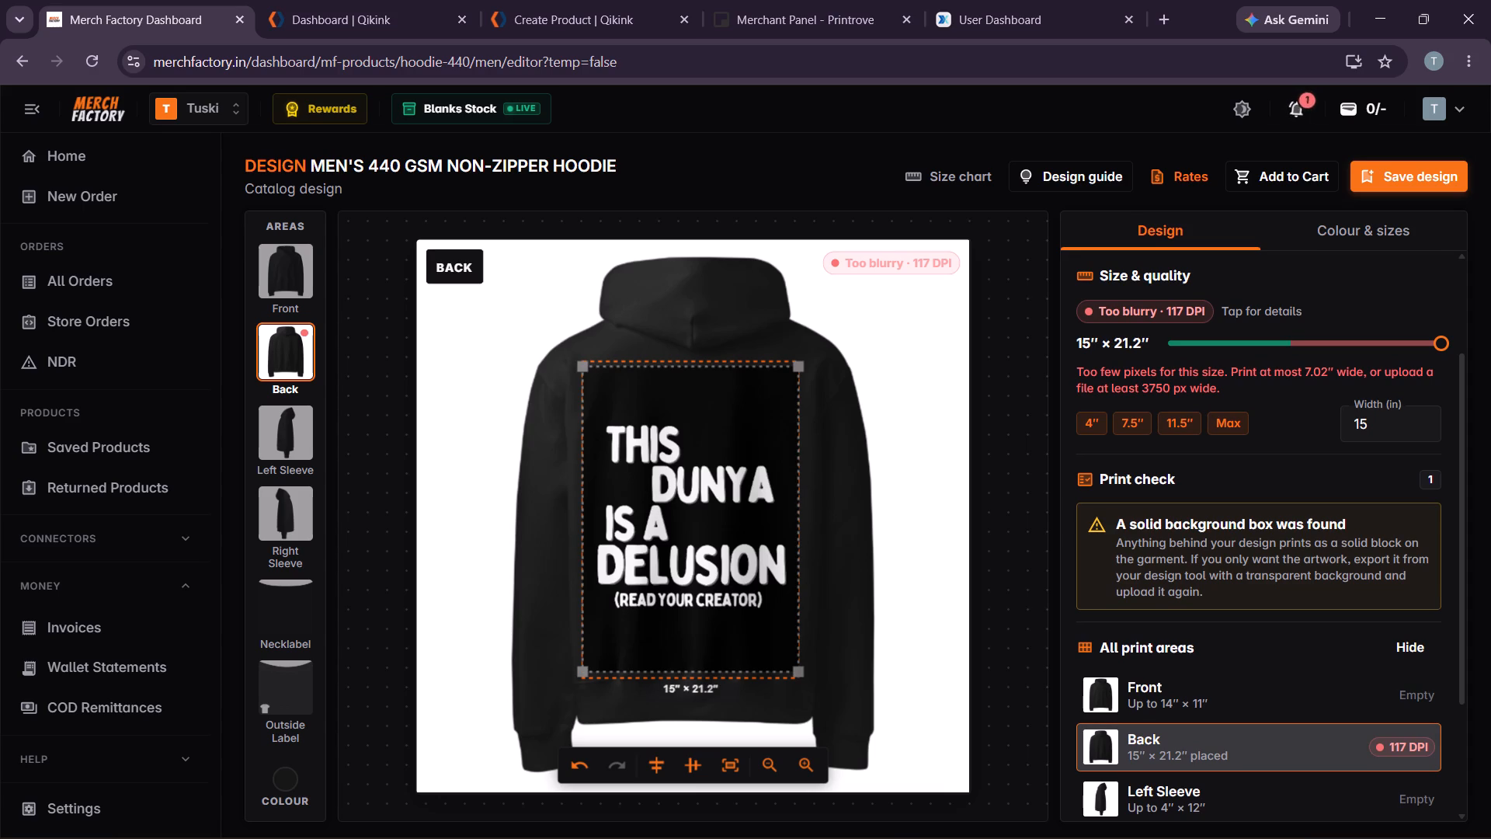
right_click(759, 425)
double_click(743, 421)
left_click(1355, 225)
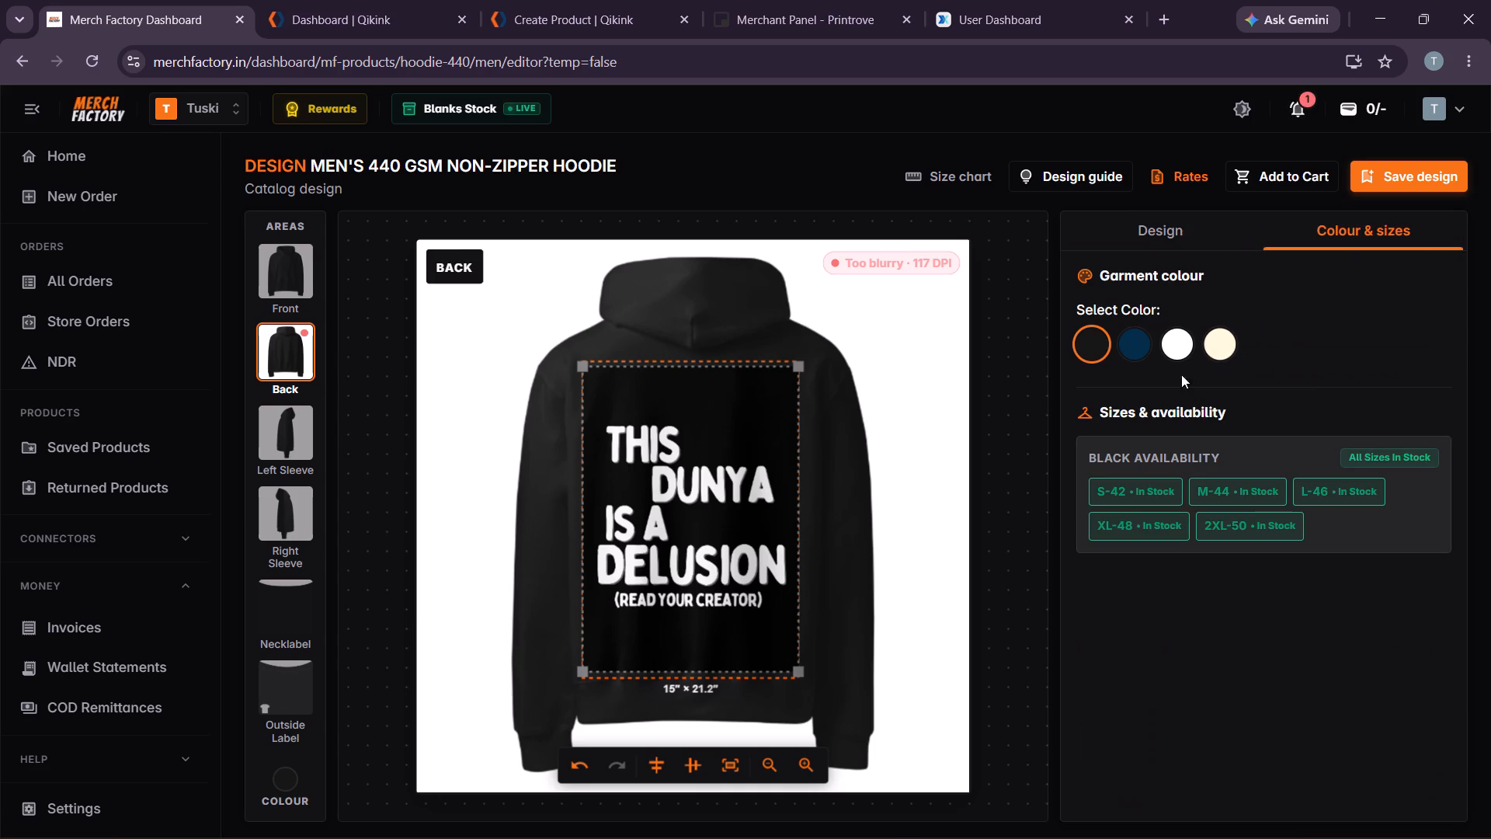
left_click(1159, 228)
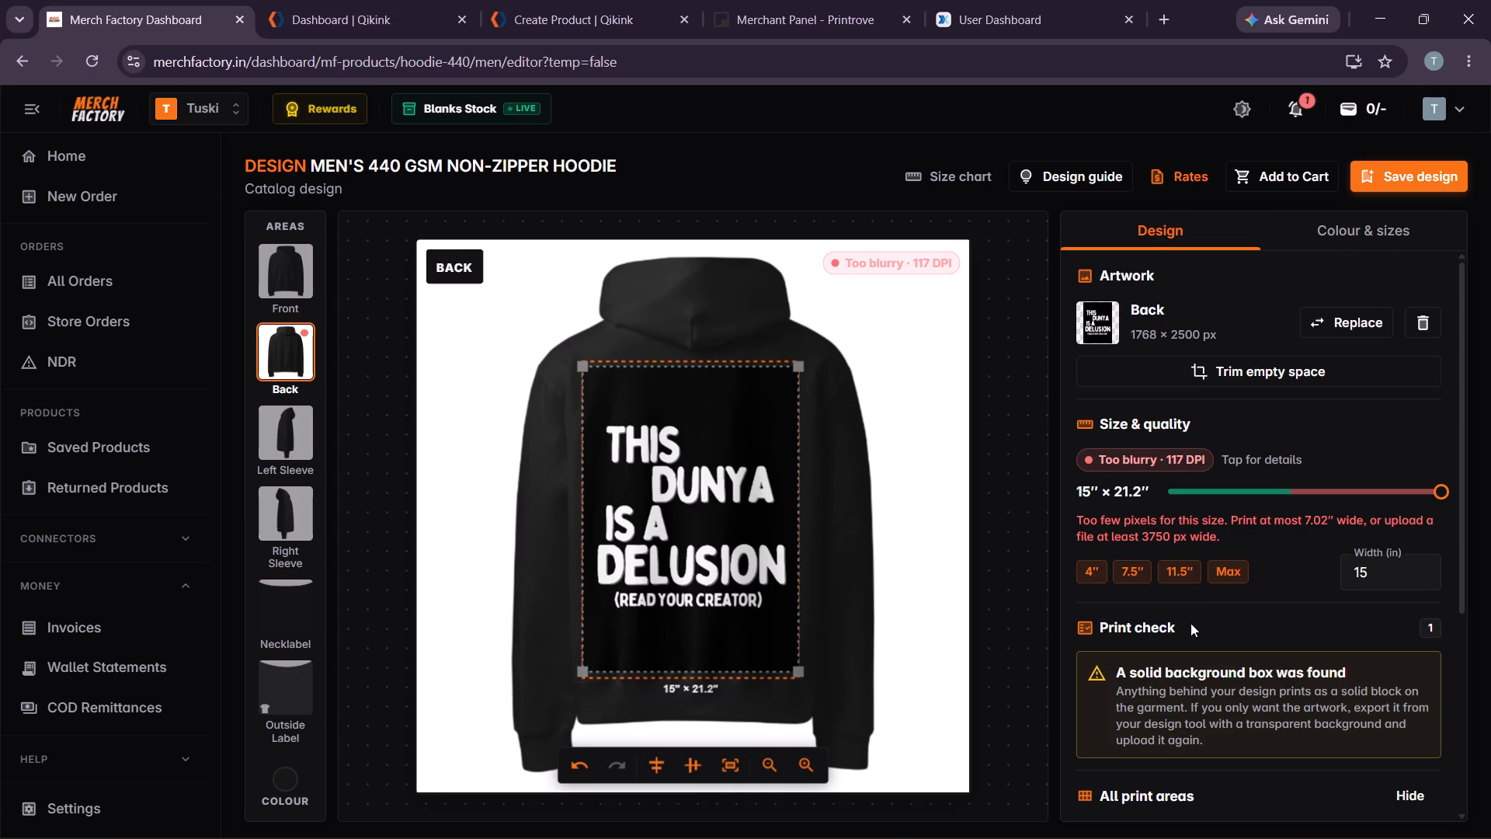
scroll(1190, 624, "down", 5)
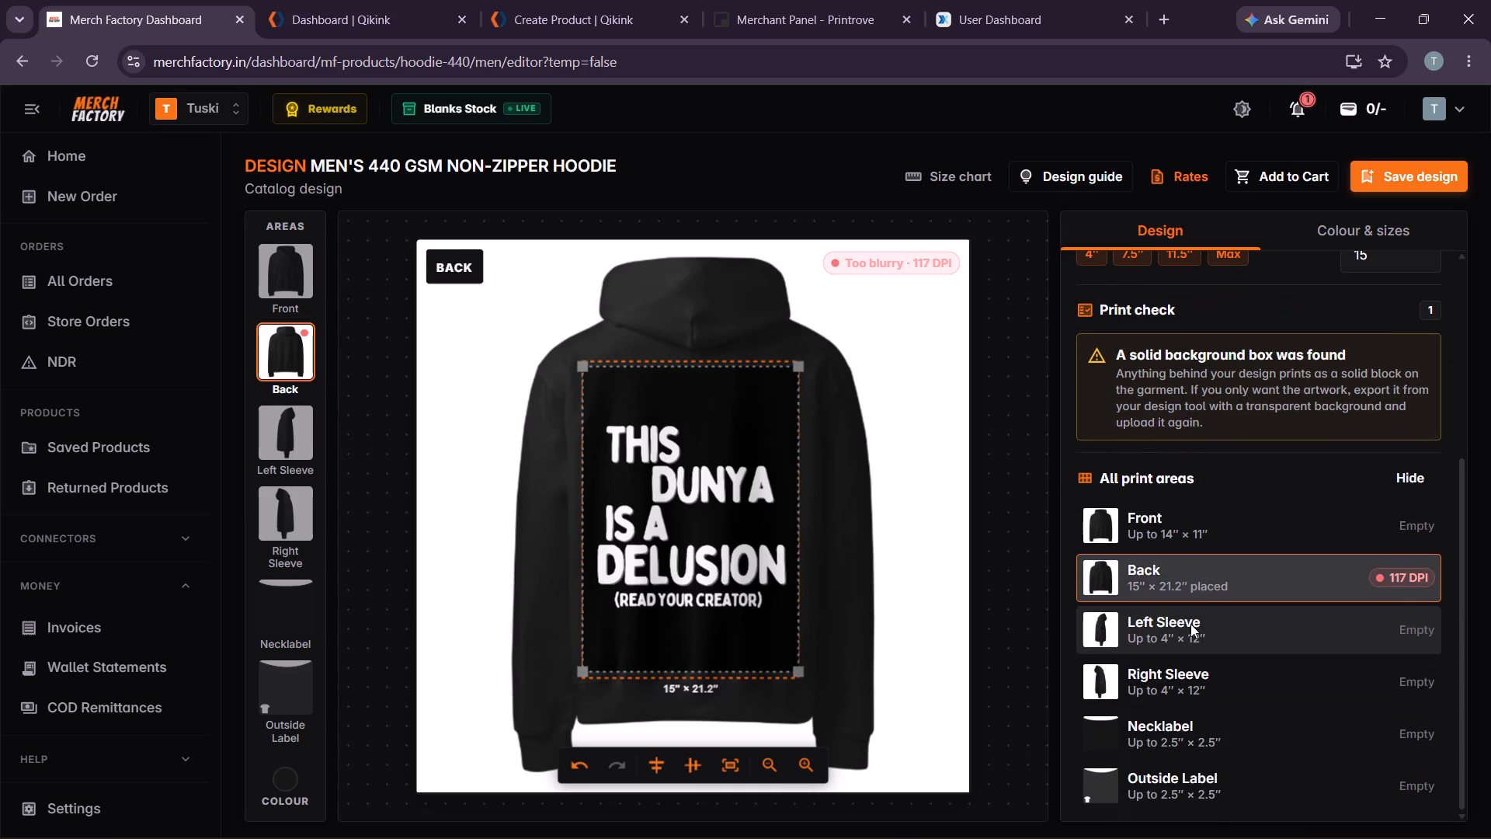
scroll(1190, 624, "down", 1)
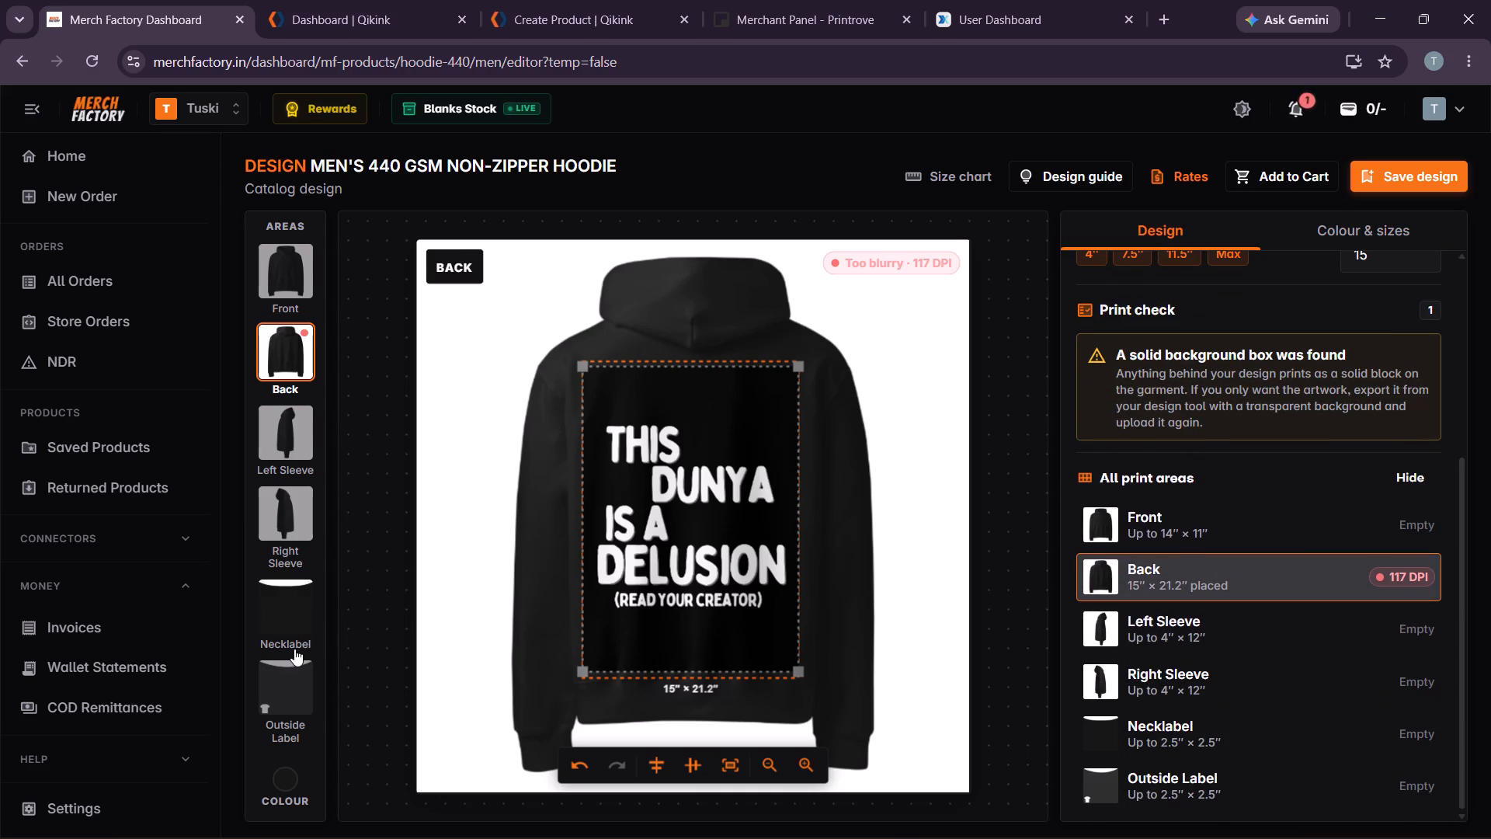
scroll(294, 649, "down", 3)
scroll(320, 629, "up", 3)
left_click(1062, 0)
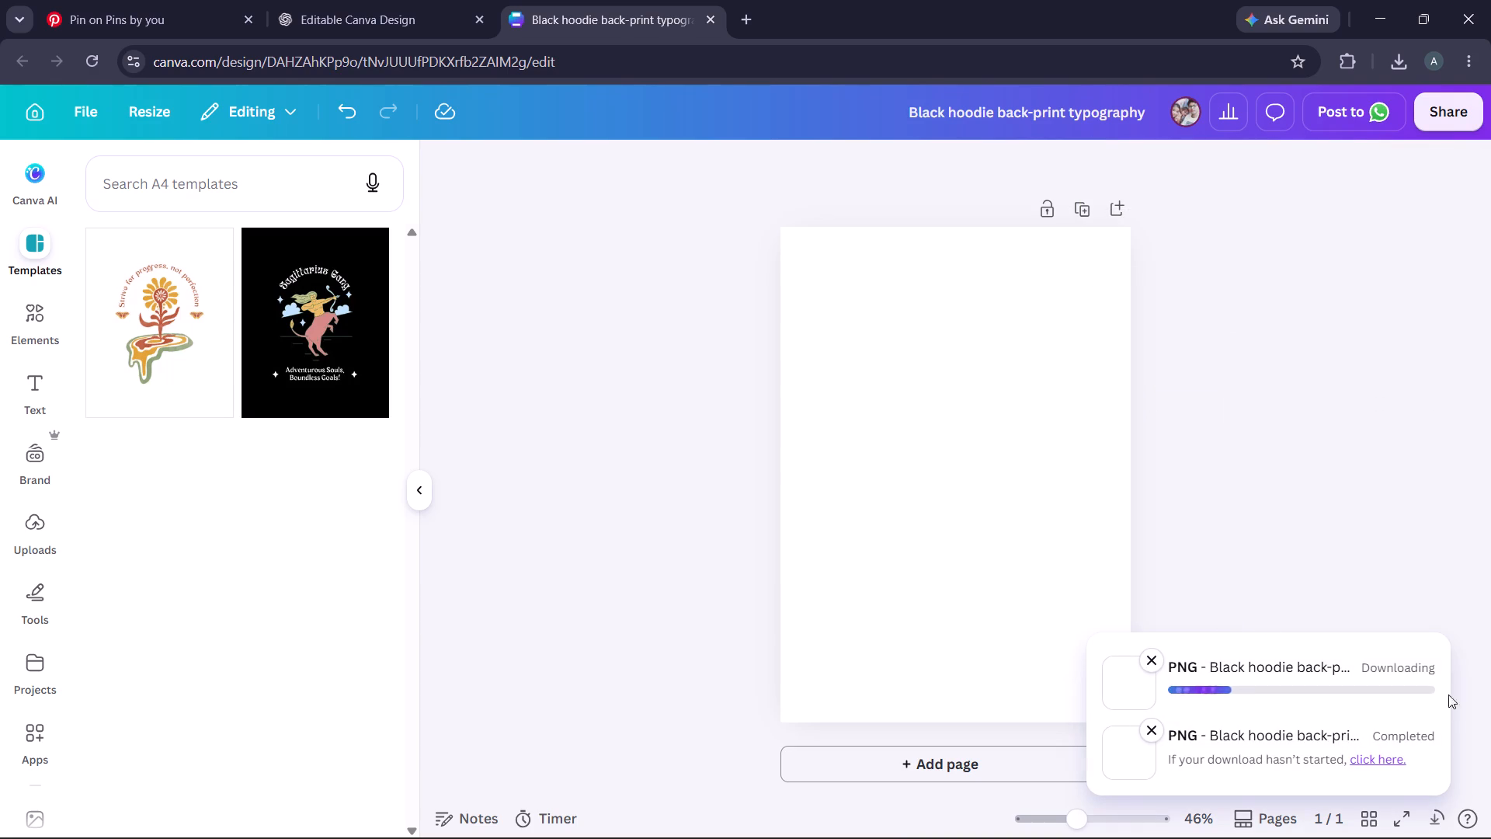
Return to the Merch Factory hoodie editor and delete the existing back artwork.
left_click(1379, 16)
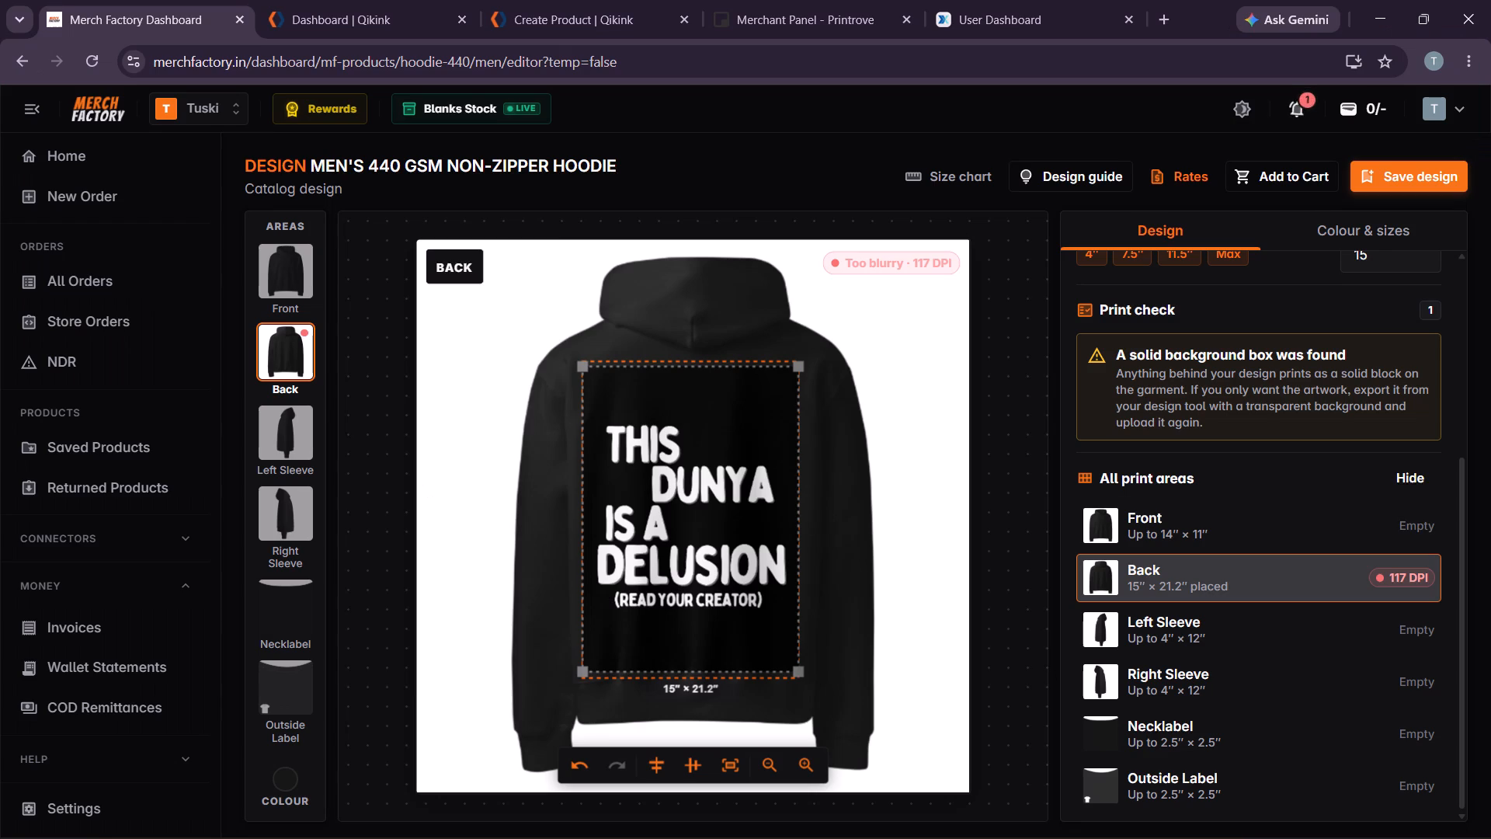
left_click(699, 474)
right_click(708, 450)
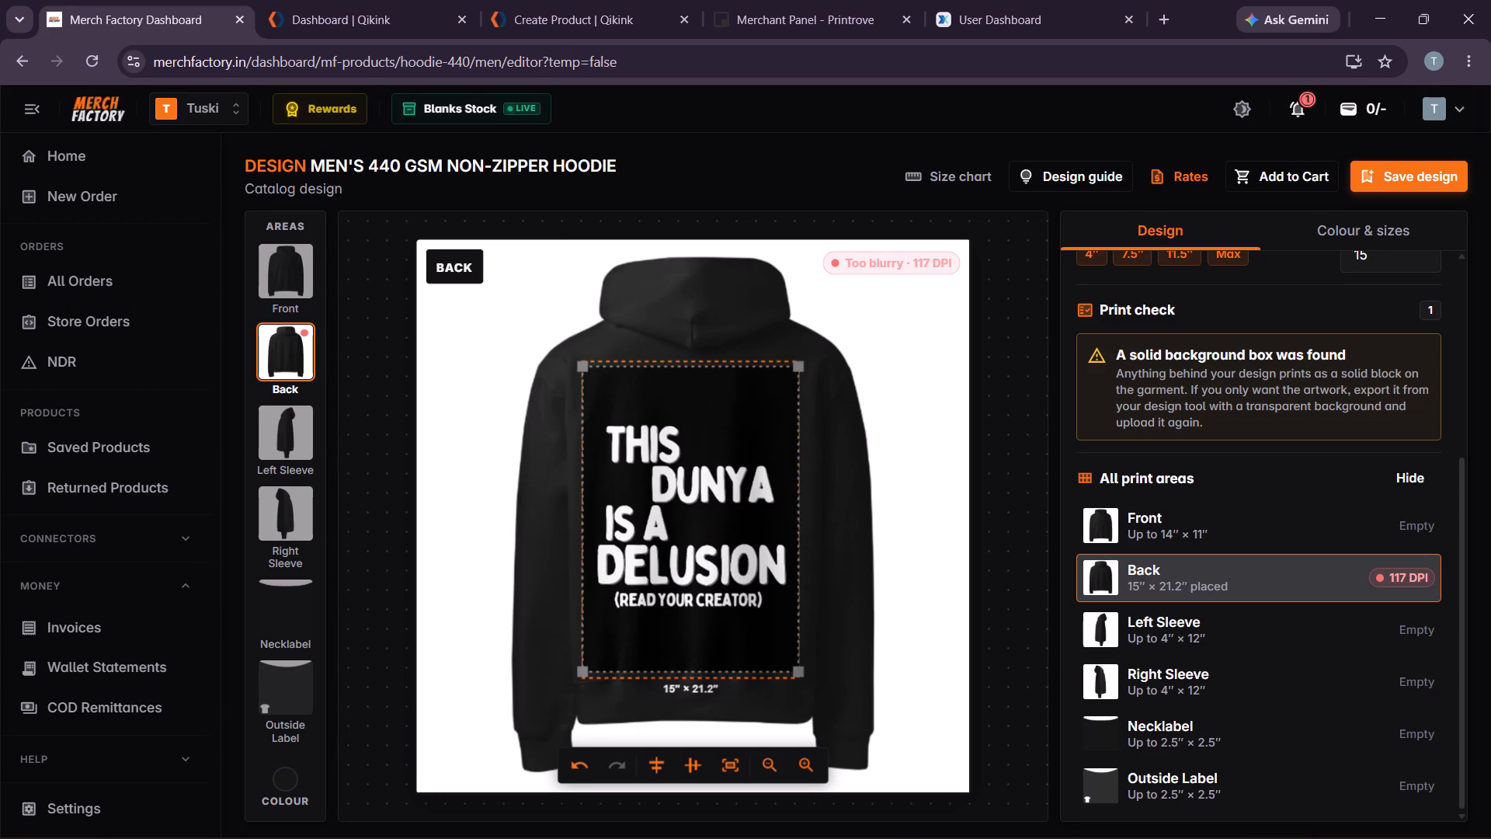
left_click(917, 456)
left_click(702, 431)
scroll(671, 696, "down", 2)
scroll(861, 497, "down", 3)
scroll(1223, 328, "up", 7)
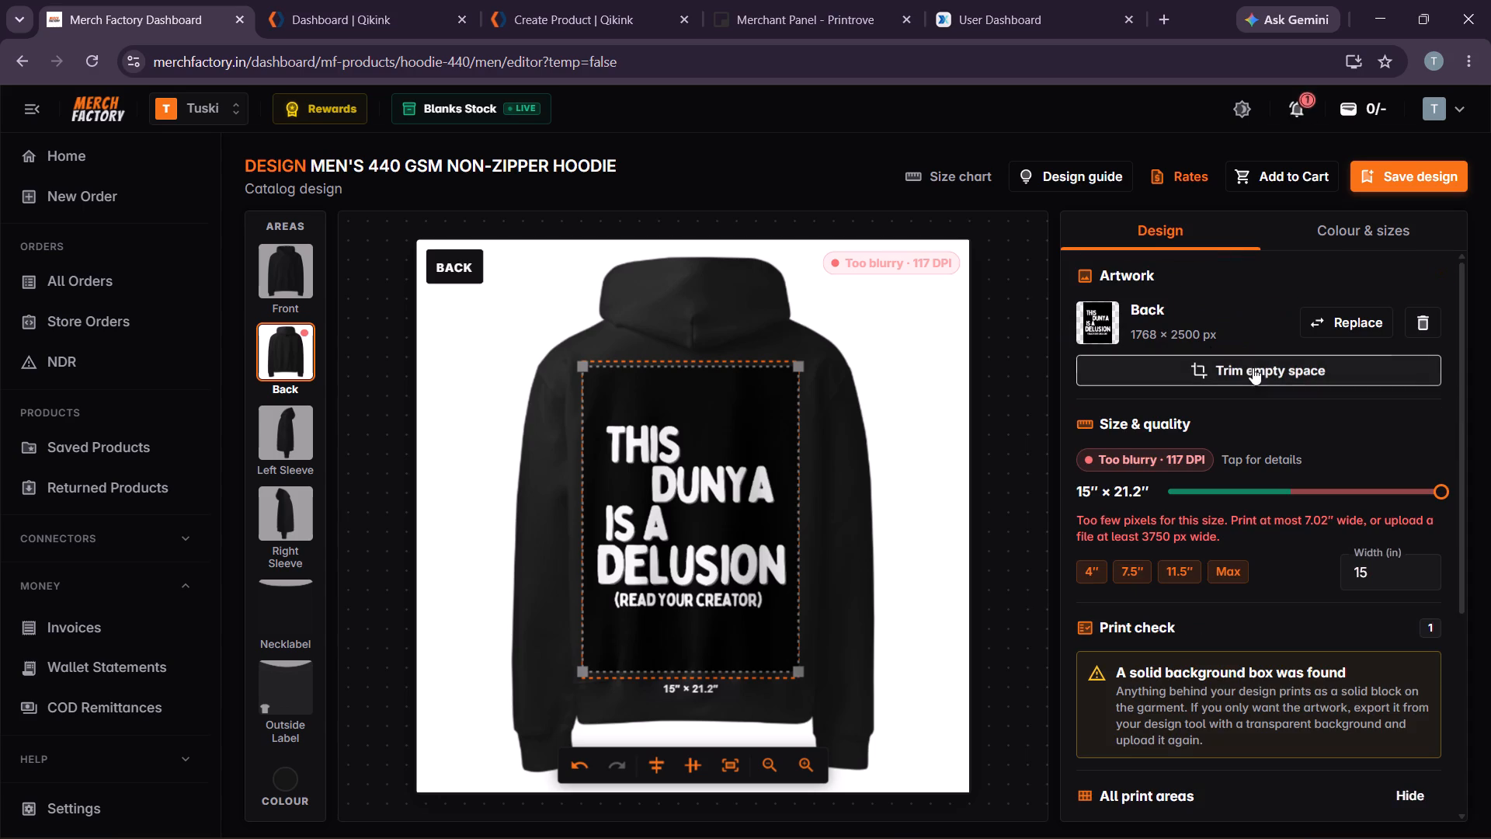
left_click(1415, 321)
Upload the newly downloaded "Black hoodie back-print typography" PNG from Downloads as the back artwork.
left_click(1282, 365)
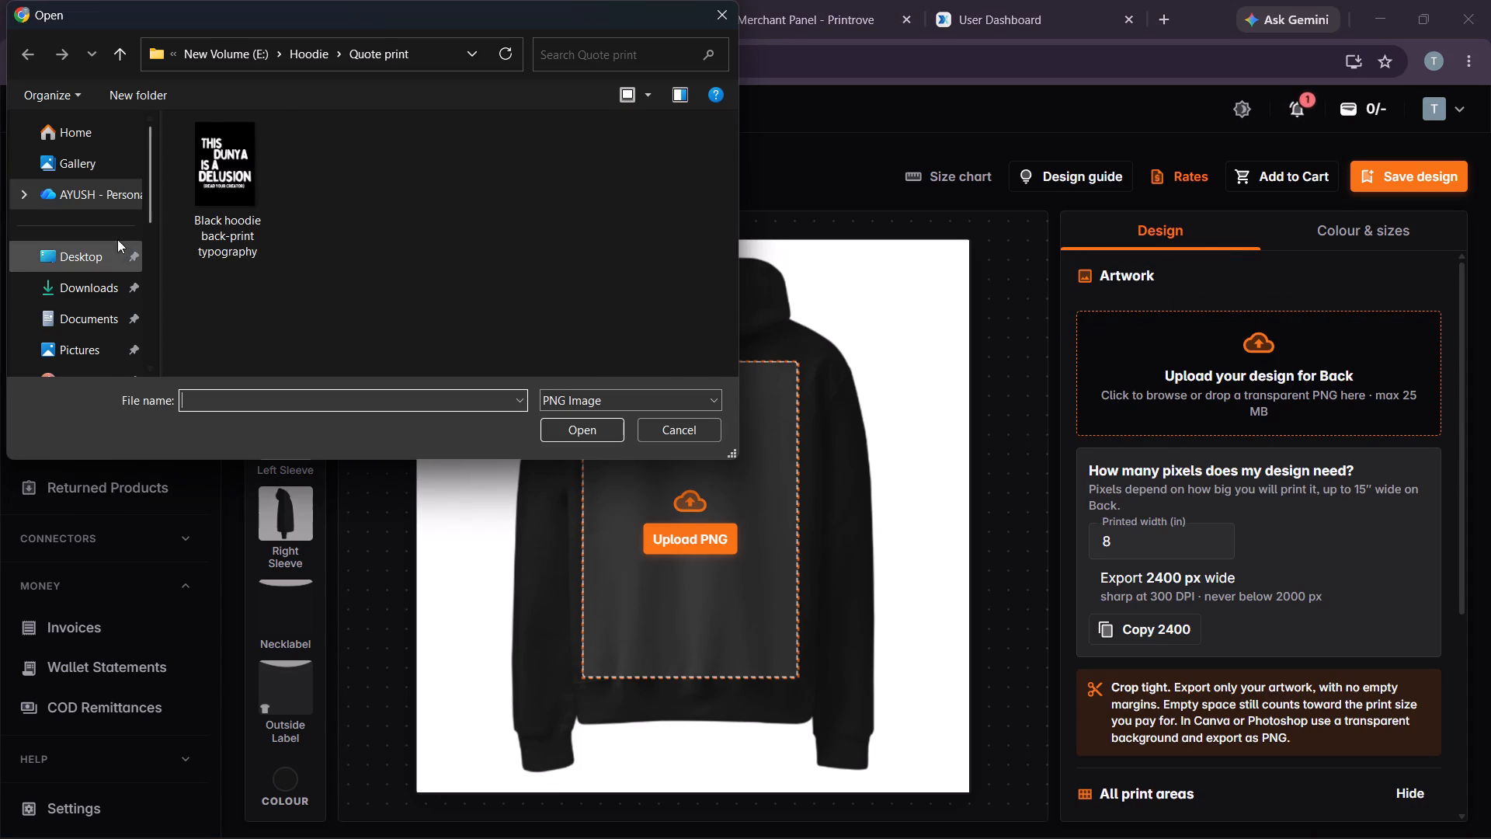
left_click(85, 295)
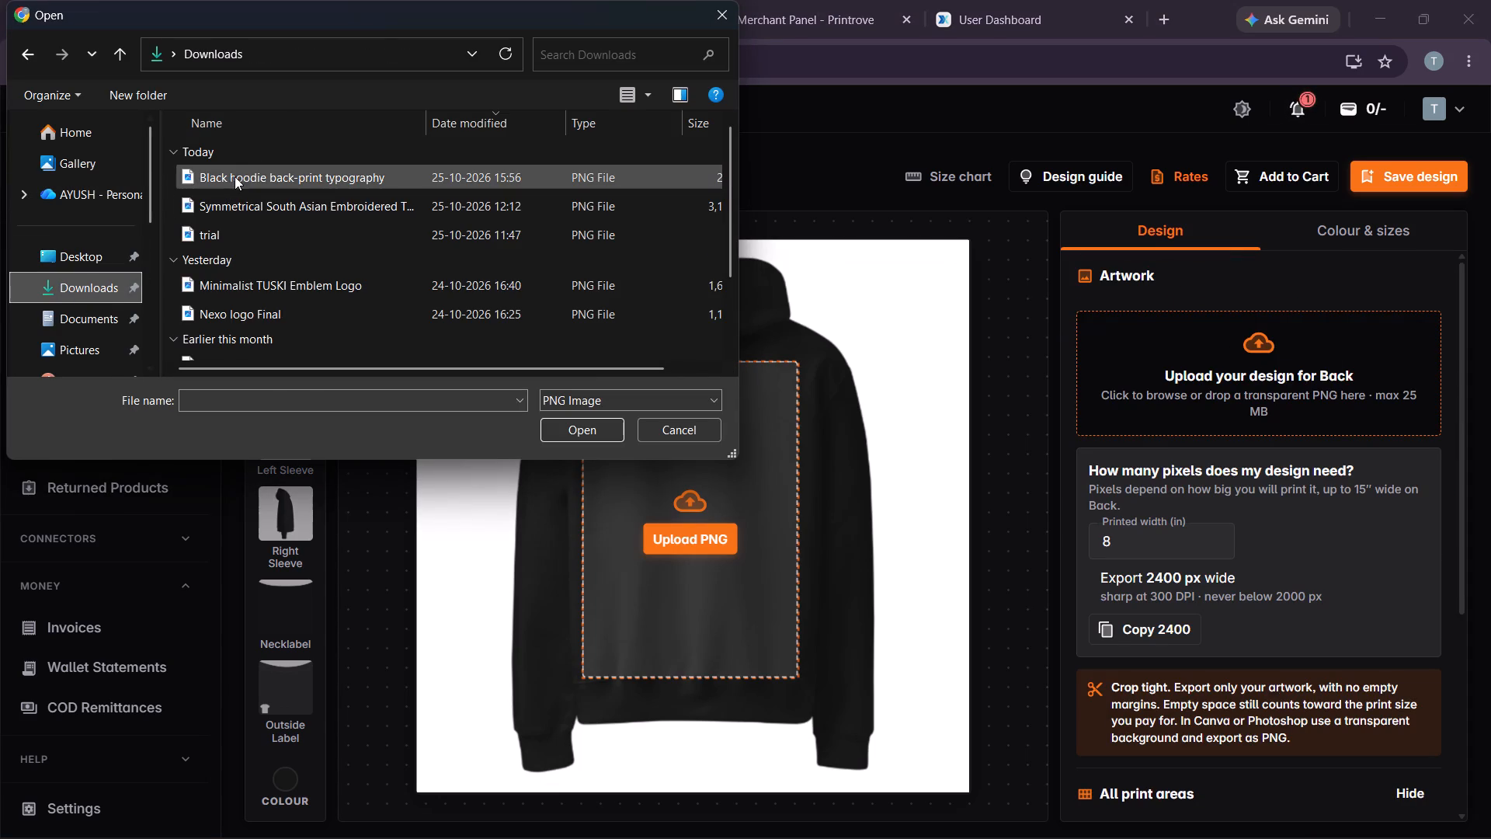
left_click(235, 176)
left_click(565, 425)
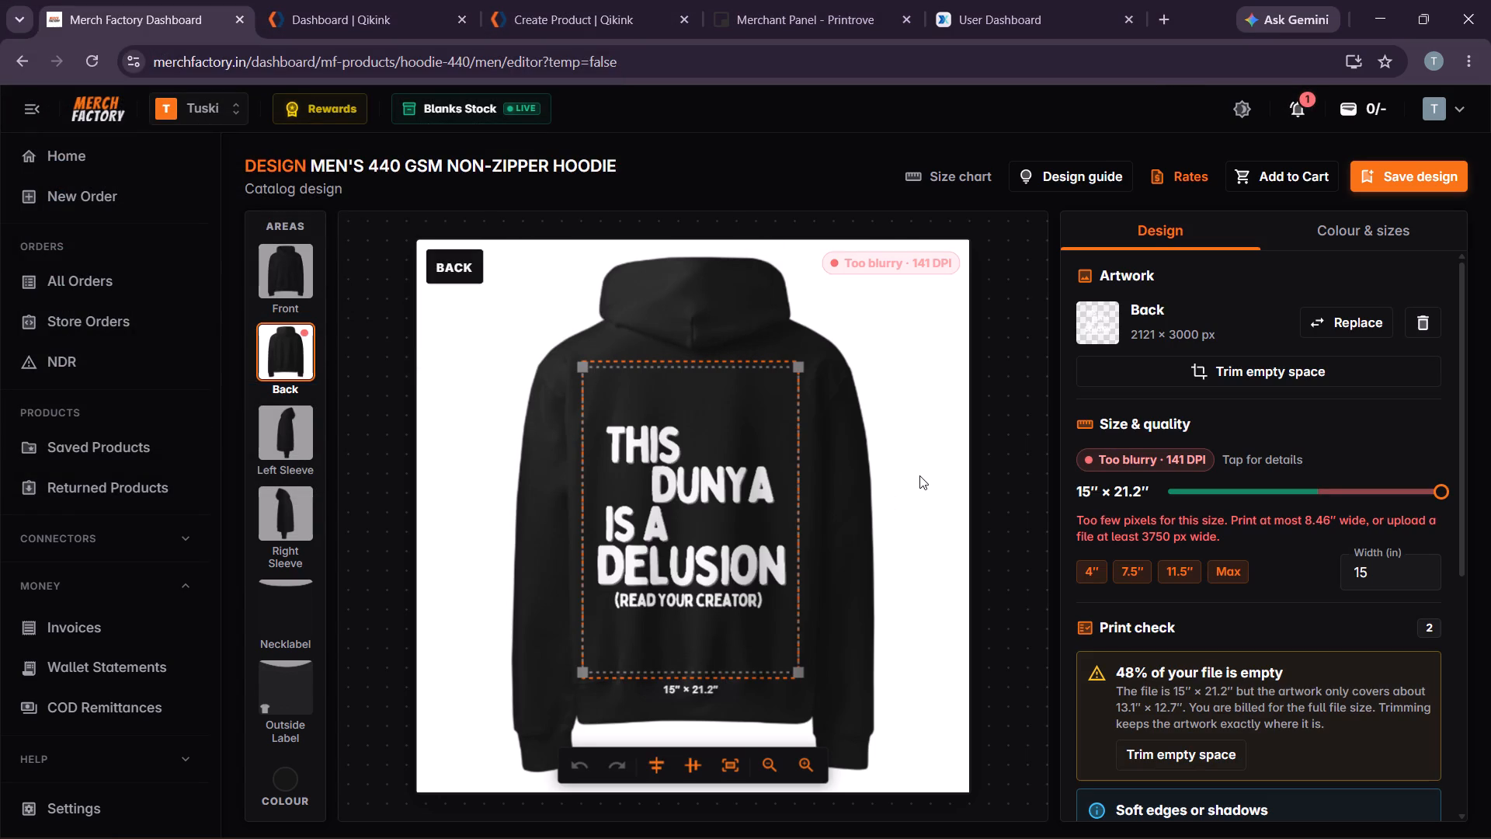
left_click(923, 471)
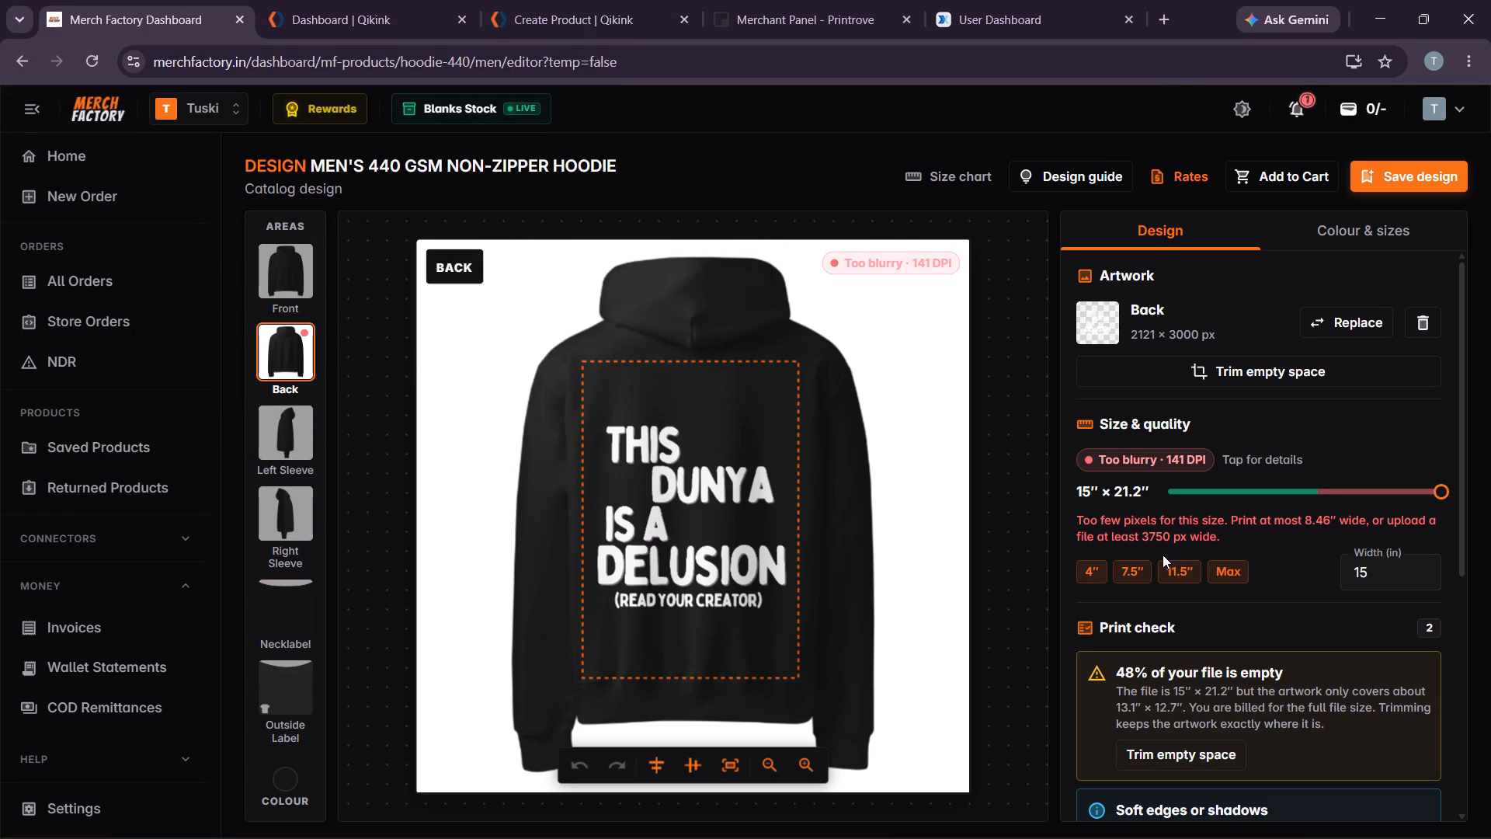
Shrink the back artwork from its corner to about 8.41 × 11.9 inches, repositioning it around the middle of the print area.
left_click(726, 444)
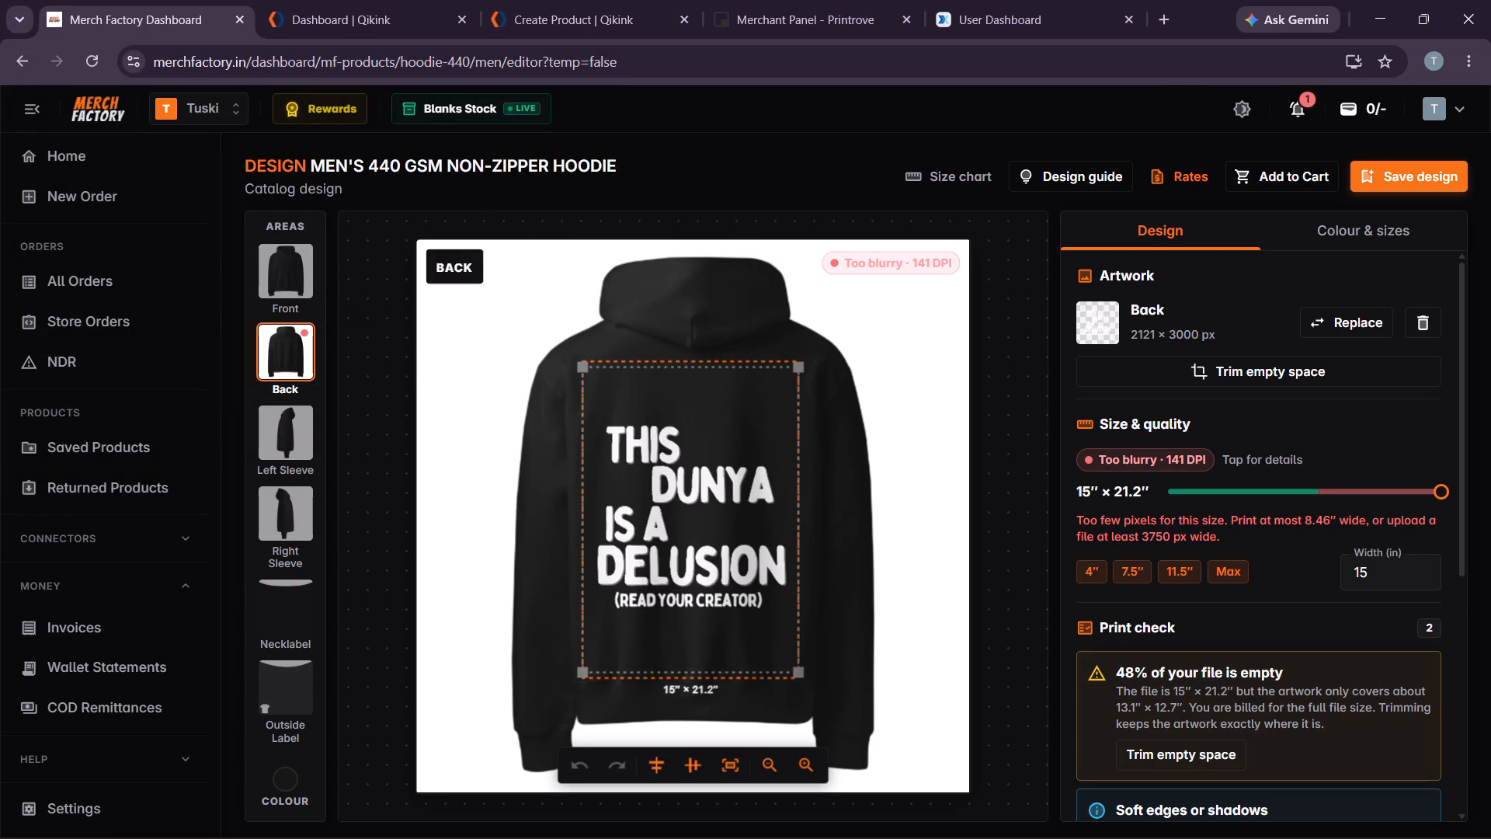
left_click_drag(798, 675, 788, 642)
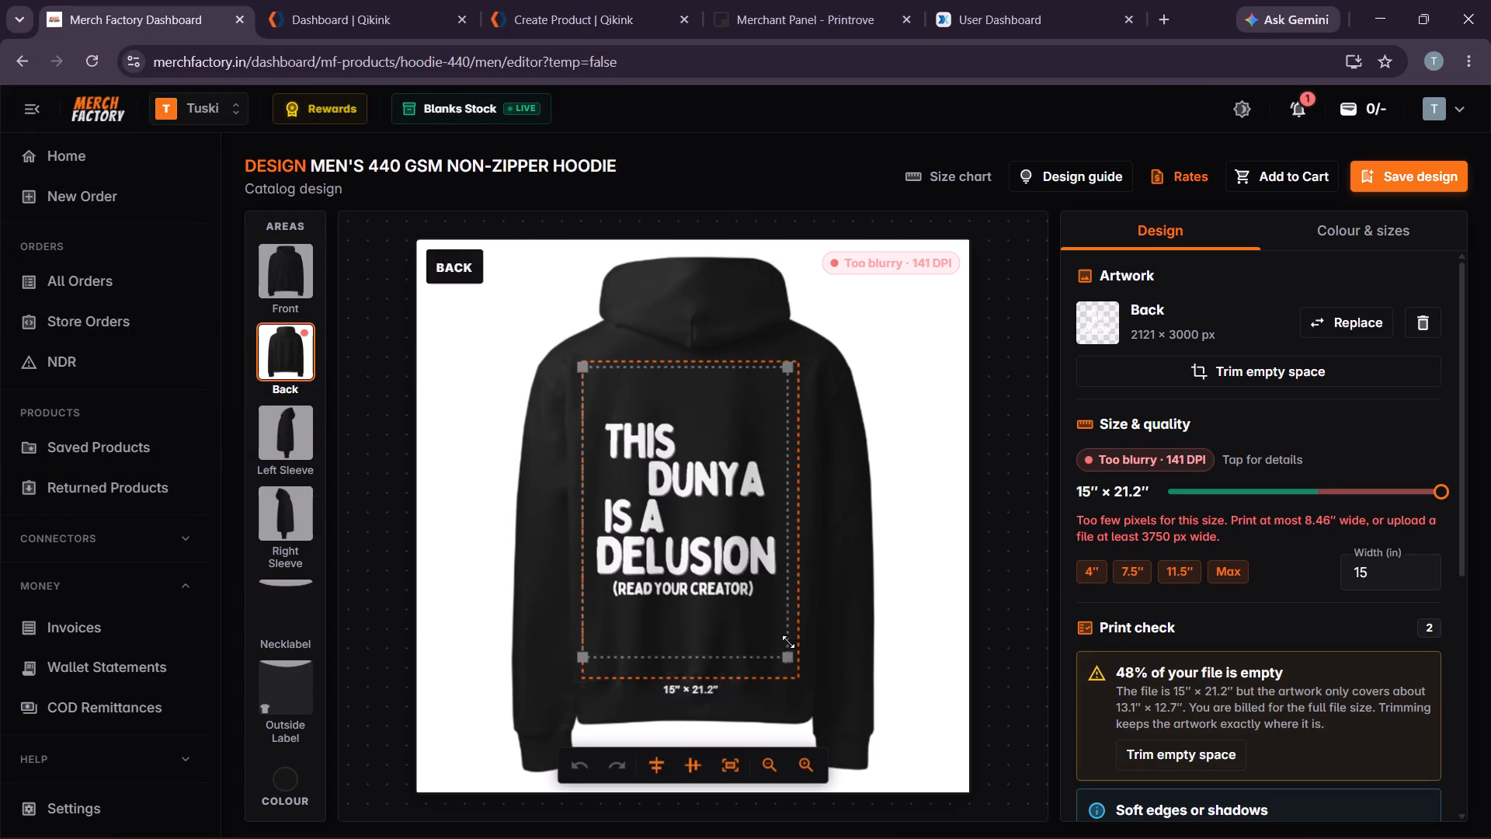
left_click_drag(788, 642, 764, 601)
left_click_drag(671, 580, 685, 589)
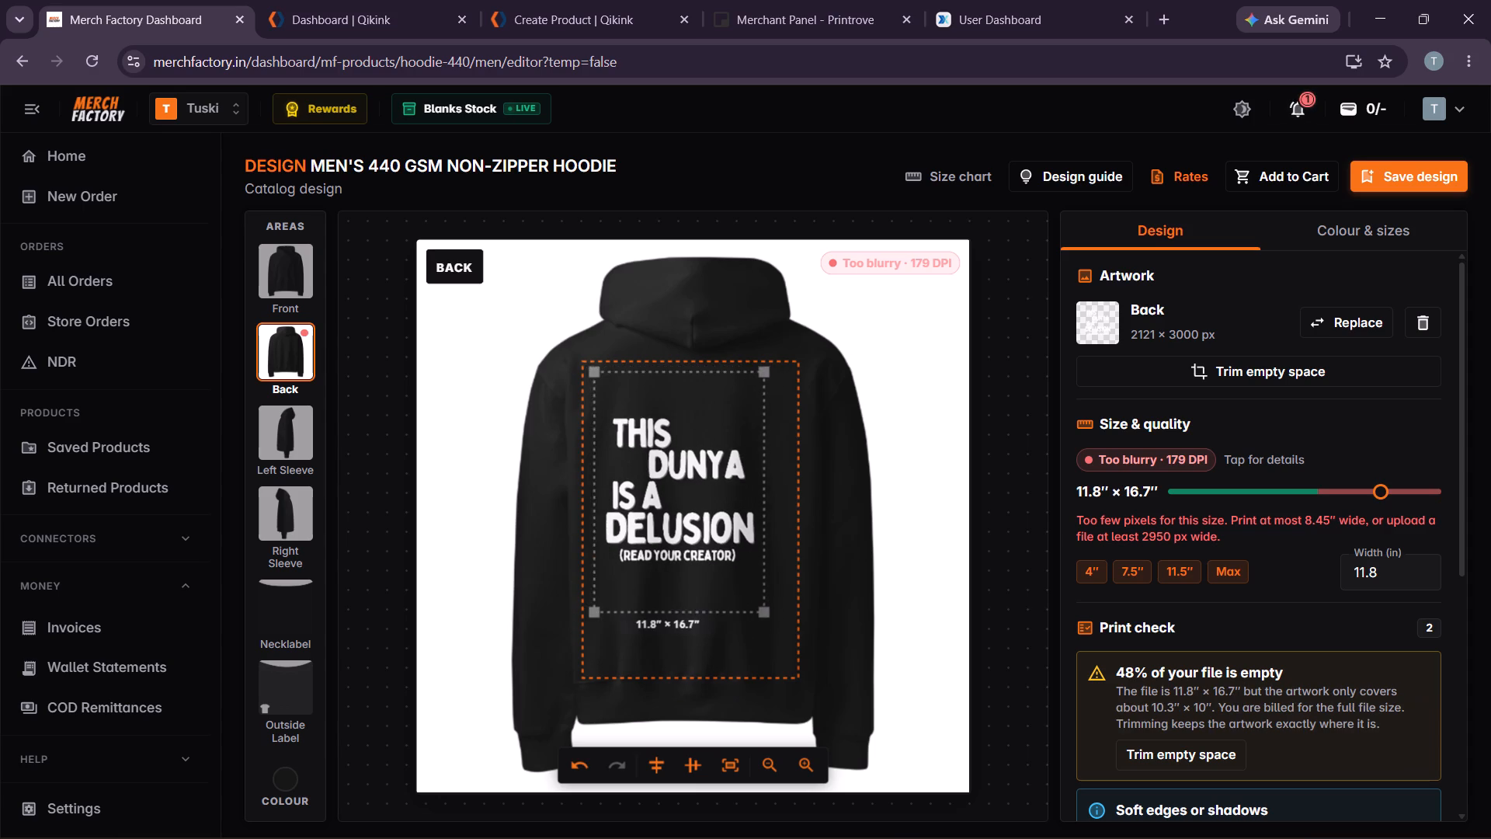
left_click_drag(685, 589, 698, 598)
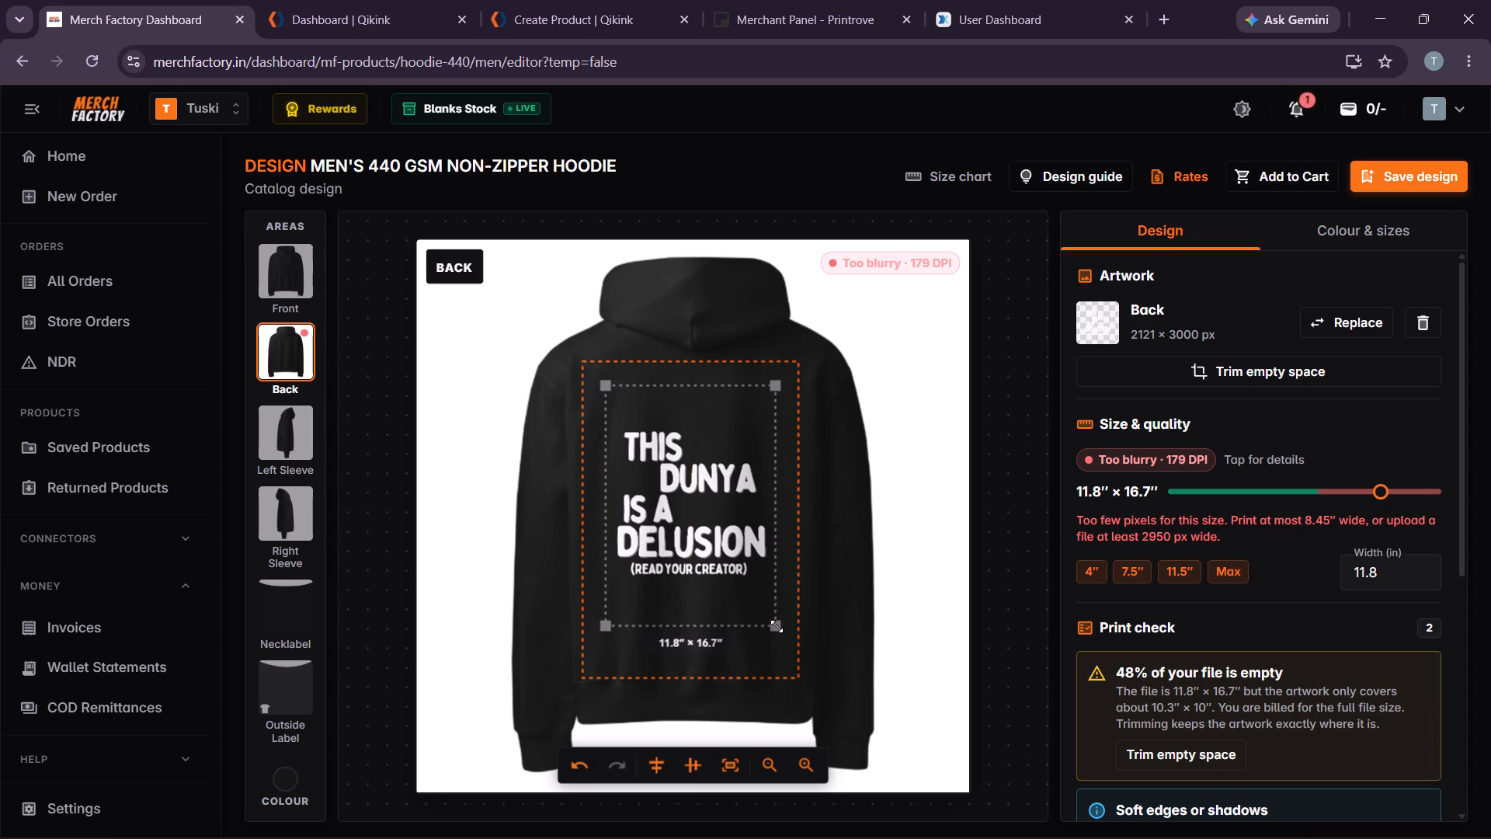
left_click_drag(777, 625, 755, 585)
left_click_drag(683, 570, 698, 590)
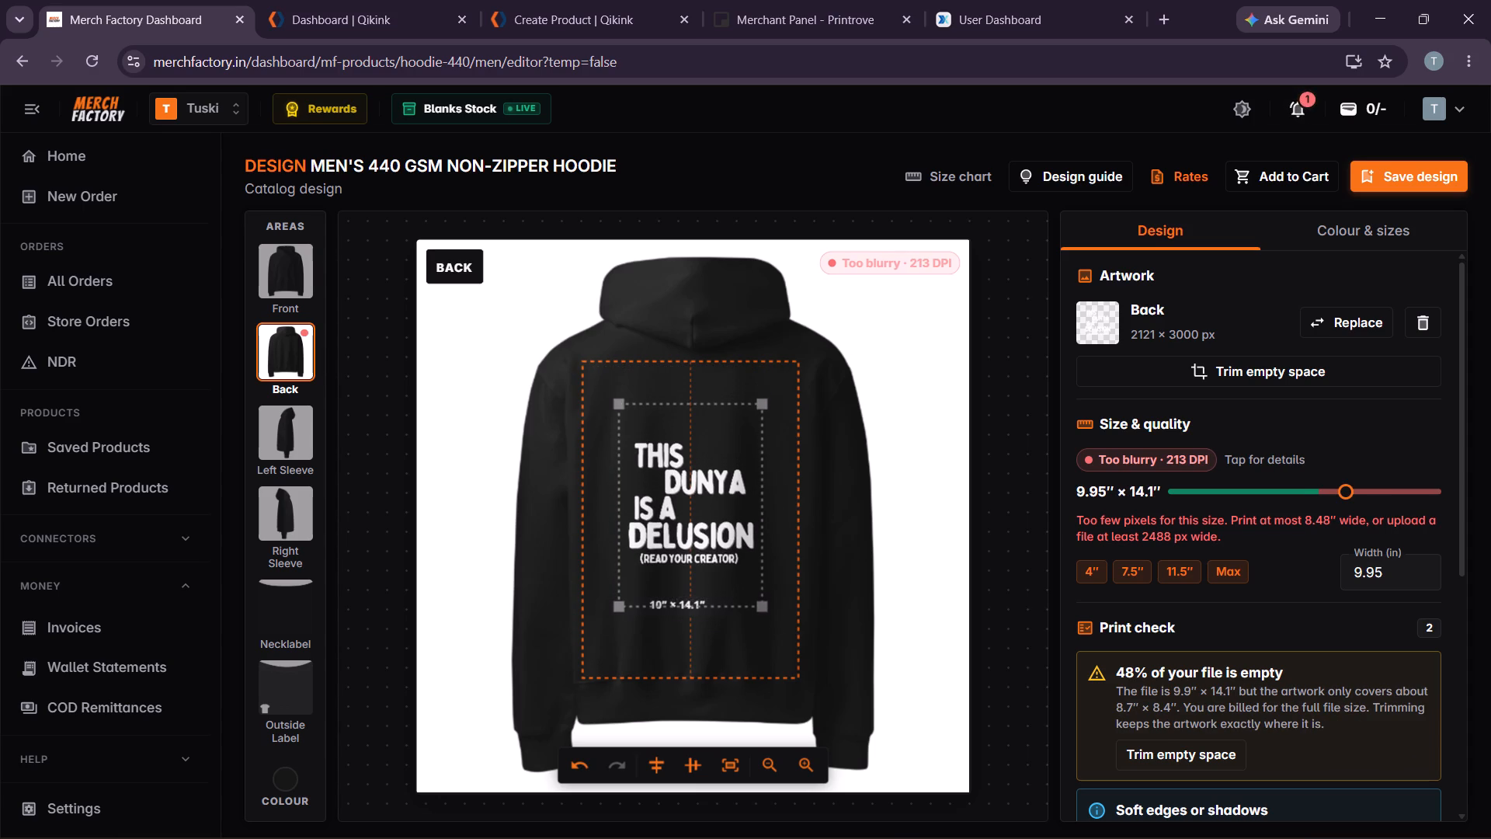
left_click_drag(698, 590, 699, 594)
left_click_drag(759, 614, 739, 582)
left_click(680, 572)
left_click_drag(686, 561, 703, 586)
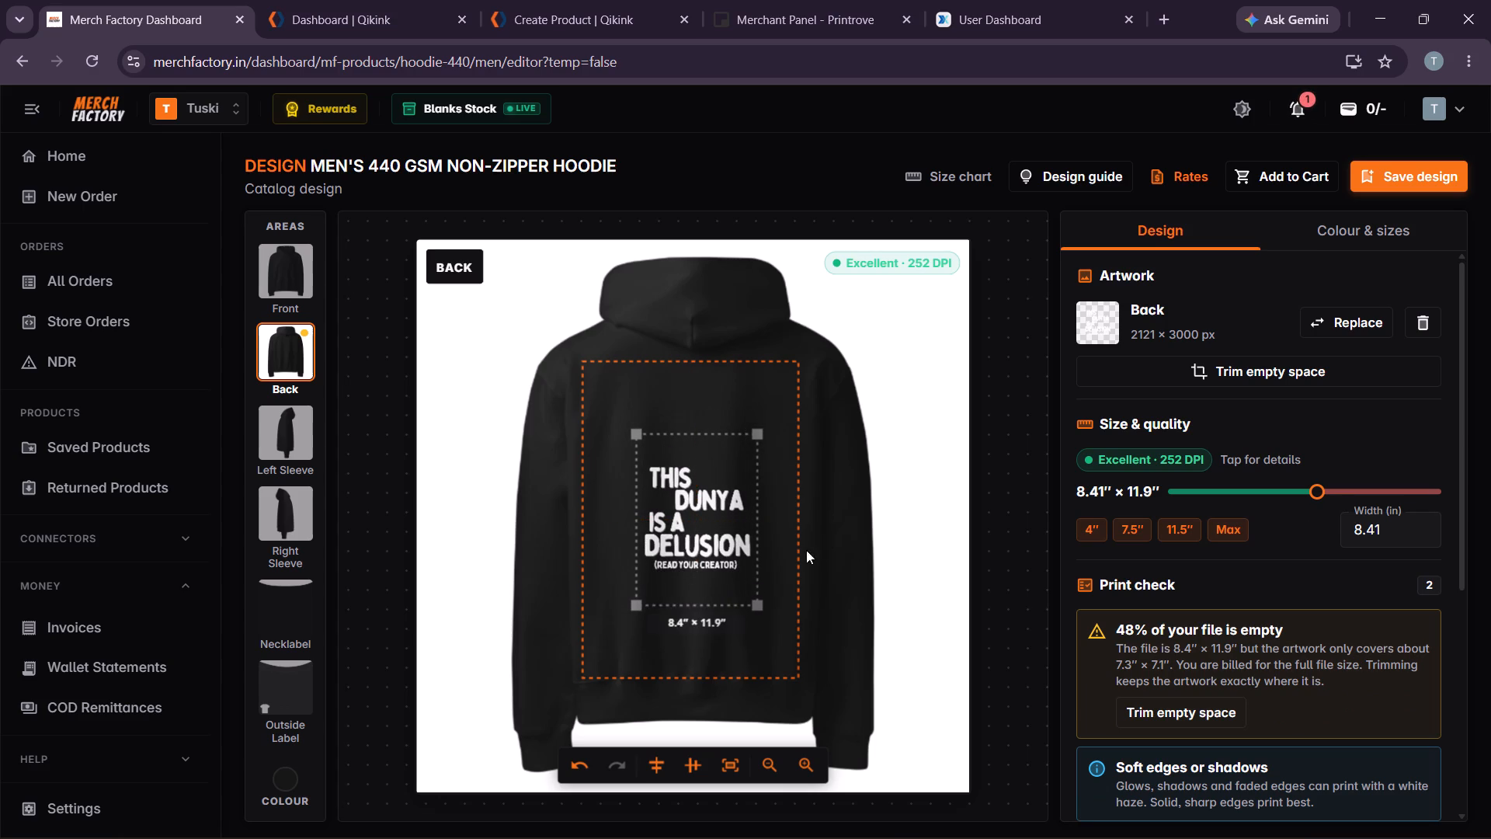
left_click(828, 530)
left_click(681, 489)
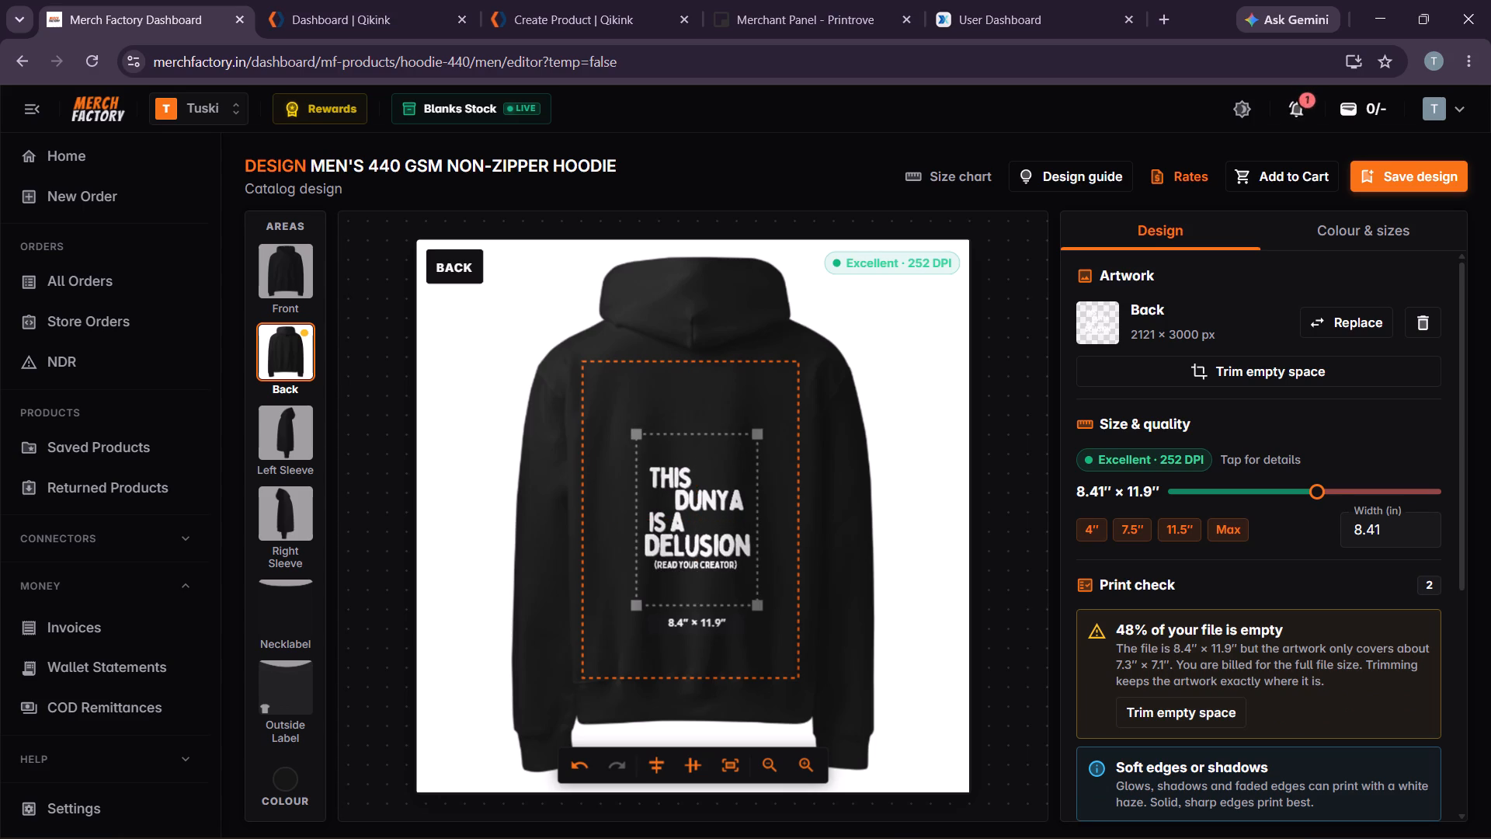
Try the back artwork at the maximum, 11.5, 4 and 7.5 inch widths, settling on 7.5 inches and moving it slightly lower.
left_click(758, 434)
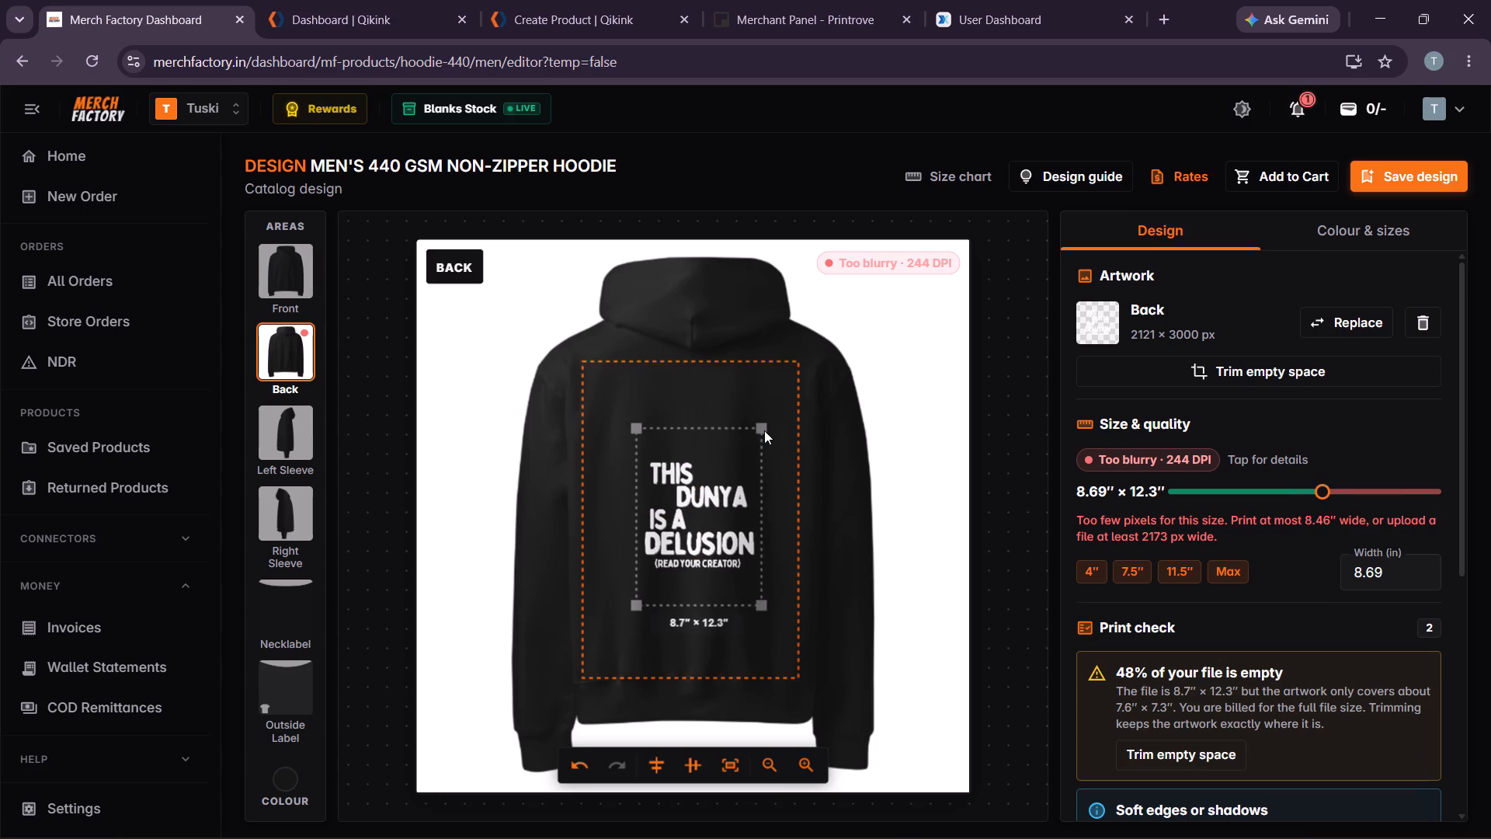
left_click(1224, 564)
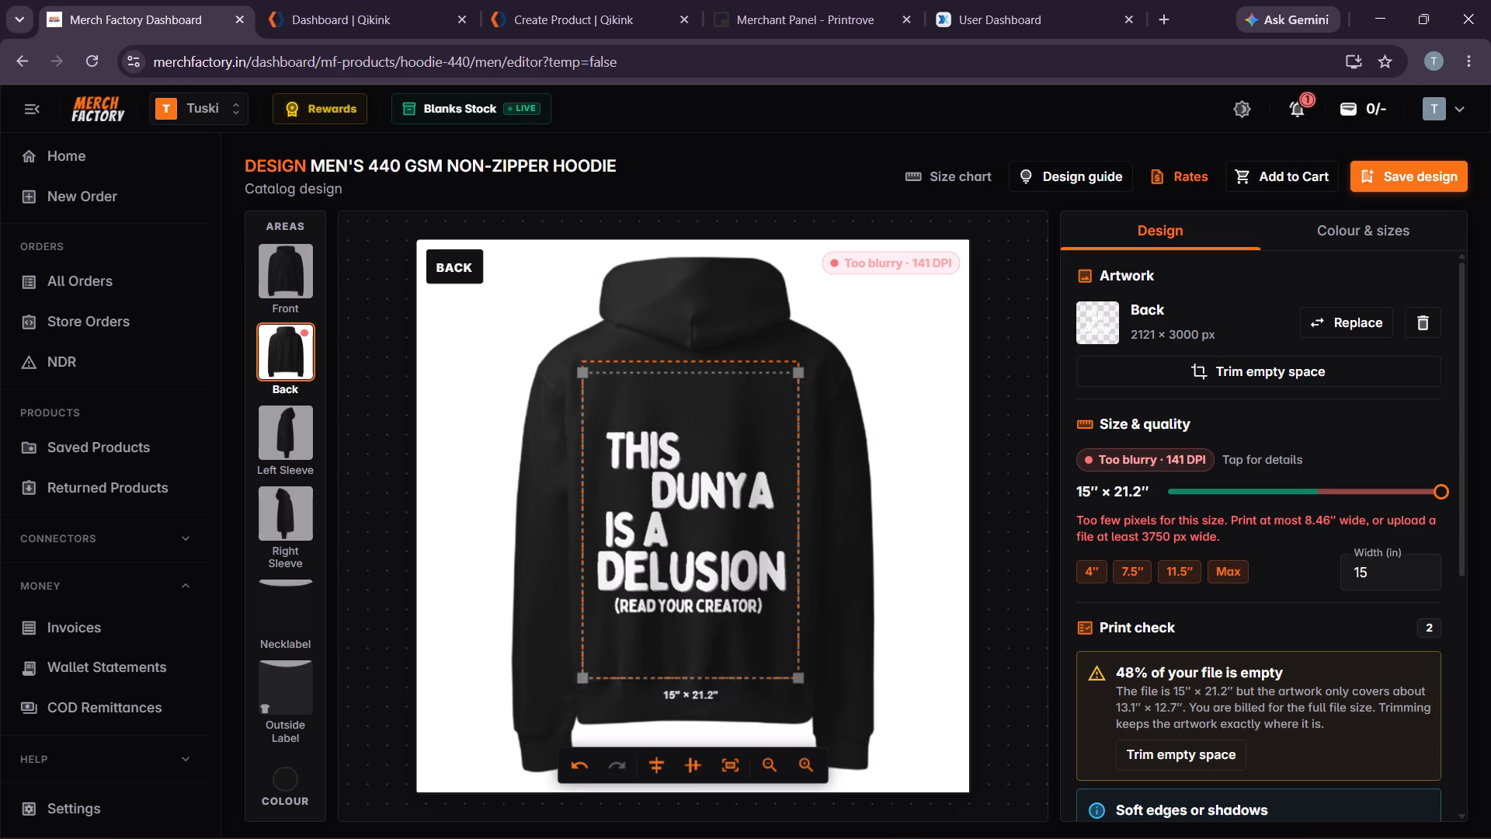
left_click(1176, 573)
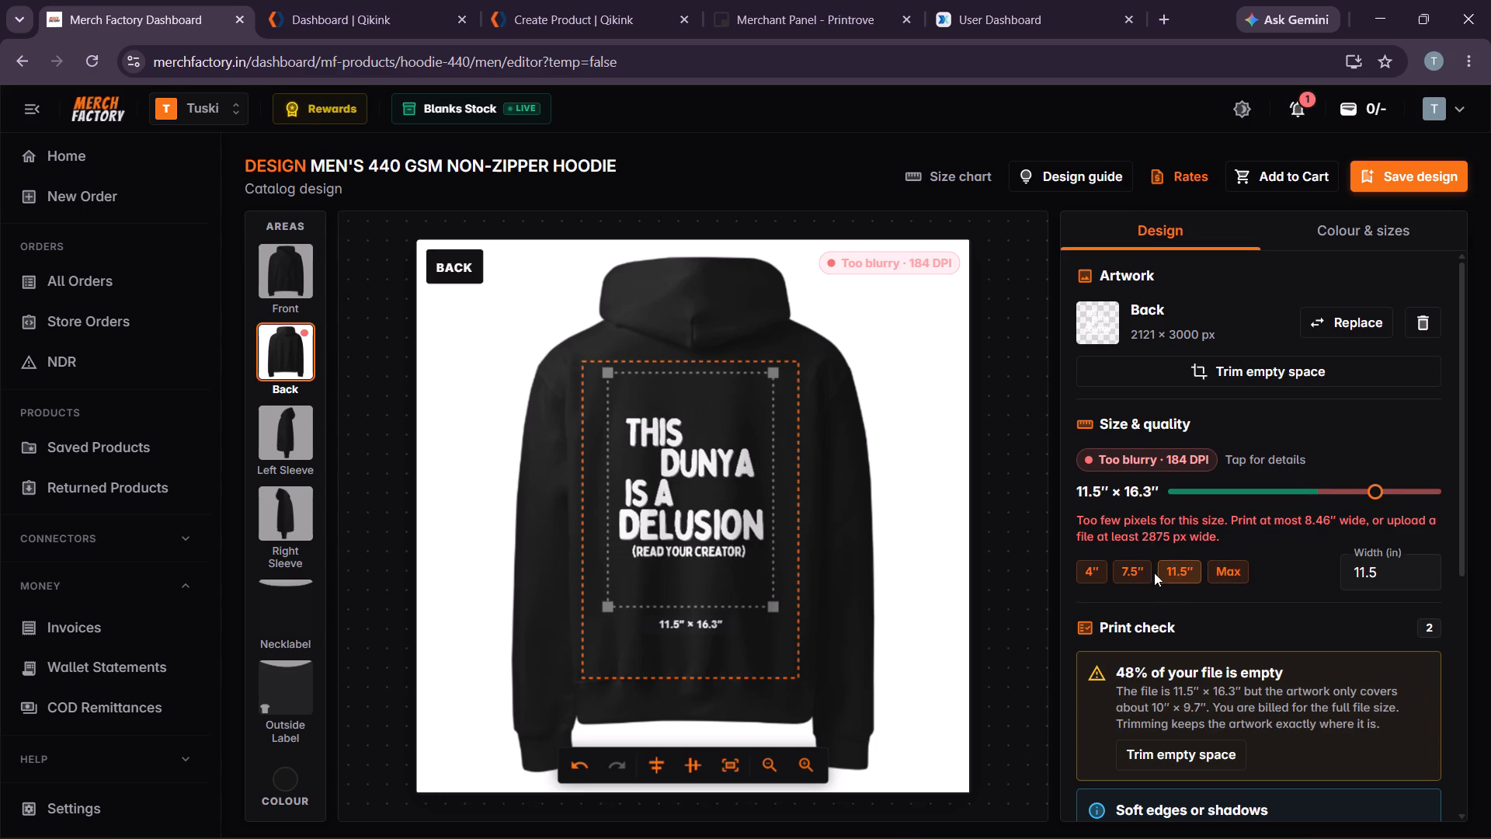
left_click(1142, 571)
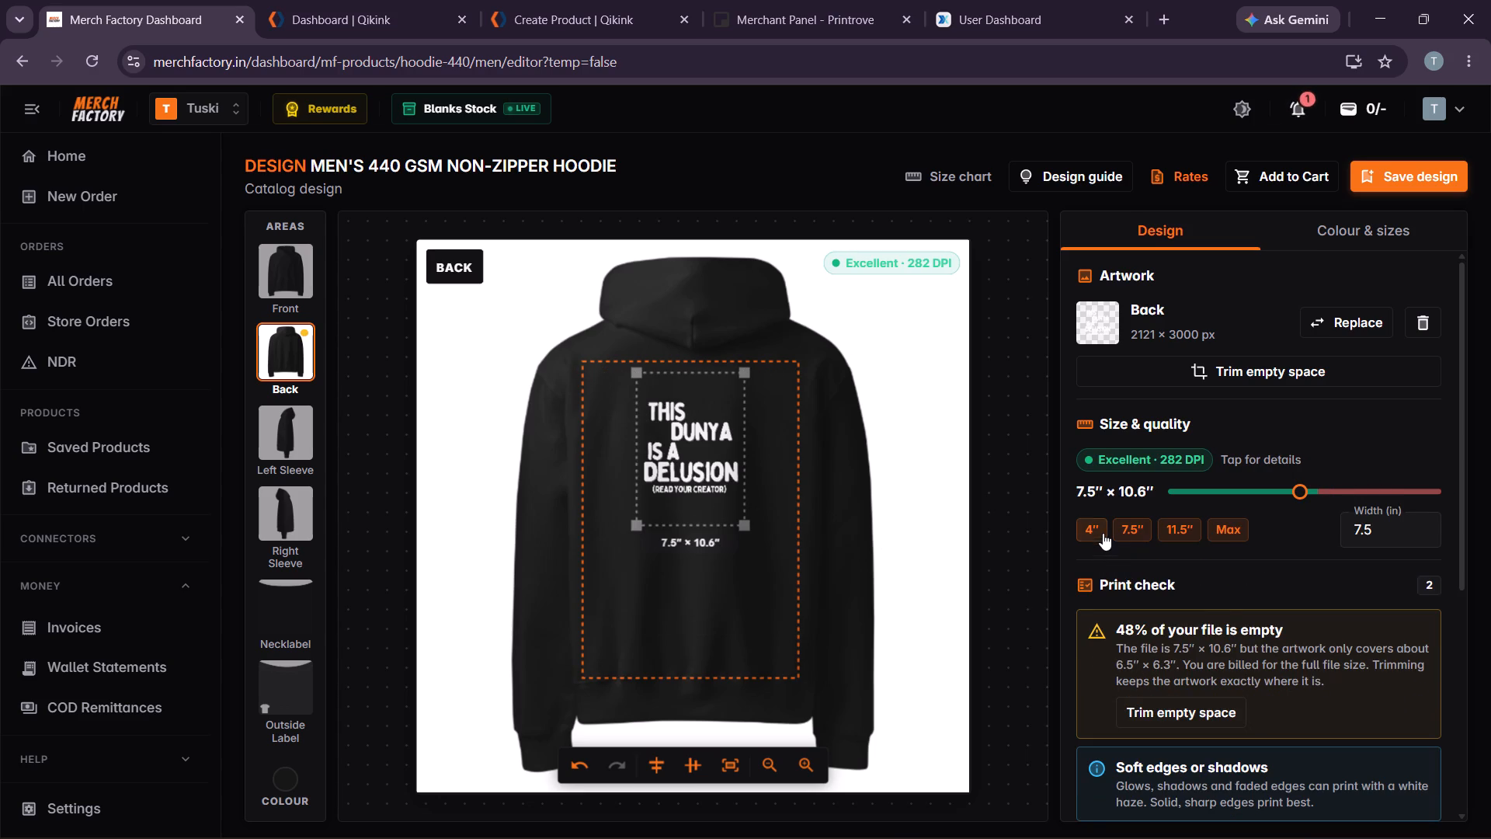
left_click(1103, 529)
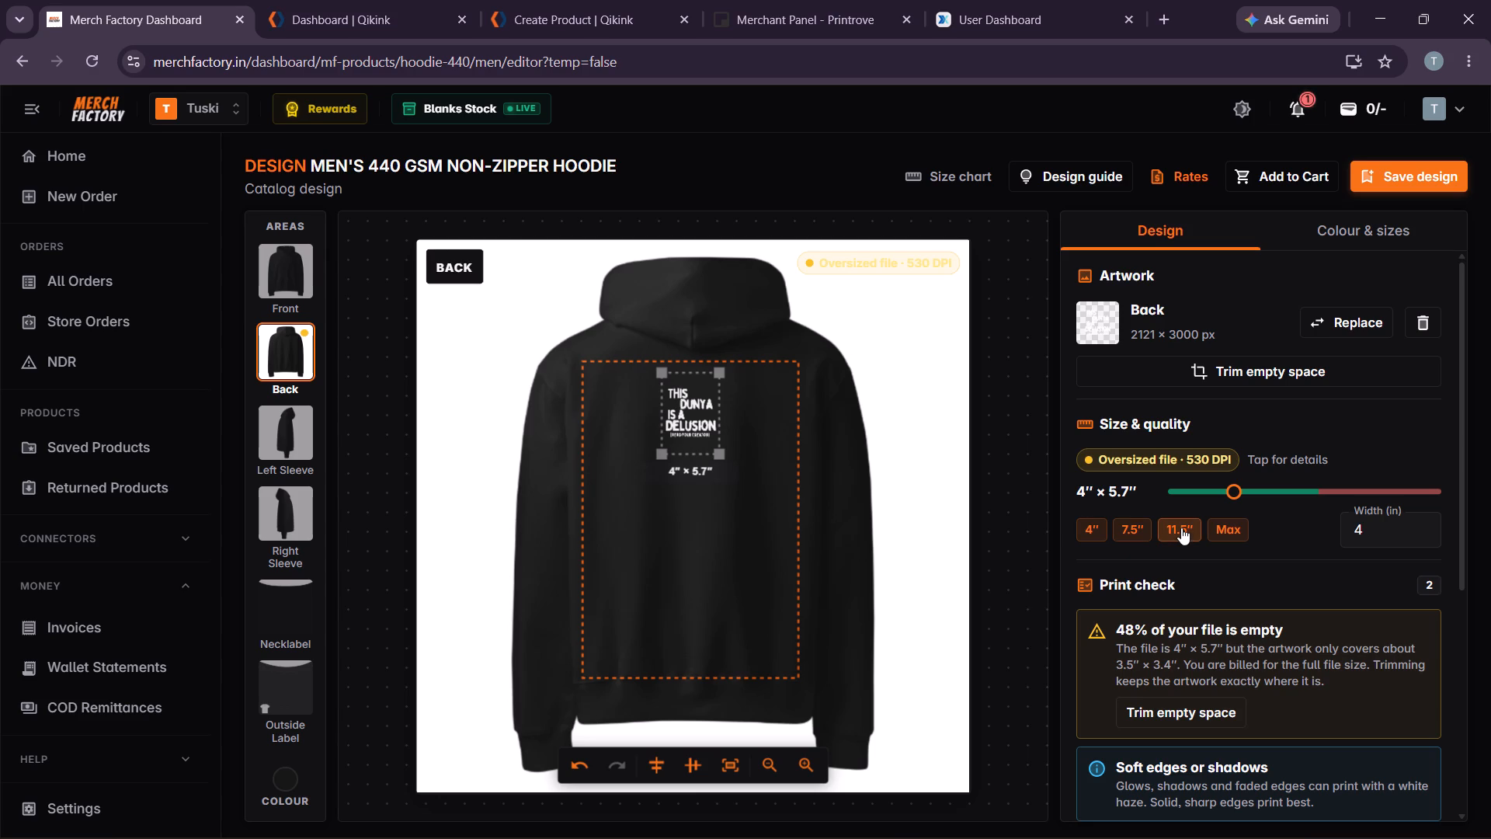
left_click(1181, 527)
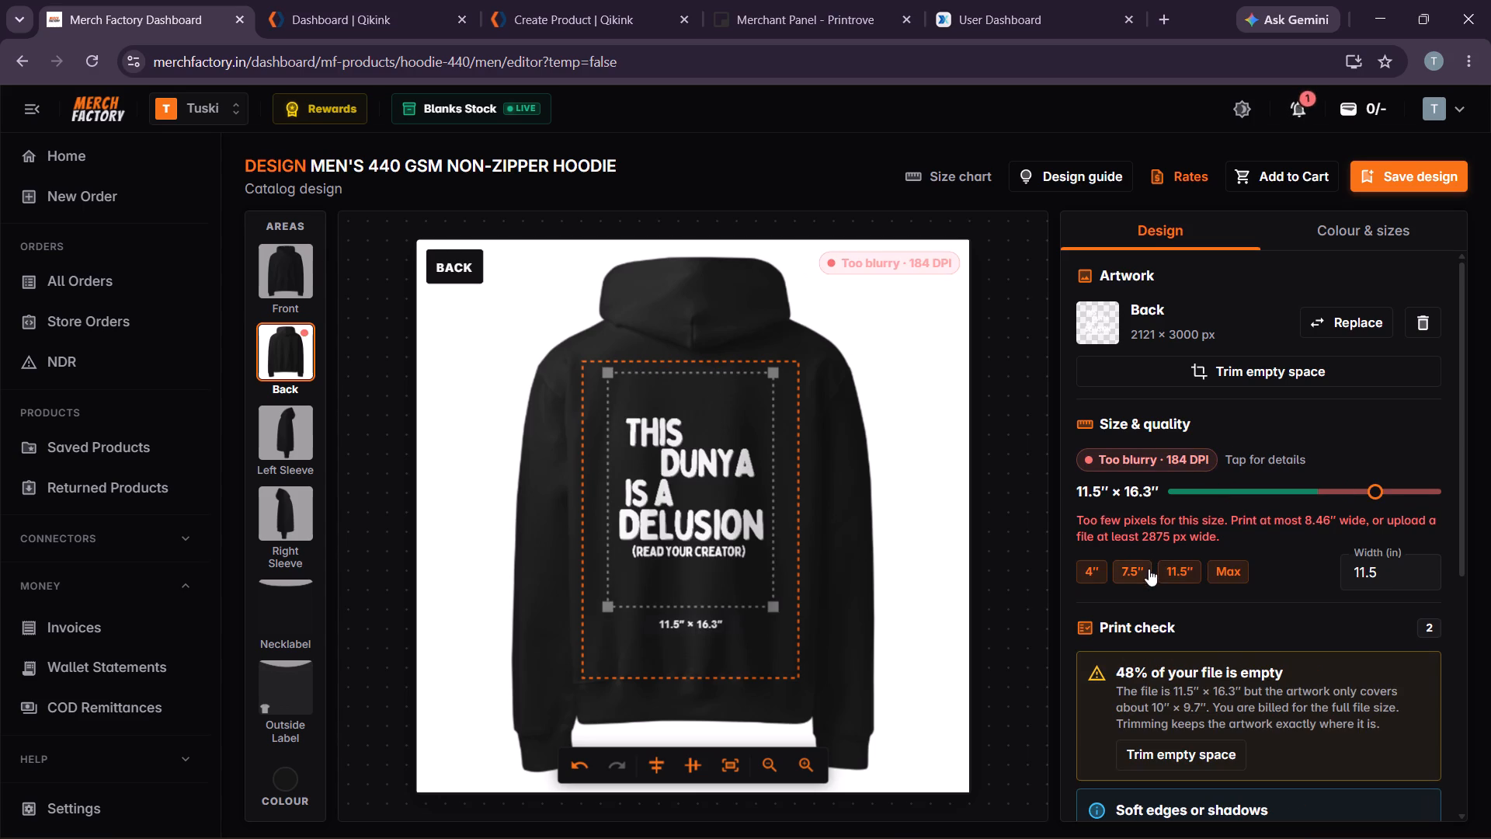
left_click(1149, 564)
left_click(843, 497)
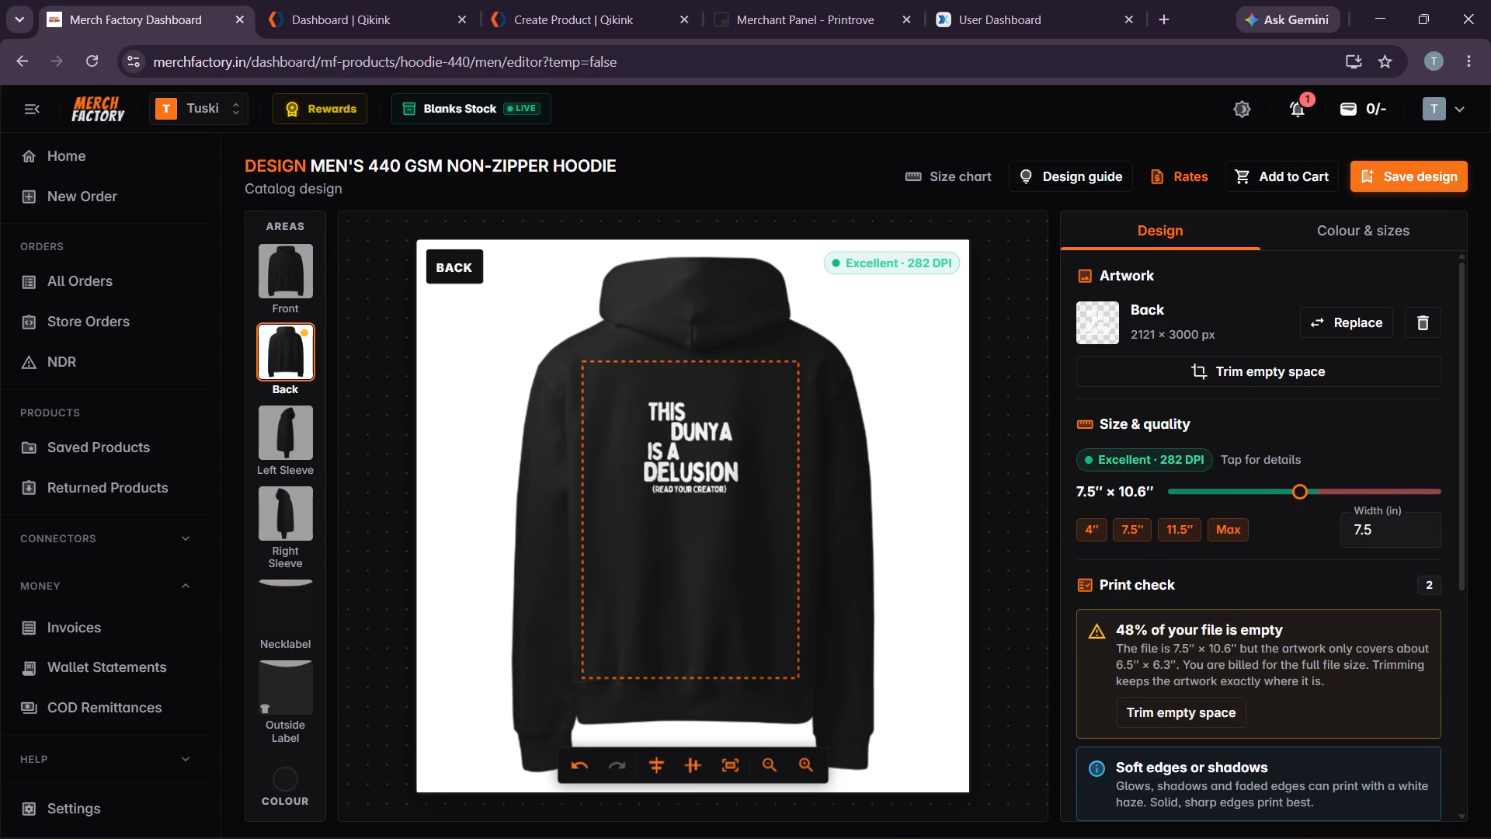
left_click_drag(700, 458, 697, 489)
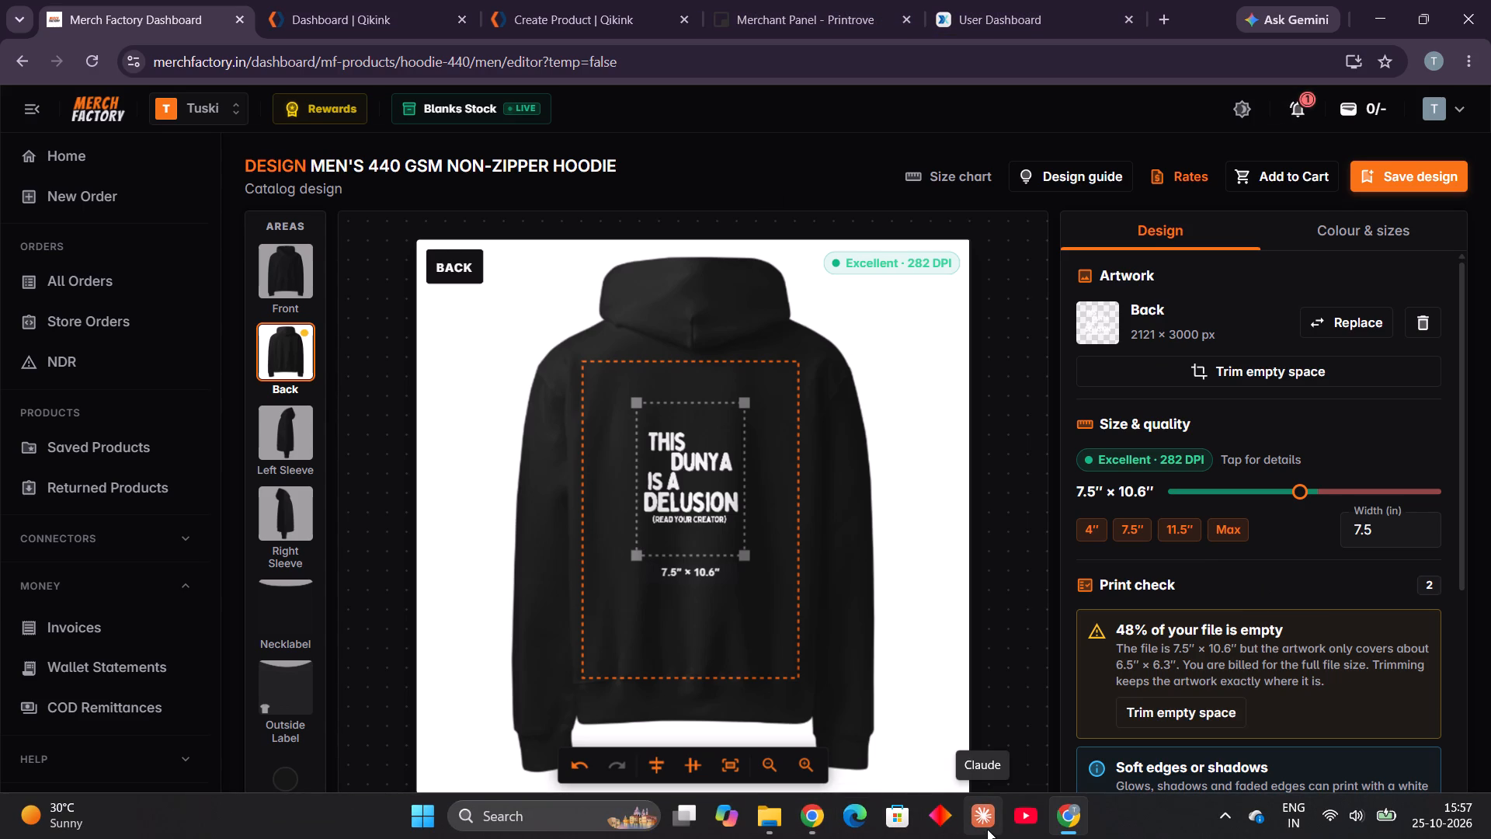
left_click(843, 725)
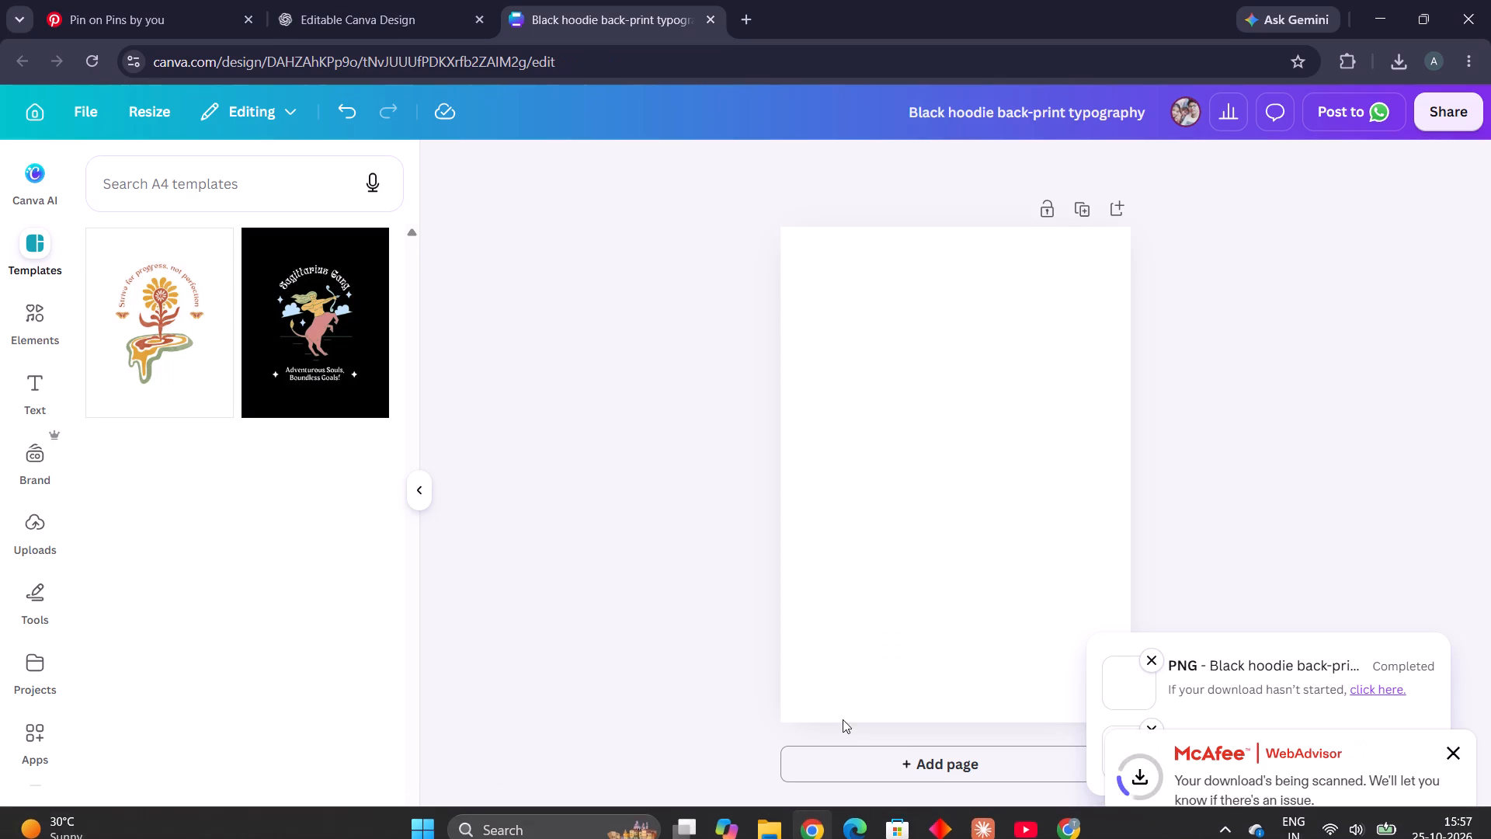
left_click(414, 495)
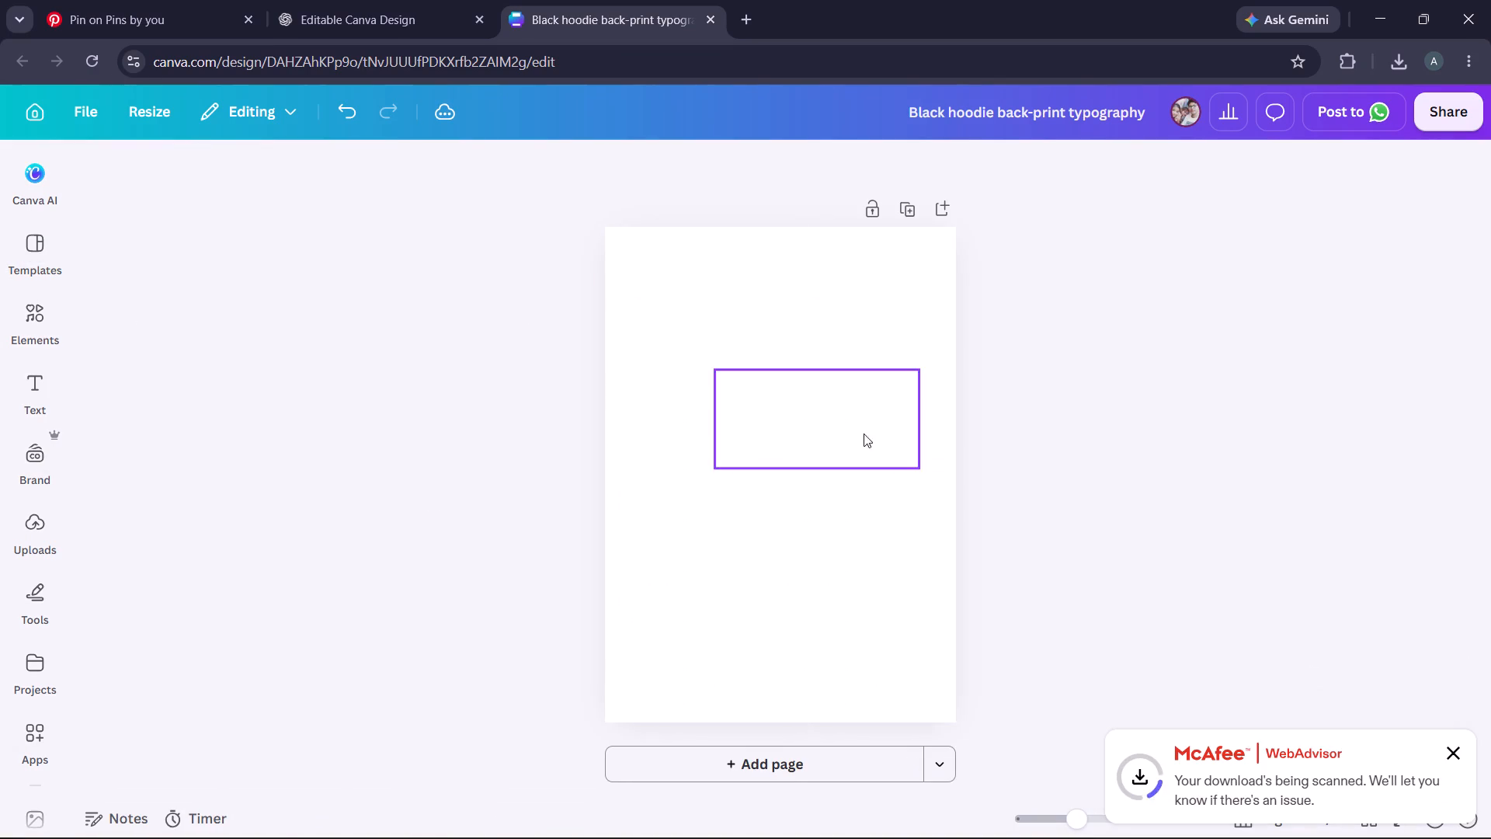
left_click(1464, 113)
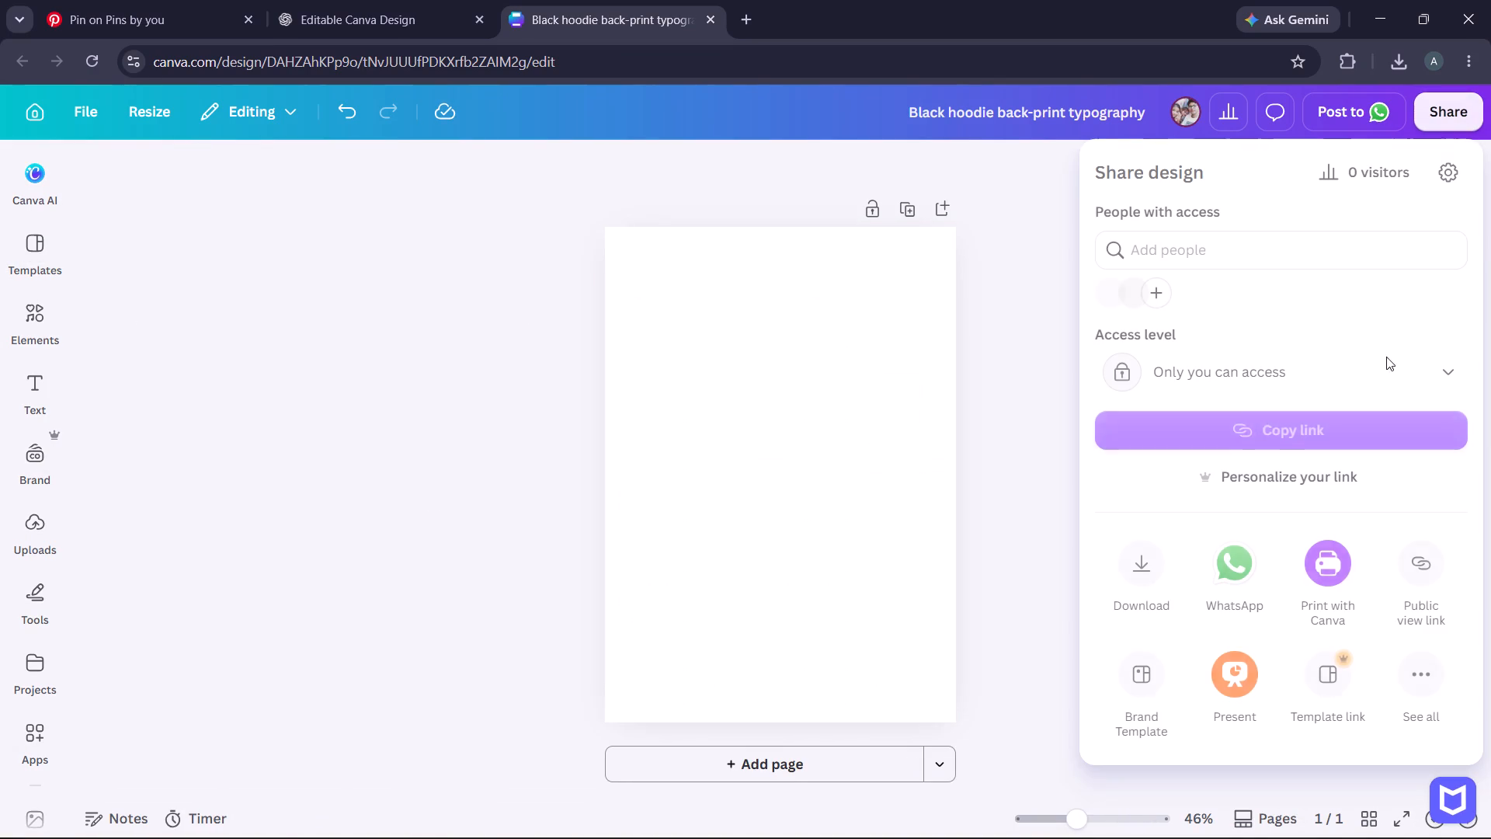
left_click(1154, 576)
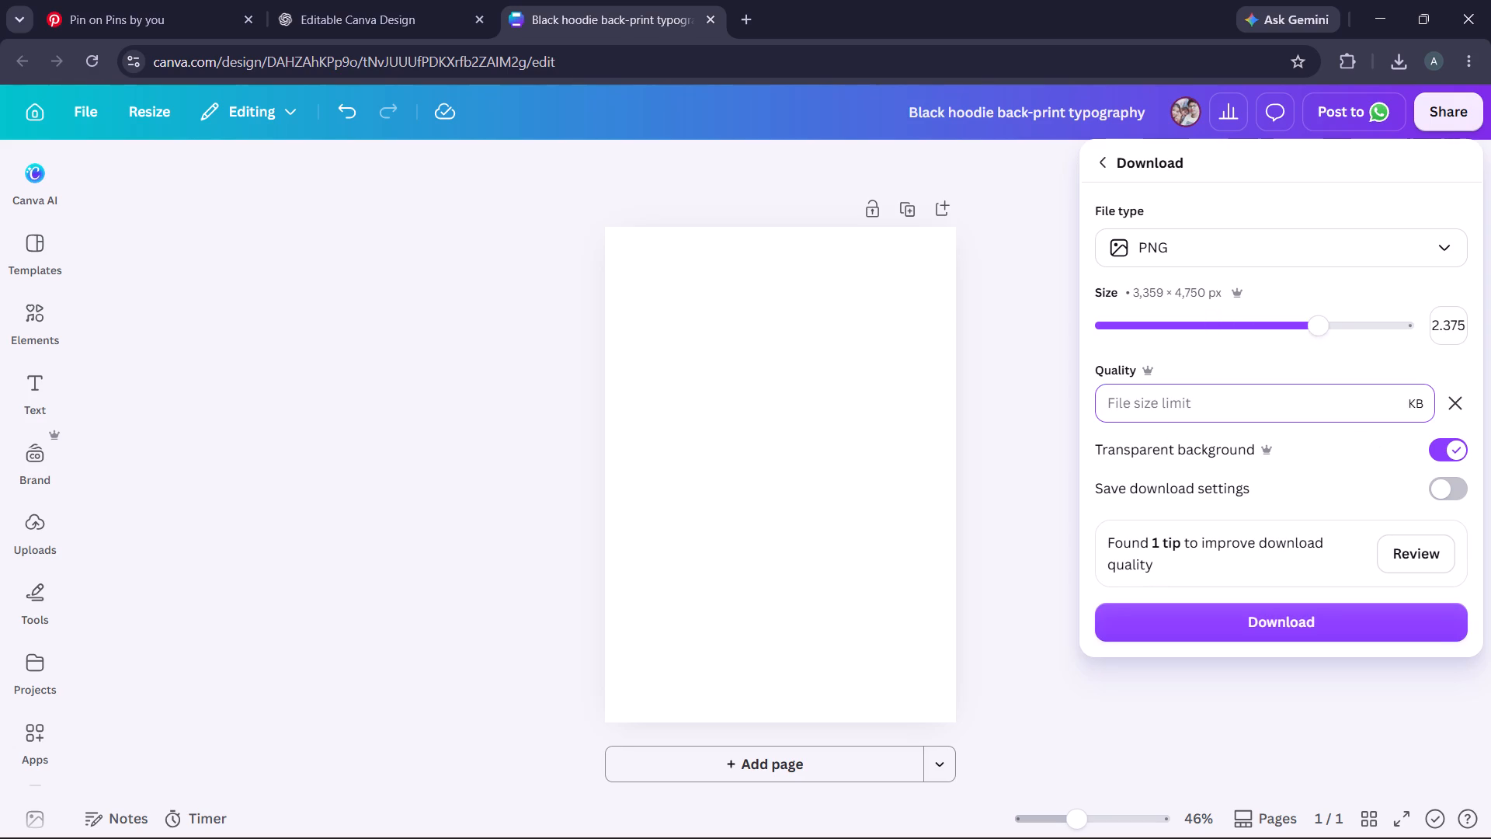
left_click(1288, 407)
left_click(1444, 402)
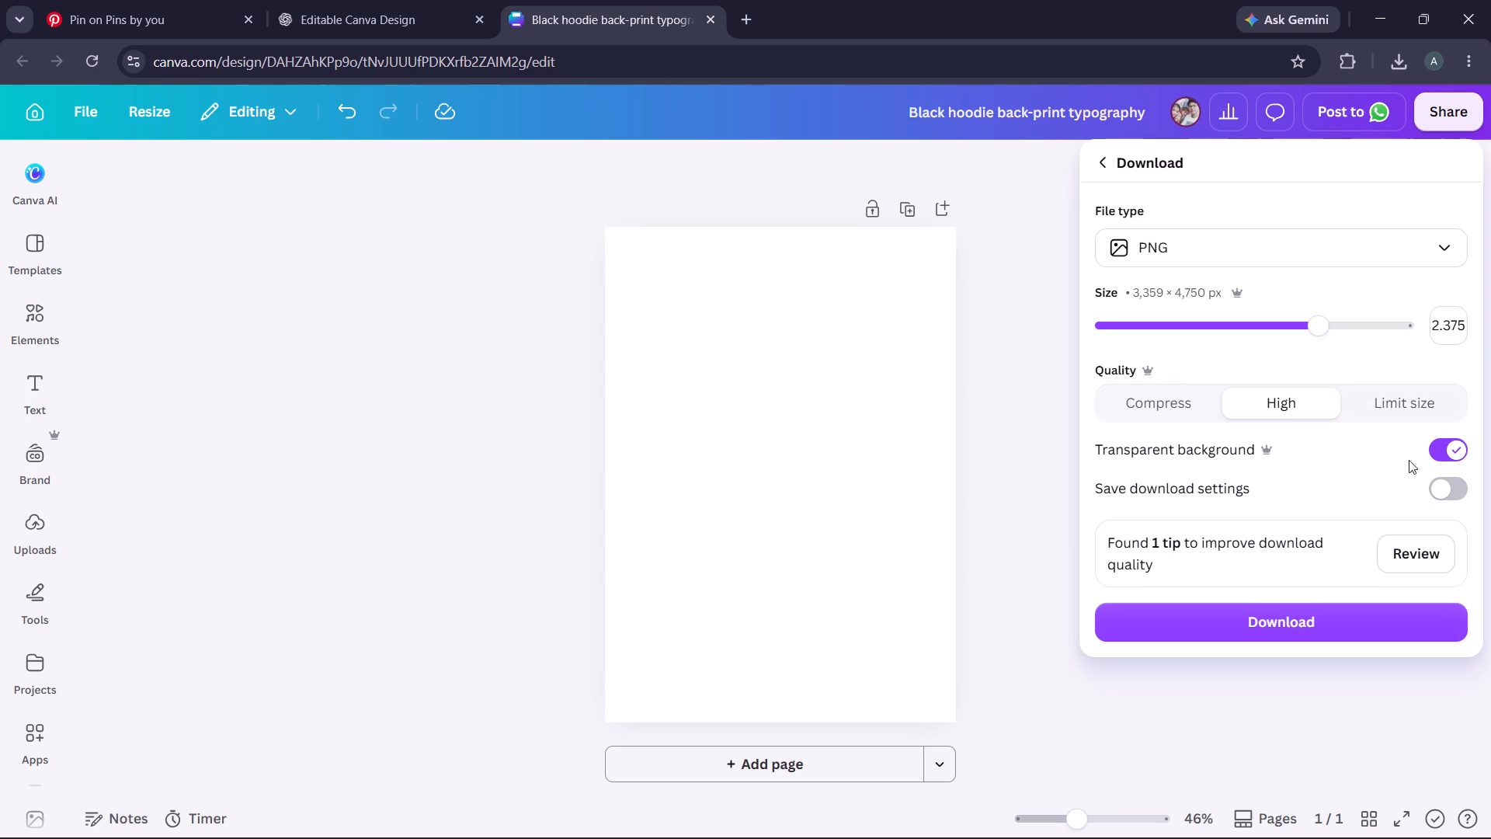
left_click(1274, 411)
Review the tip for improving the download quality.
left_click(1424, 544)
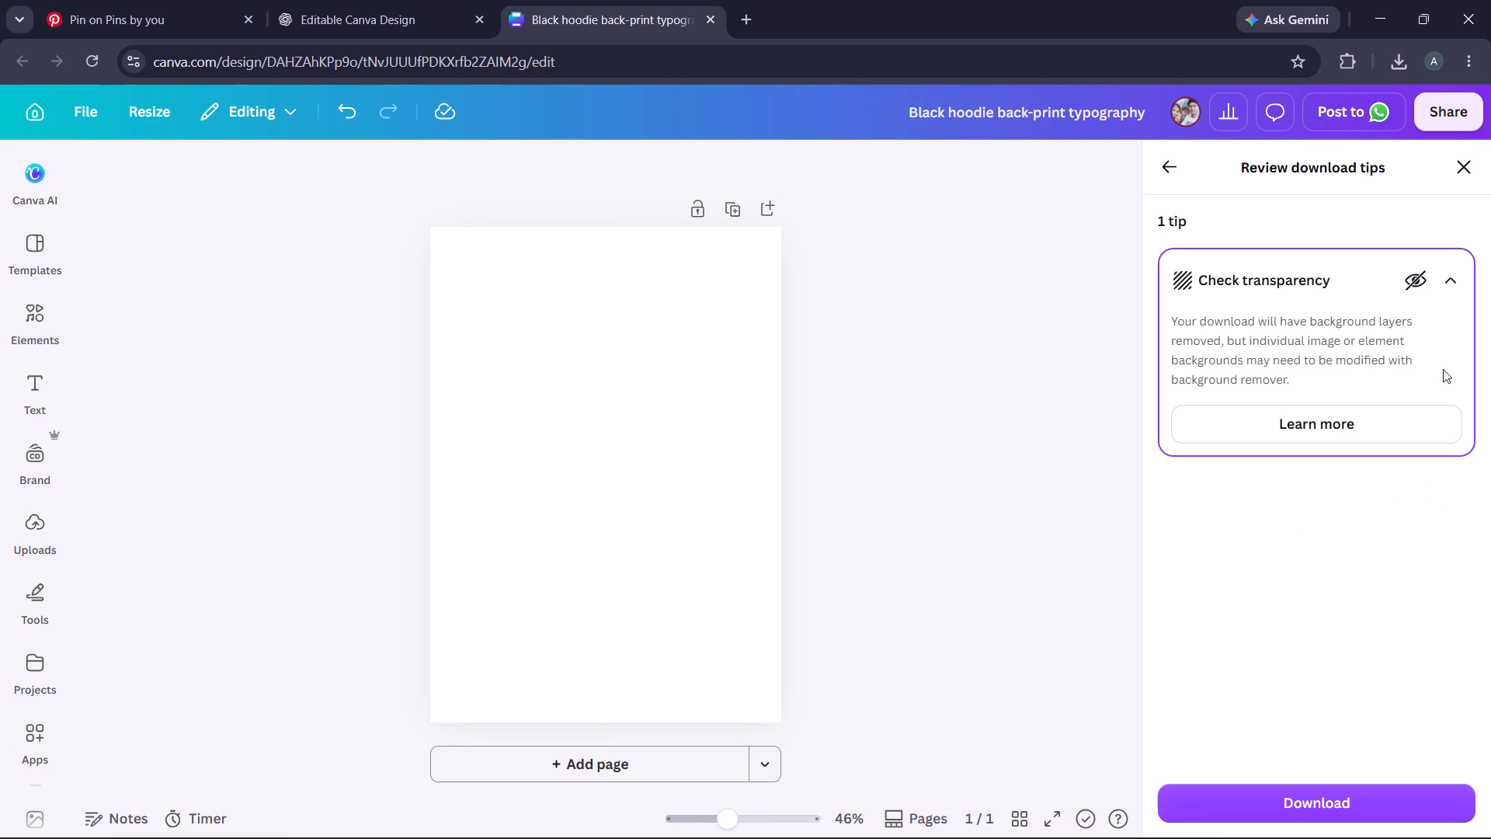
left_click(1464, 169)
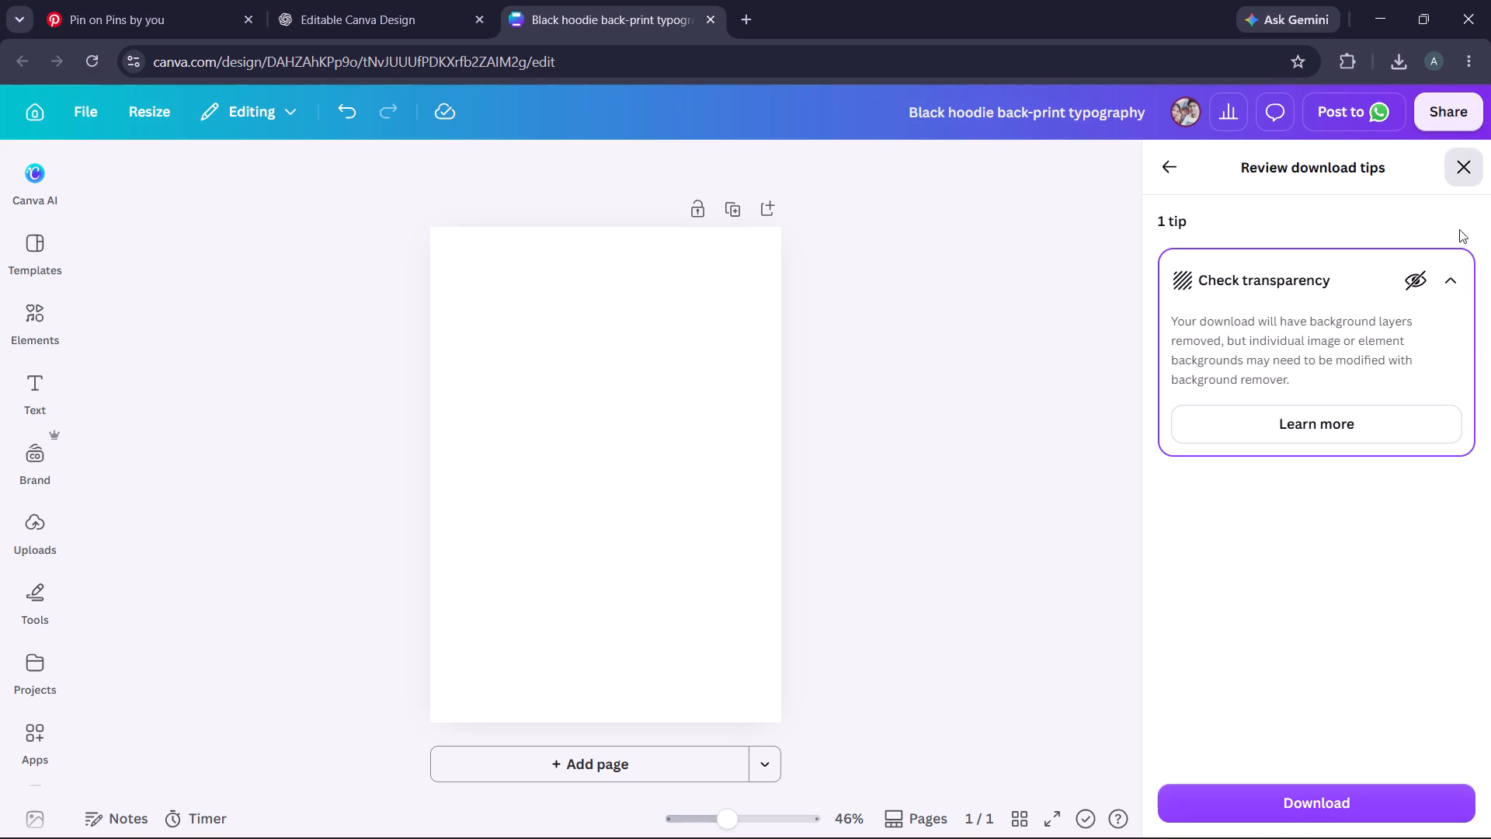
Download the design as a High-quality PNG at size 2.375 with a transparent background.
left_click(1446, 124)
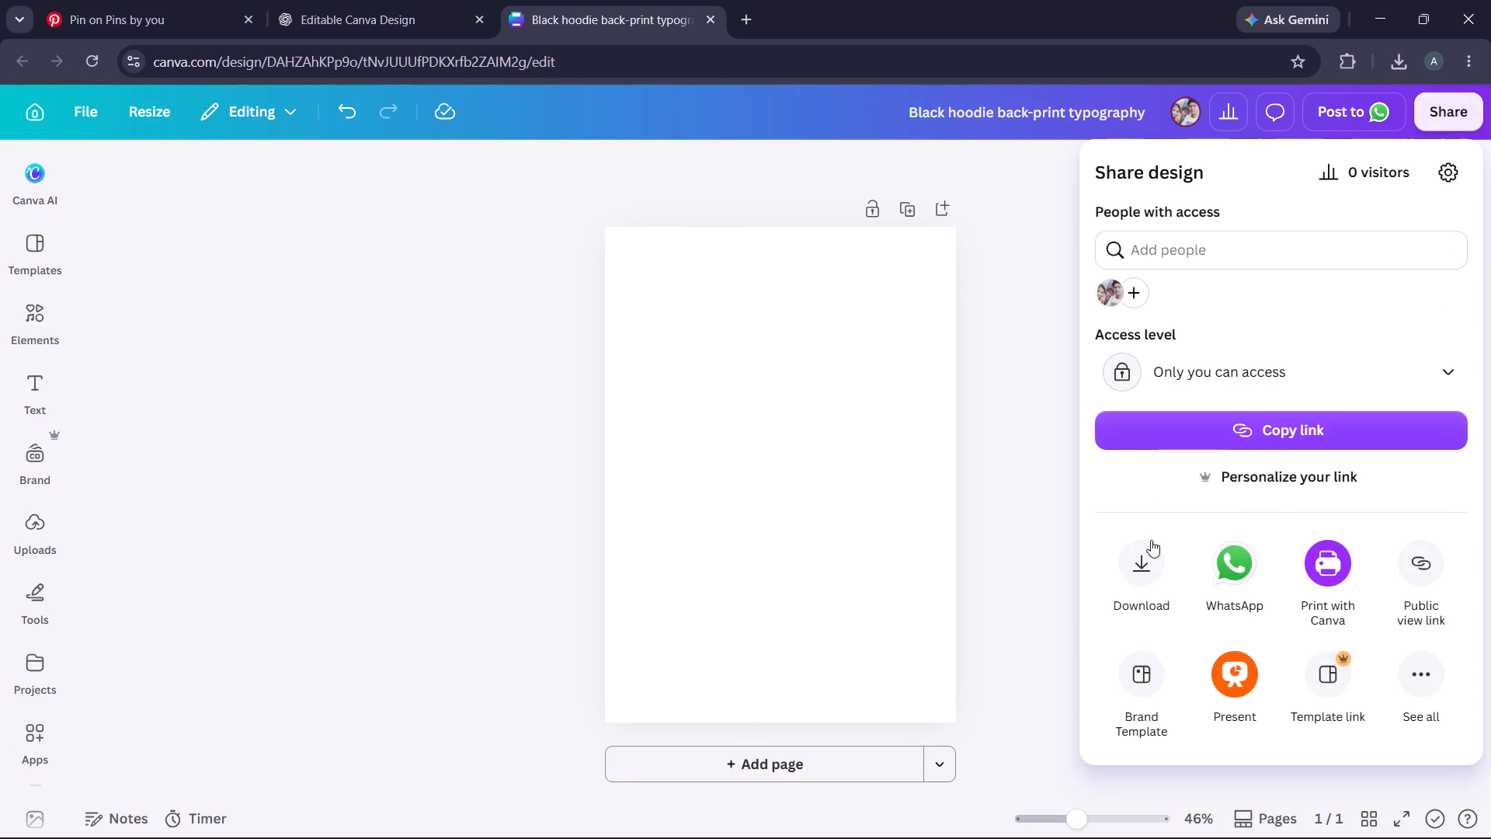
left_click(1151, 560)
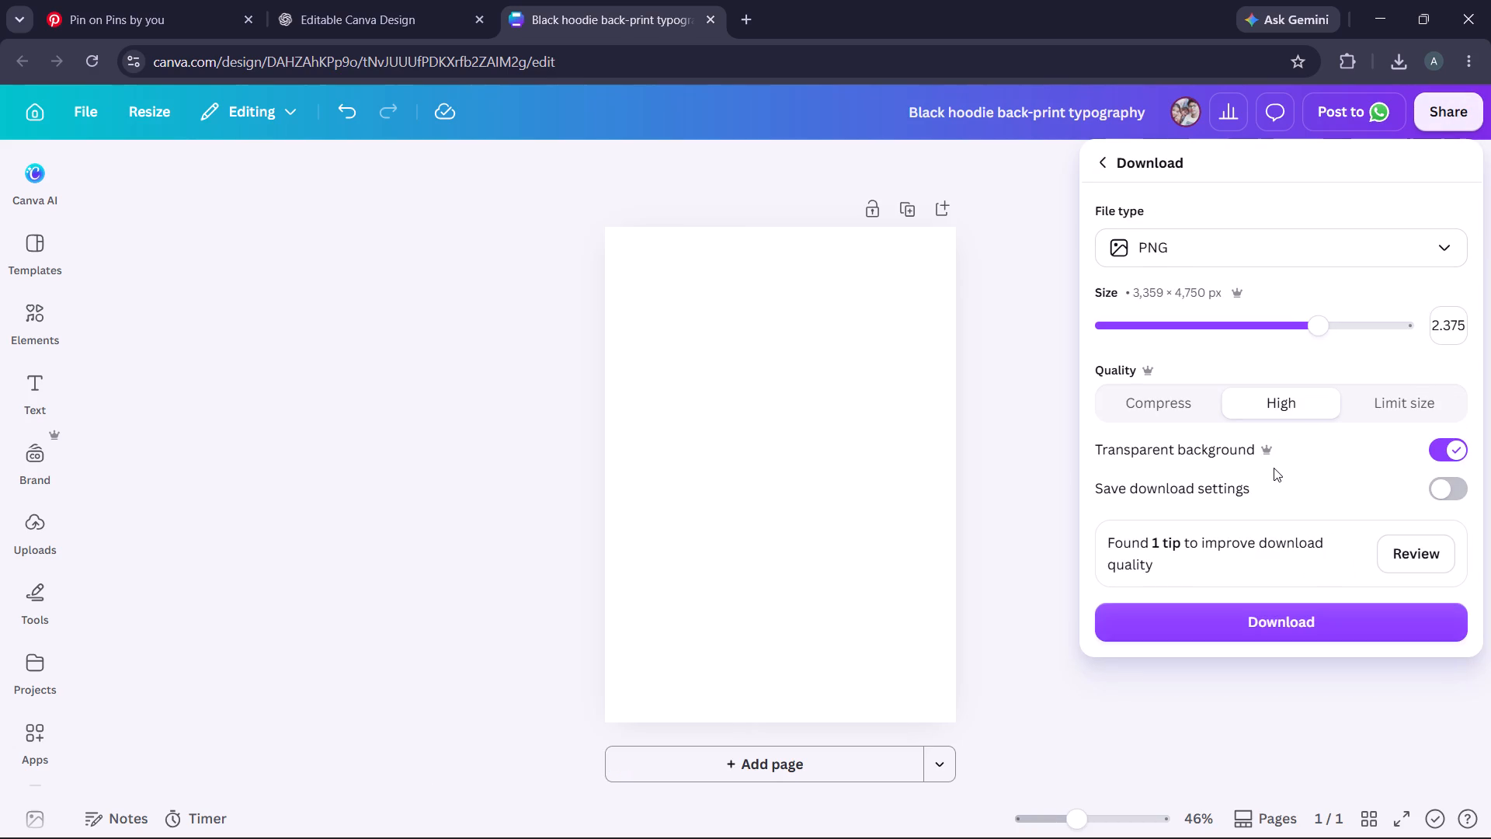
left_click(1321, 614)
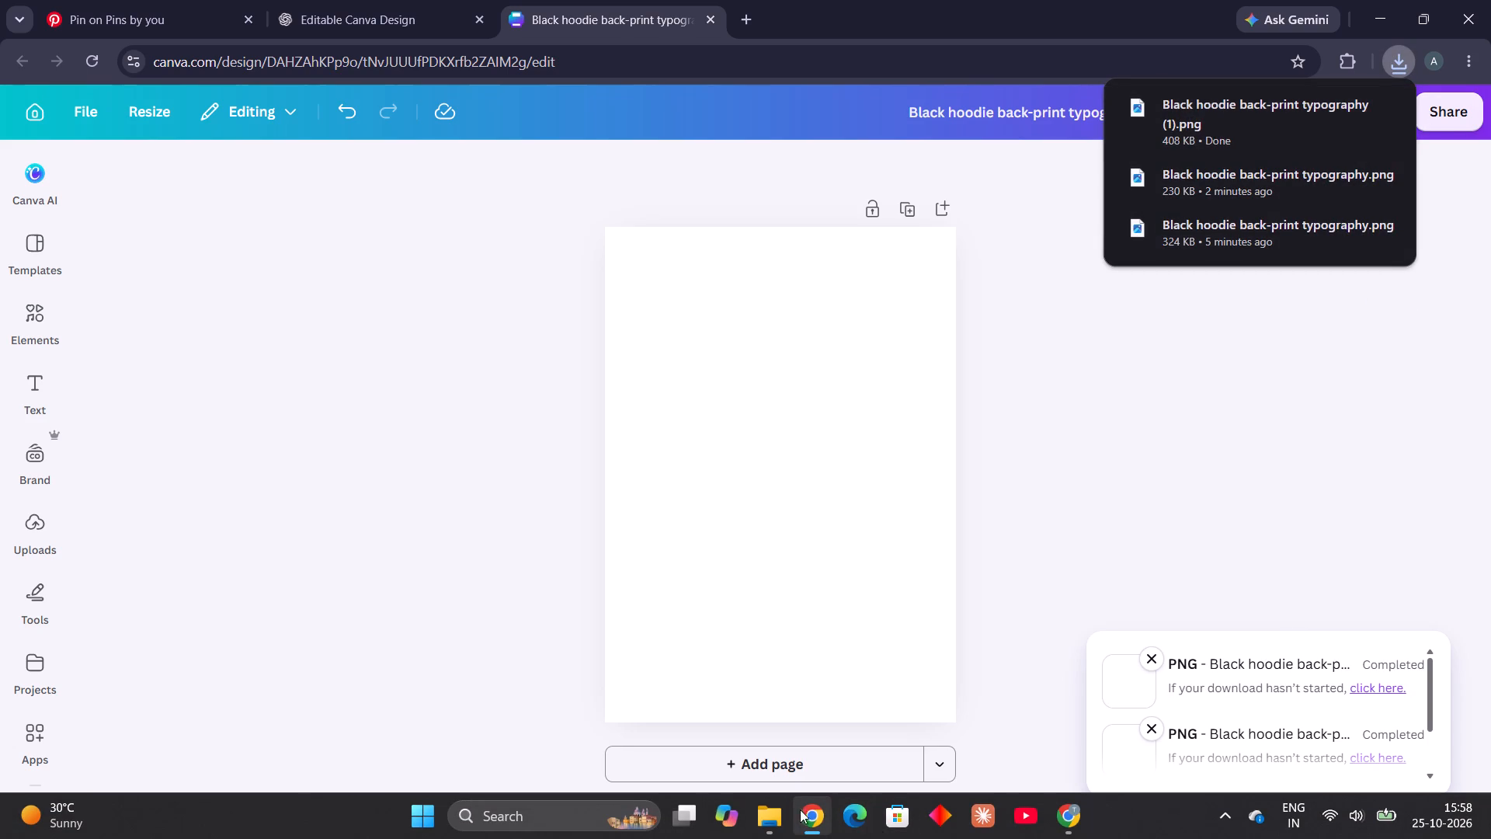
Return to the Merch Factory hoodie editor and replace the back artwork with "Black hoodie back-print typography (1)" from Downloads.
left_click(1065, 810)
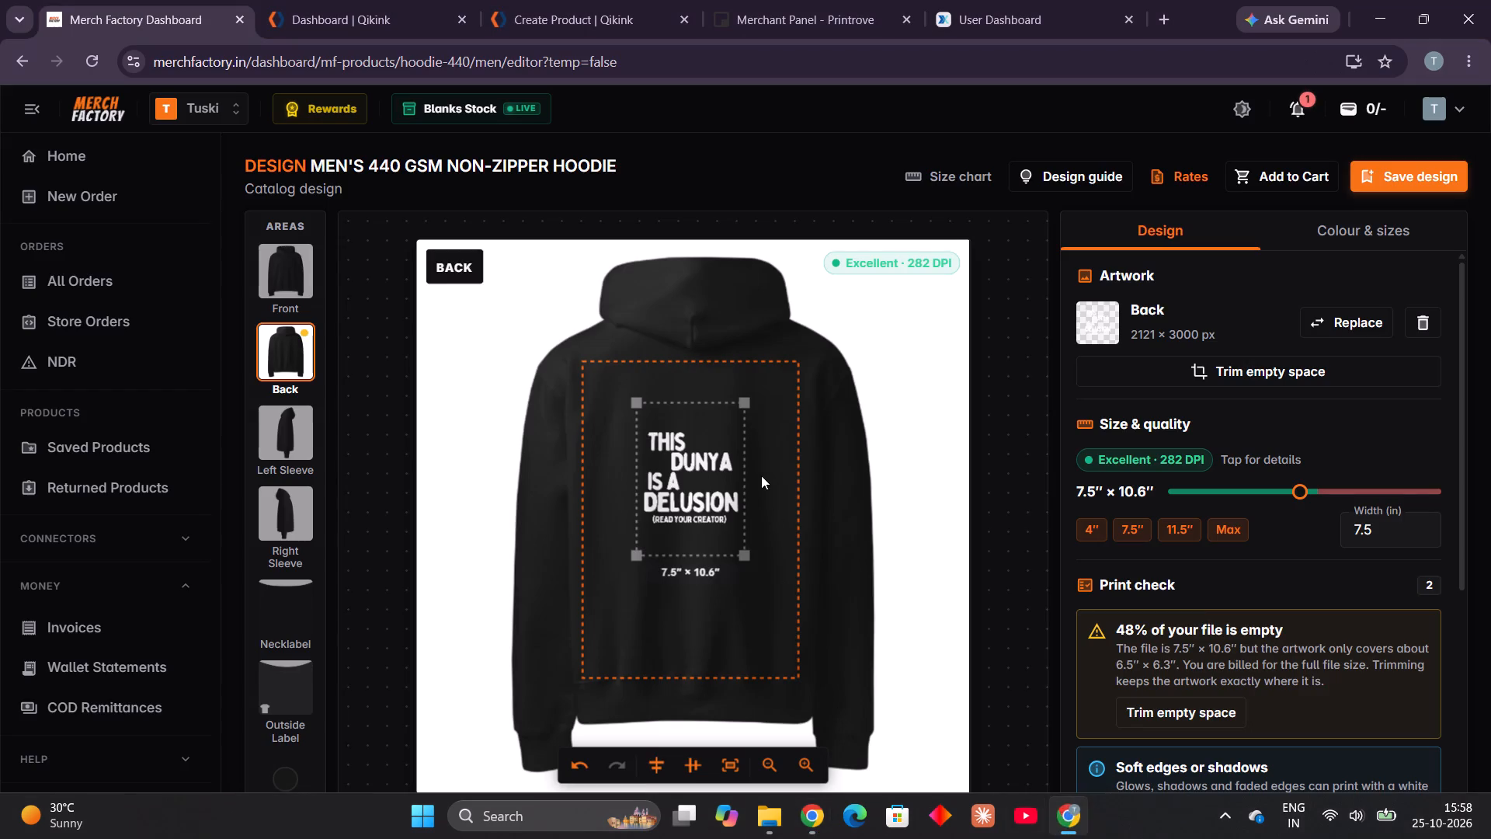
left_click(725, 461)
left_click(1370, 315)
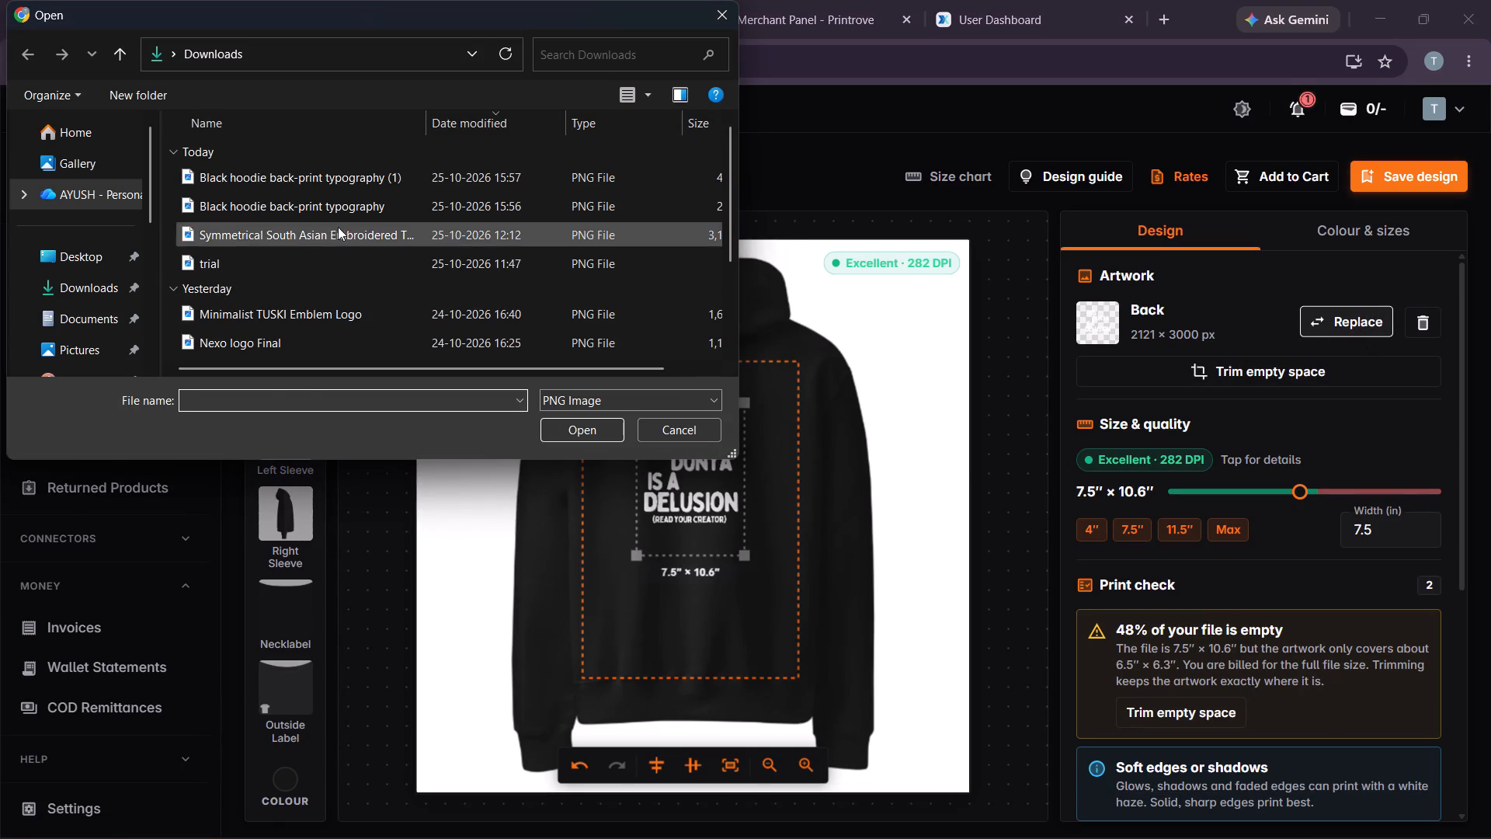
left_click(332, 179)
left_click(575, 433)
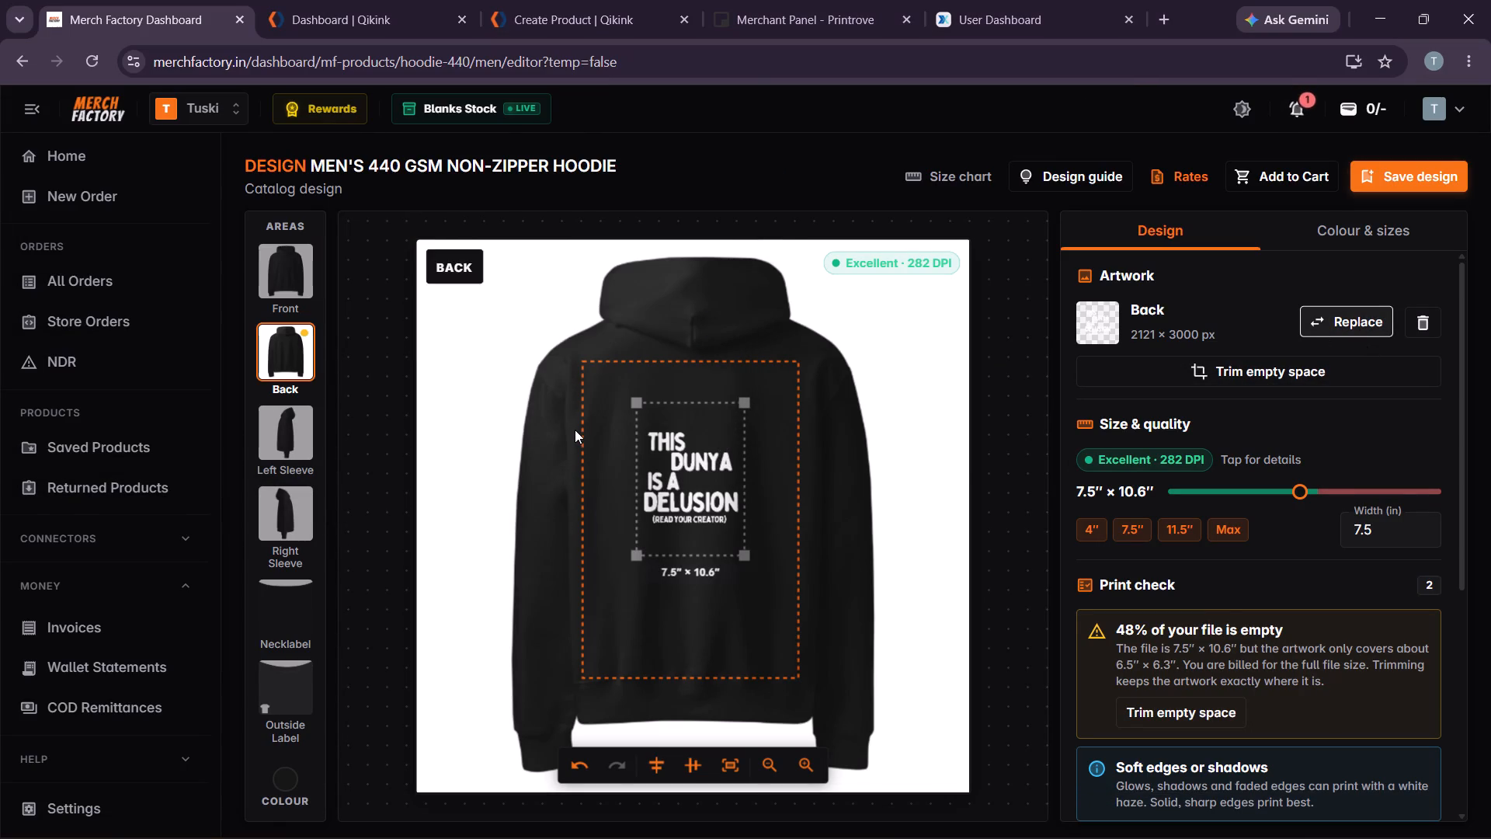
Shrink the back artwork from its corner to about 11.79 × 16.7 inches and centre it in the print area.
left_click(735, 518)
left_click_drag(798, 674, 795, 667)
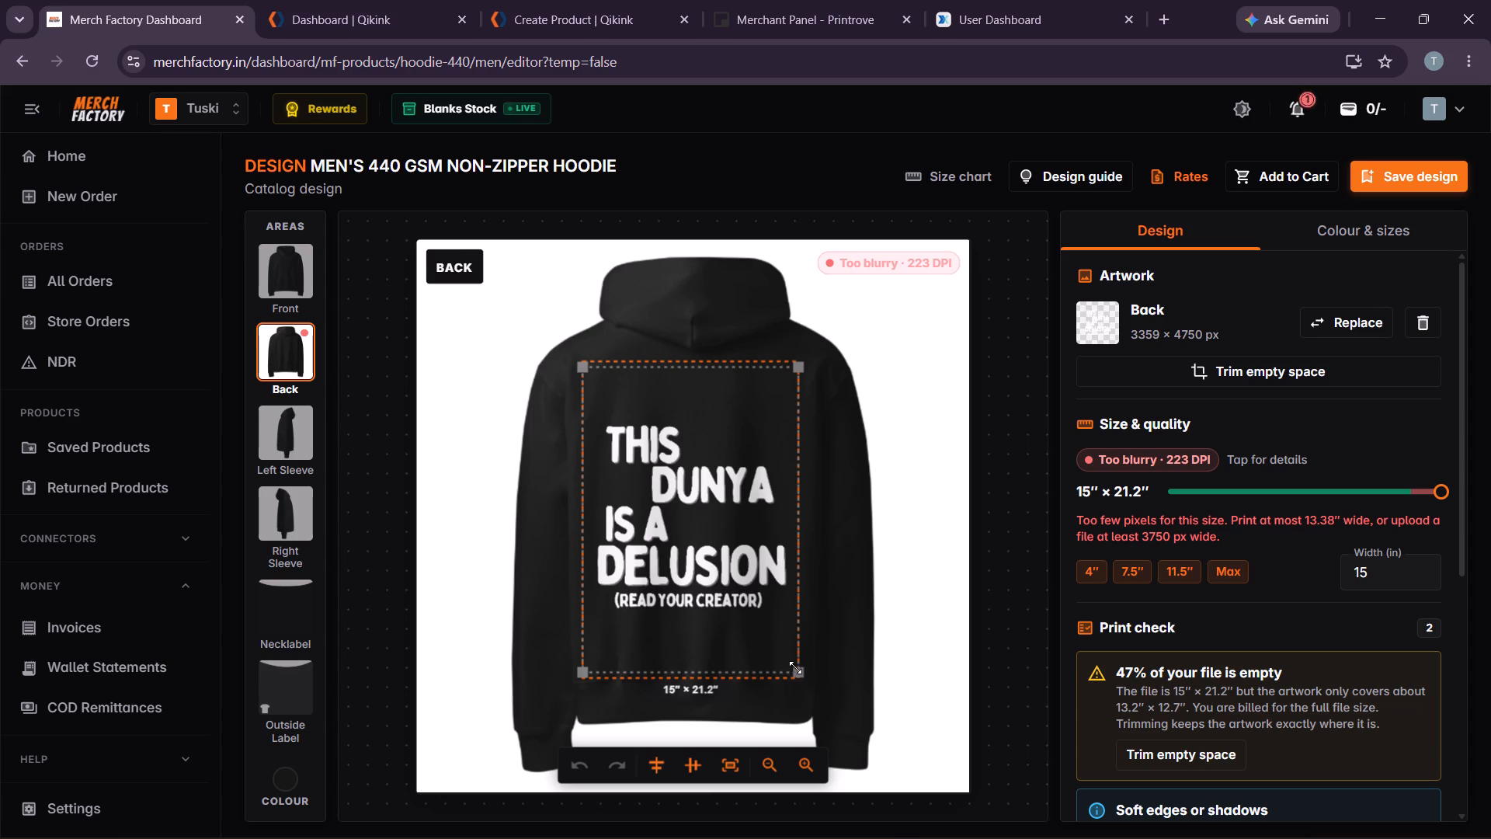
left_click_drag(795, 667, 790, 658)
left_click_drag(687, 588, 694, 594)
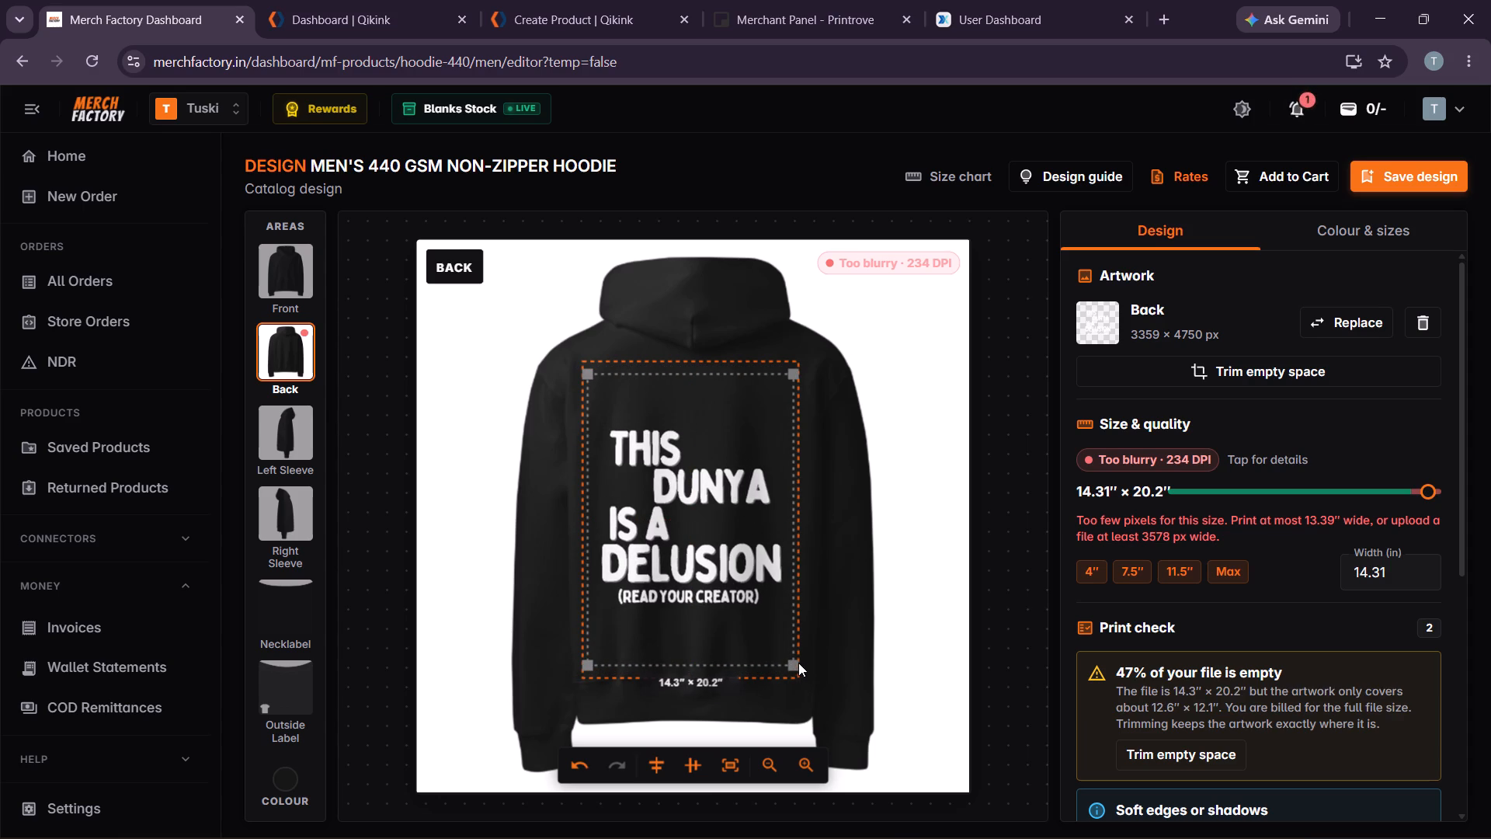
left_click_drag(793, 661, 783, 641)
left_click_drag(709, 603, 710, 603)
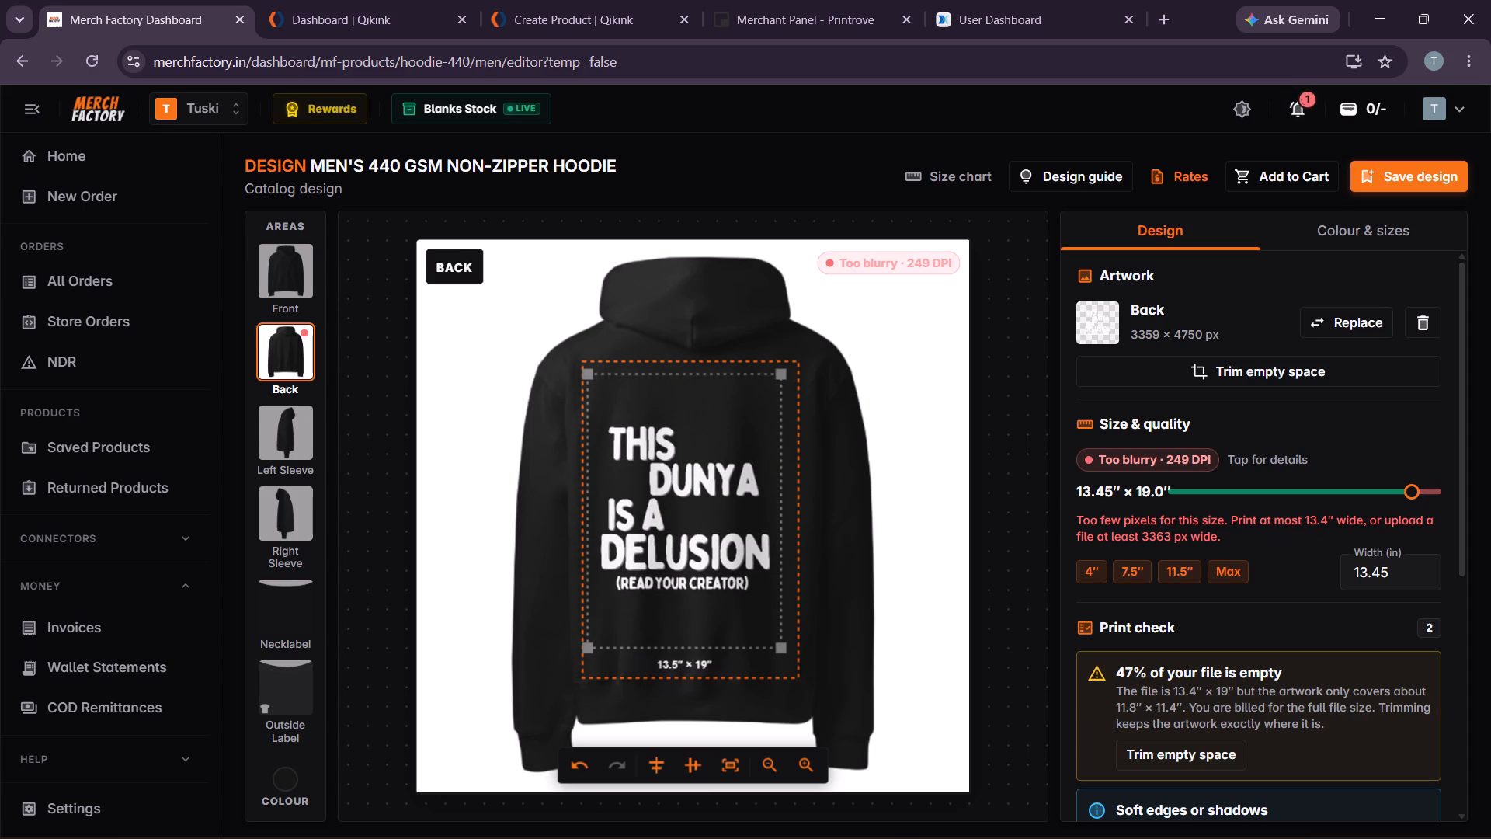
left_click_drag(710, 603, 719, 611)
left_click_drag(790, 652, 770, 615)
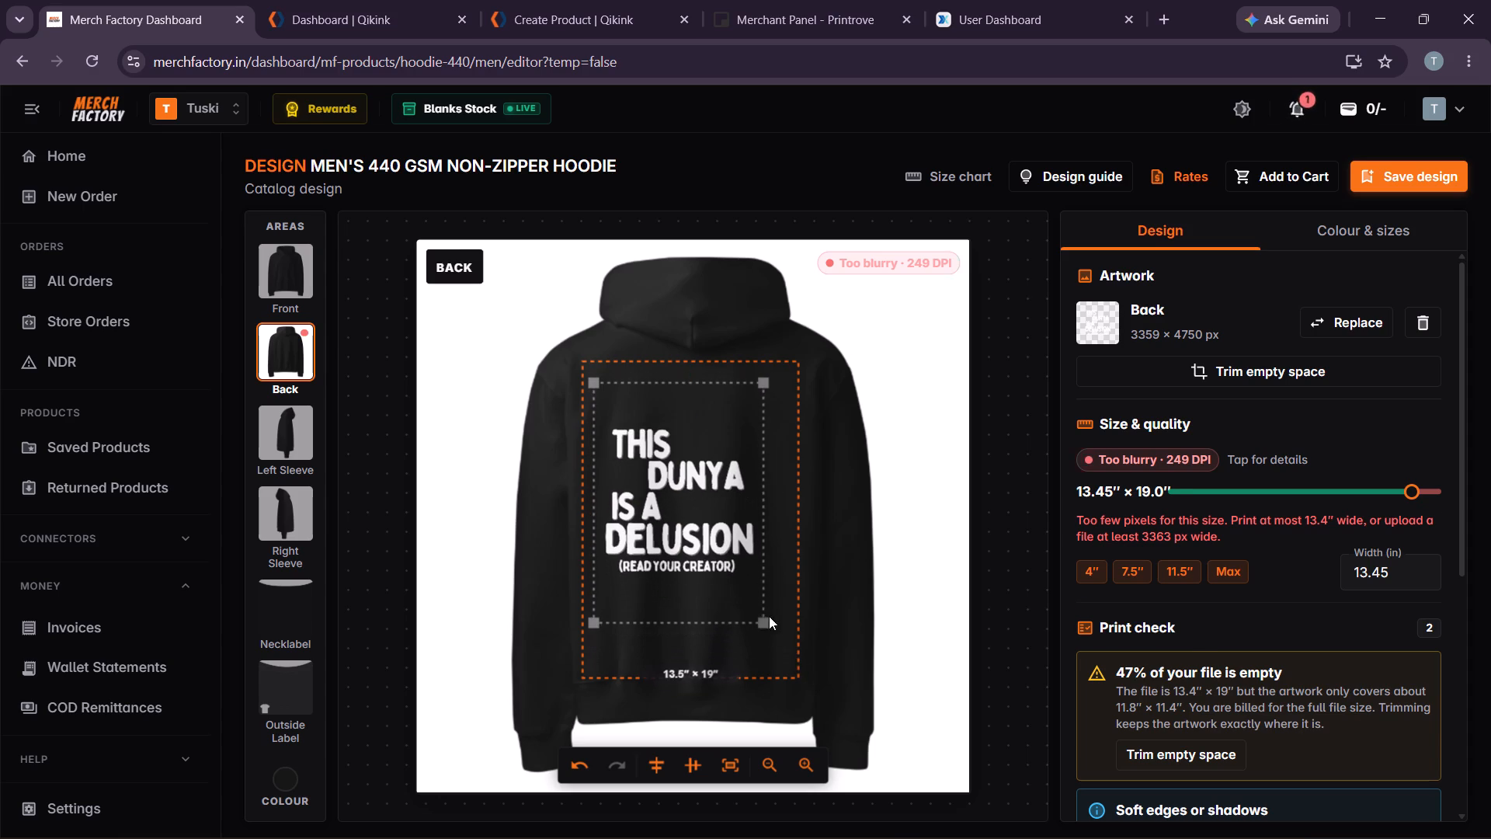
left_click_drag(706, 576, 721, 591)
left_click(915, 541)
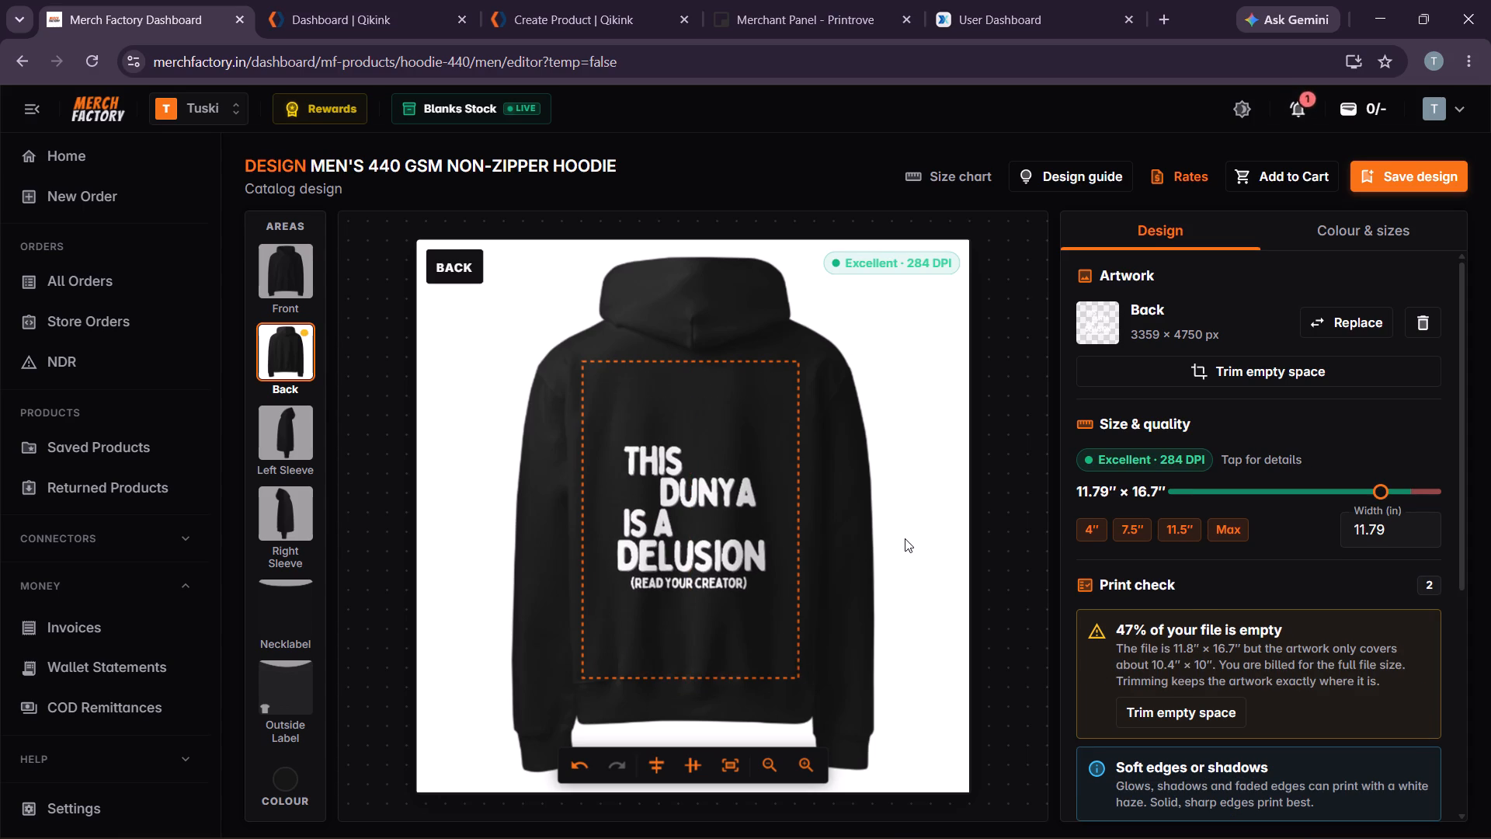
left_click(843, 526)
Nudge the back artwork slightly up and to the right of the print area's centre.
left_click(672, 508)
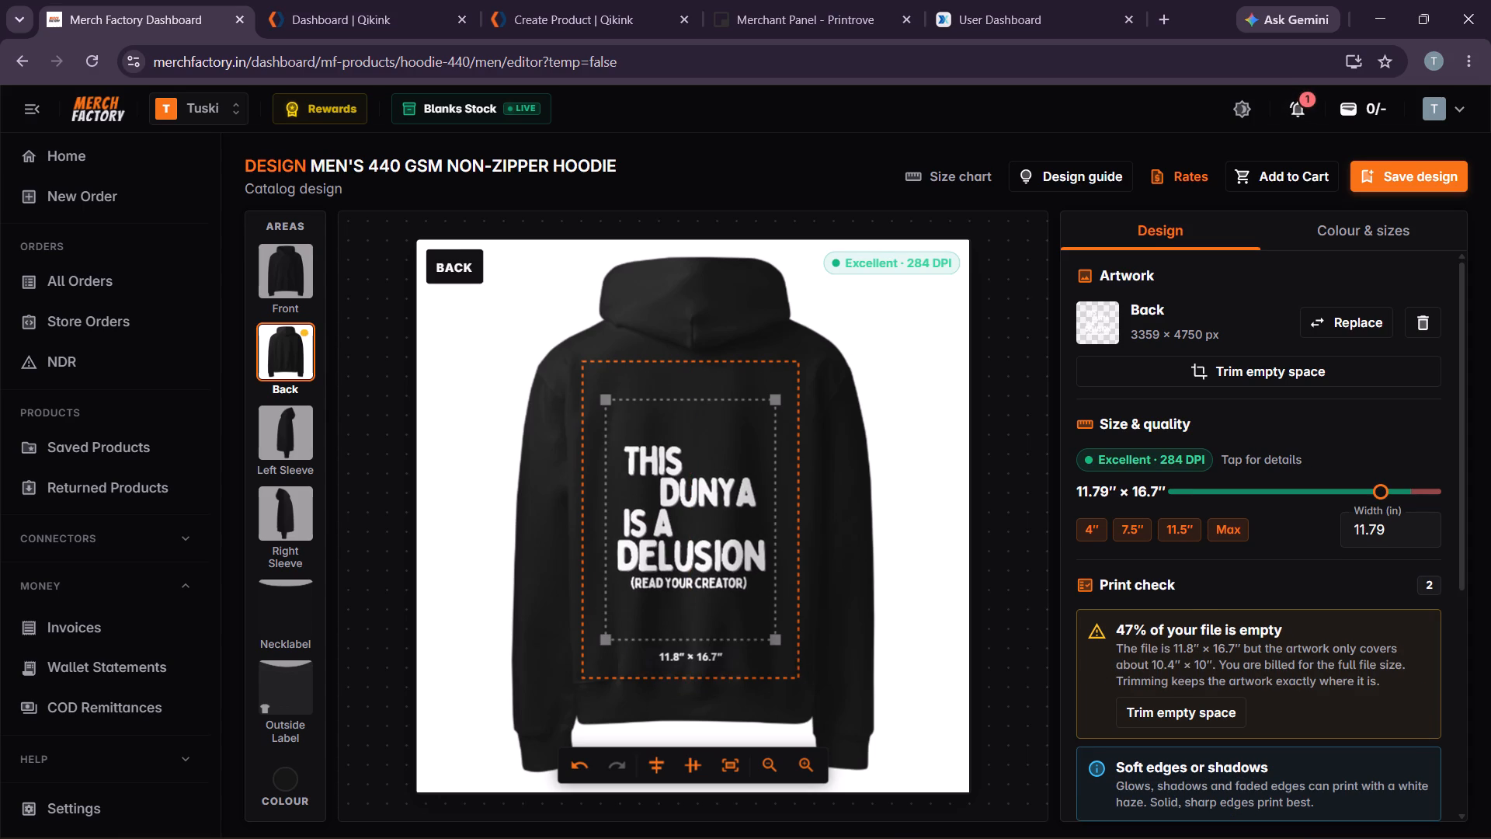
left_click_drag(676, 517, 680, 520)
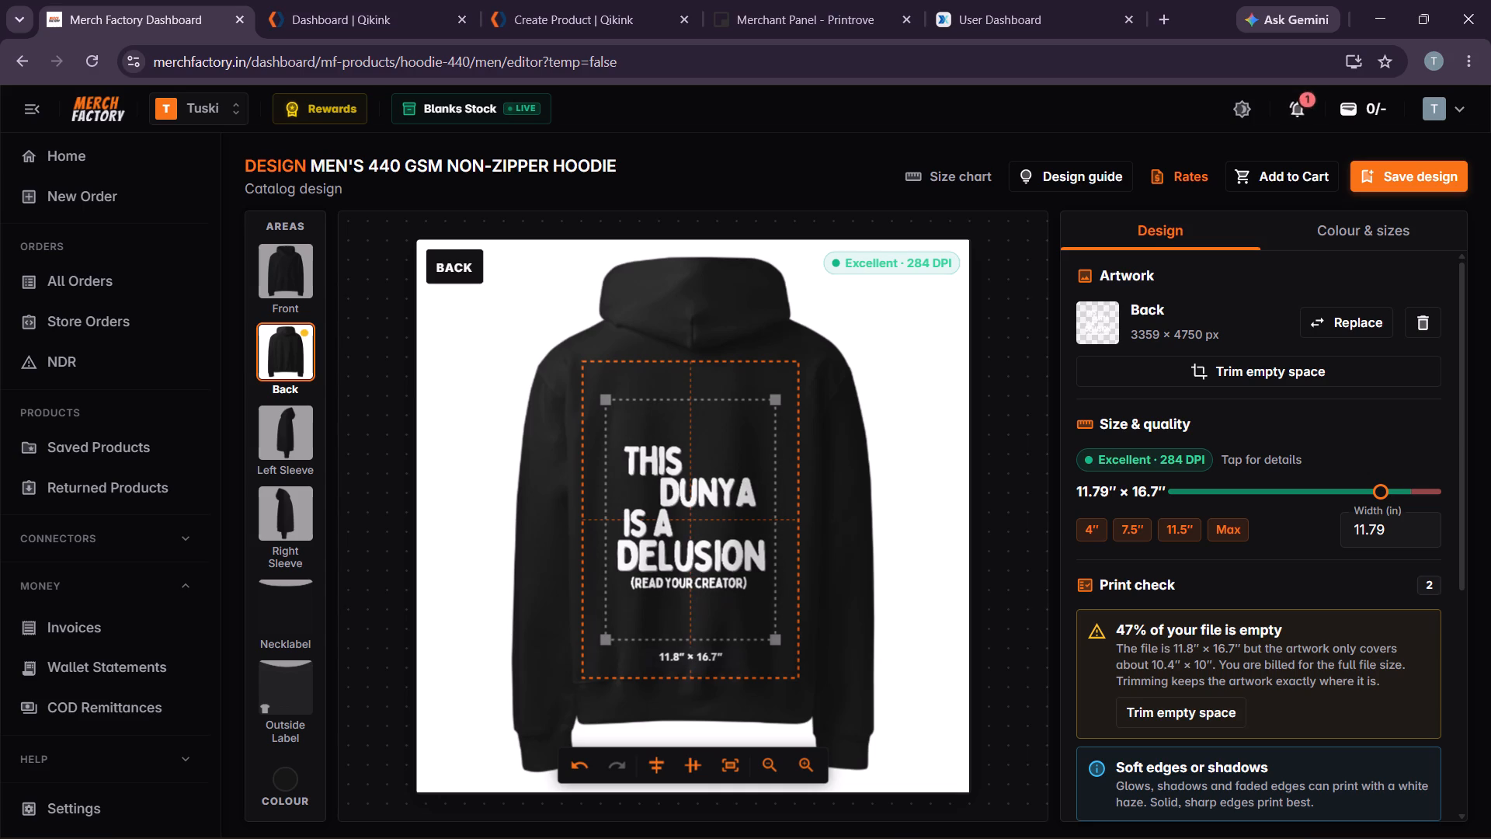
left_click_drag(680, 520, 683, 510)
left_click(885, 540)
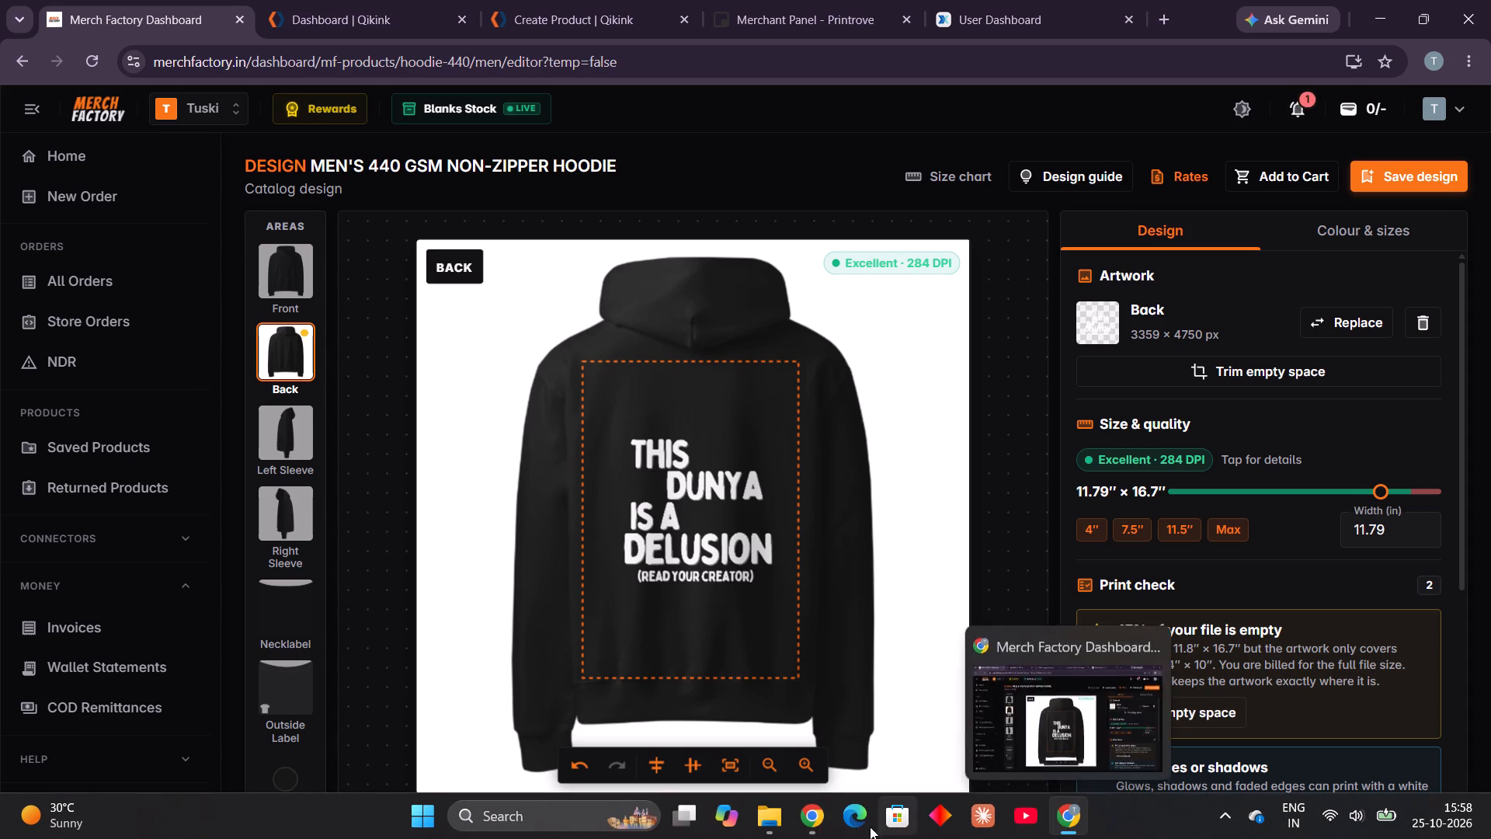
Switch to the Canva design and download it as a High-quality transparent PNG at size 2.875.
left_click(809, 823)
left_click(1169, 351)
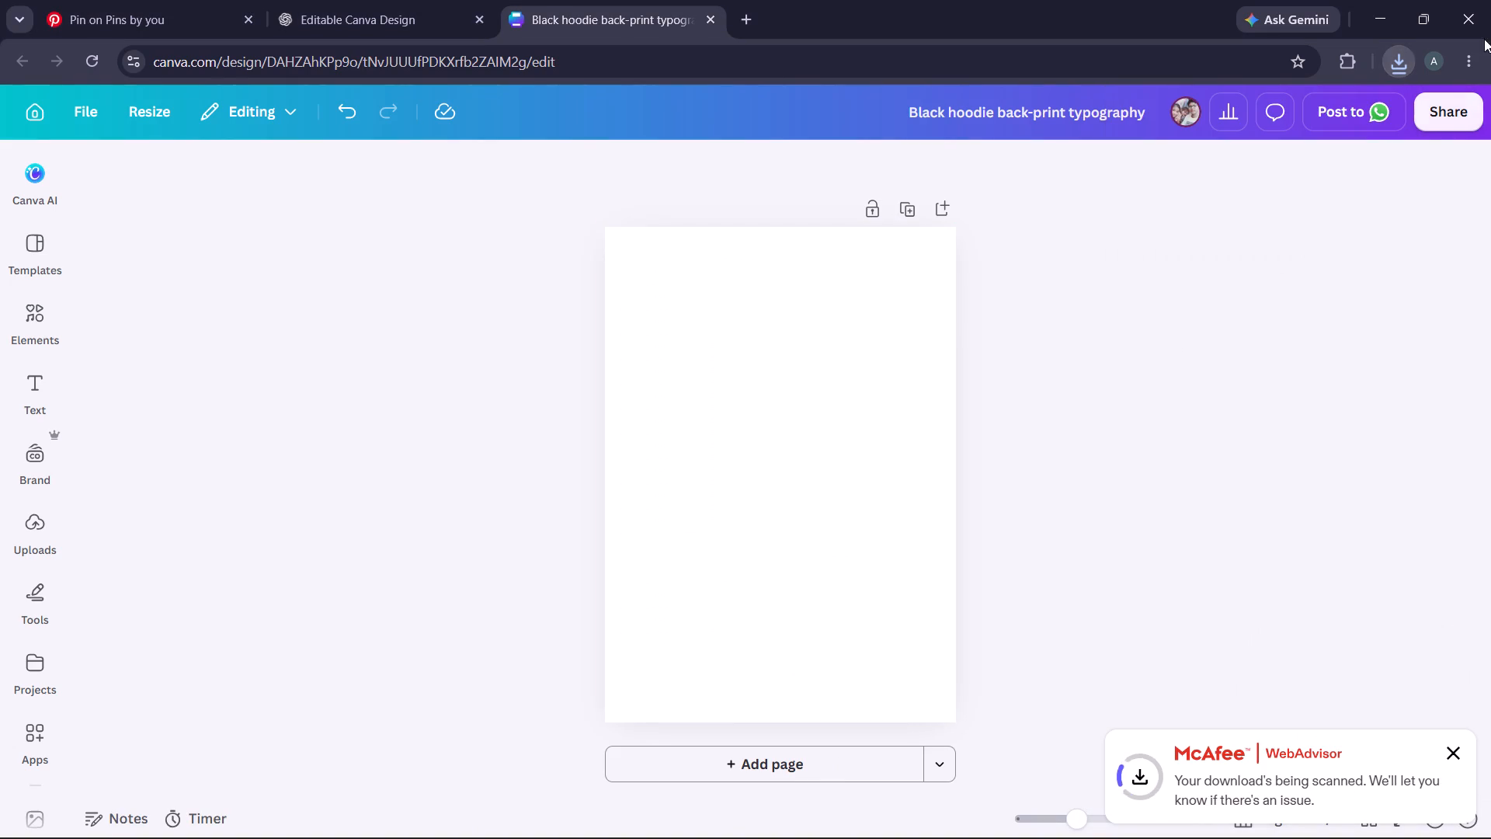
left_click(1451, 107)
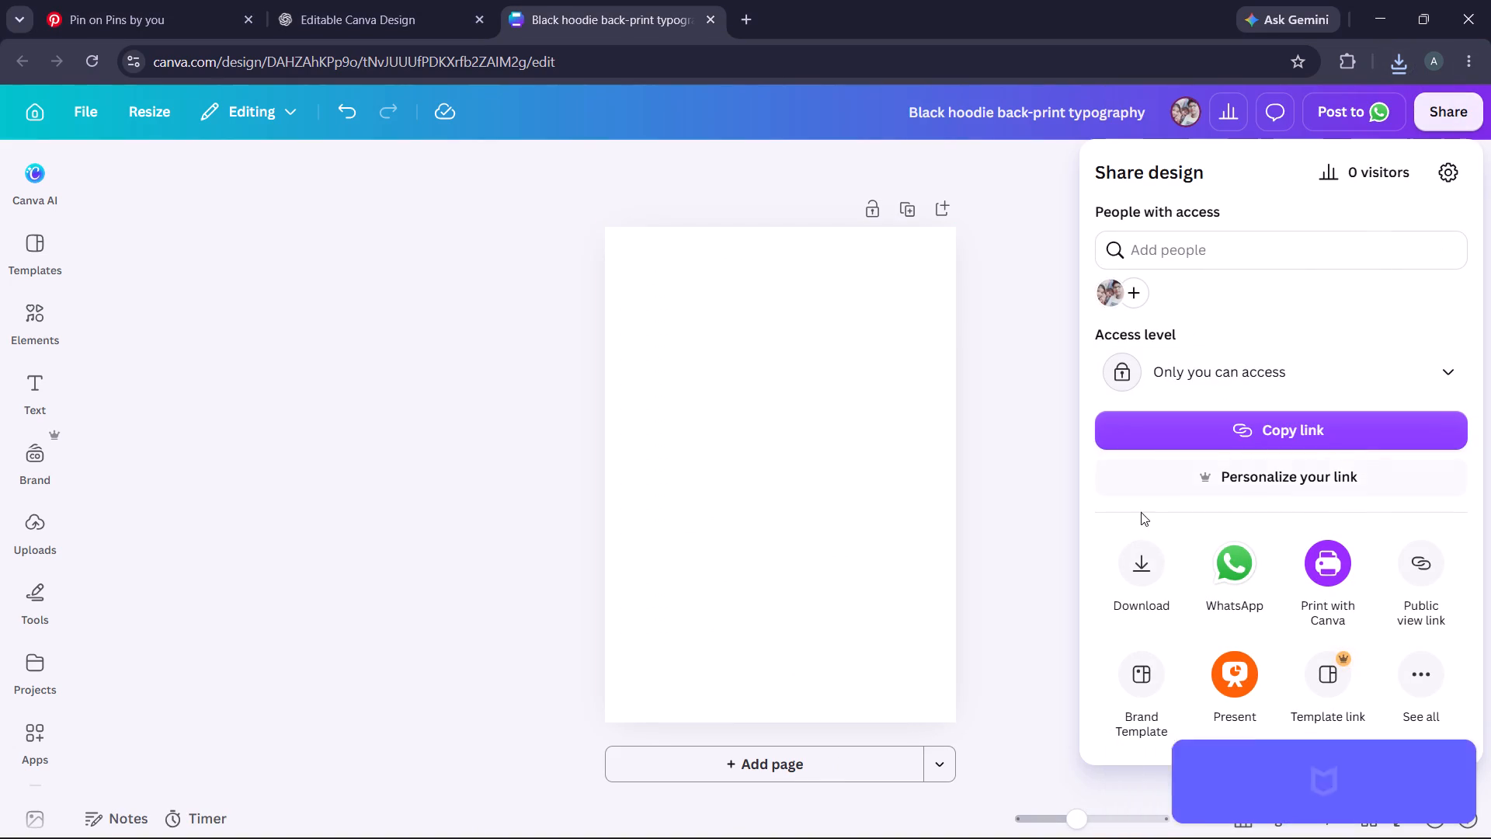
left_click(1134, 561)
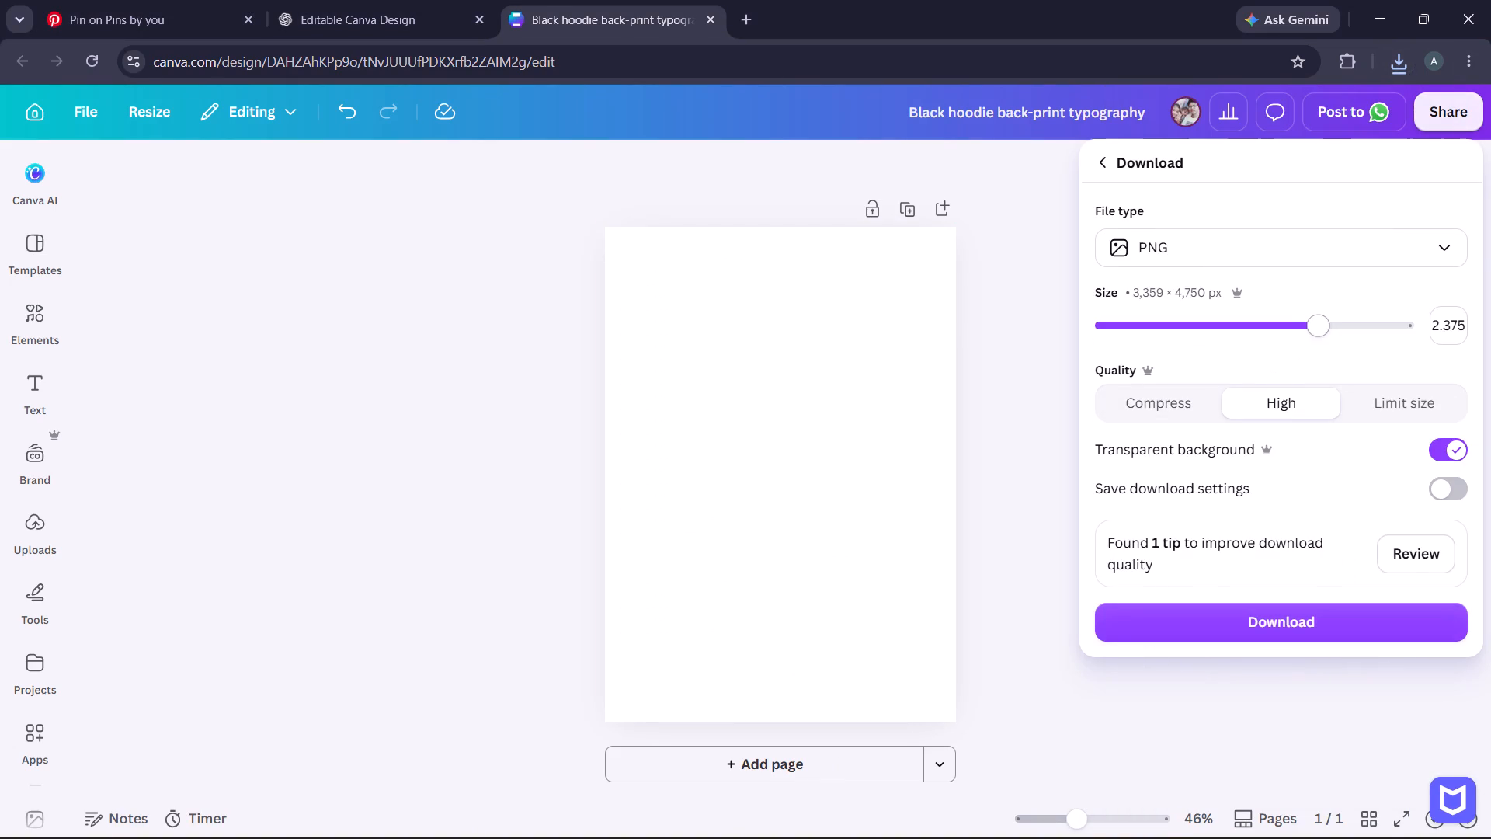
left_click_drag(1322, 330, 1490, 350)
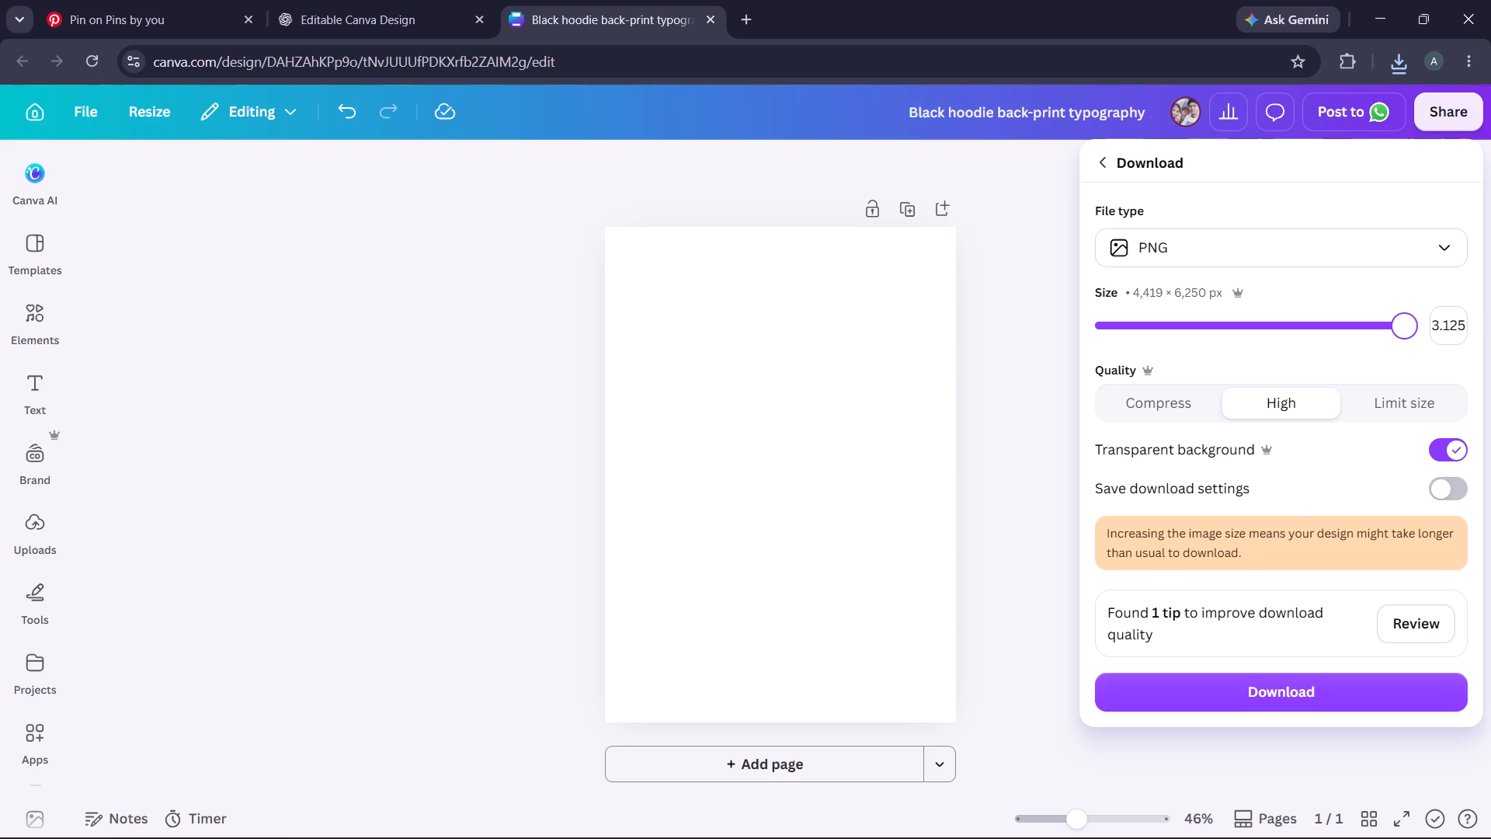
left_click_drag(1406, 327, 1371, 358)
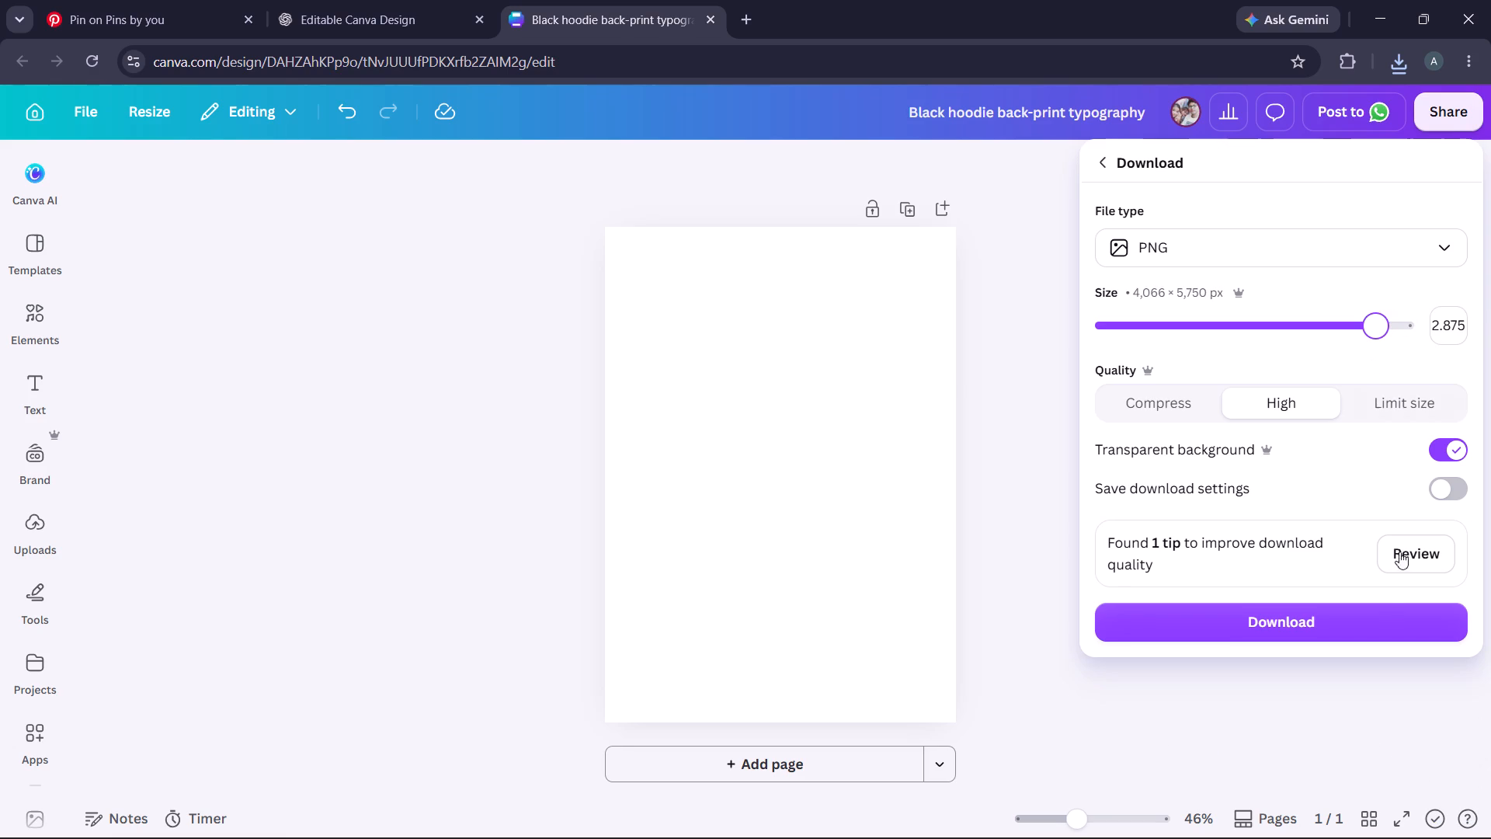
left_click(1371, 616)
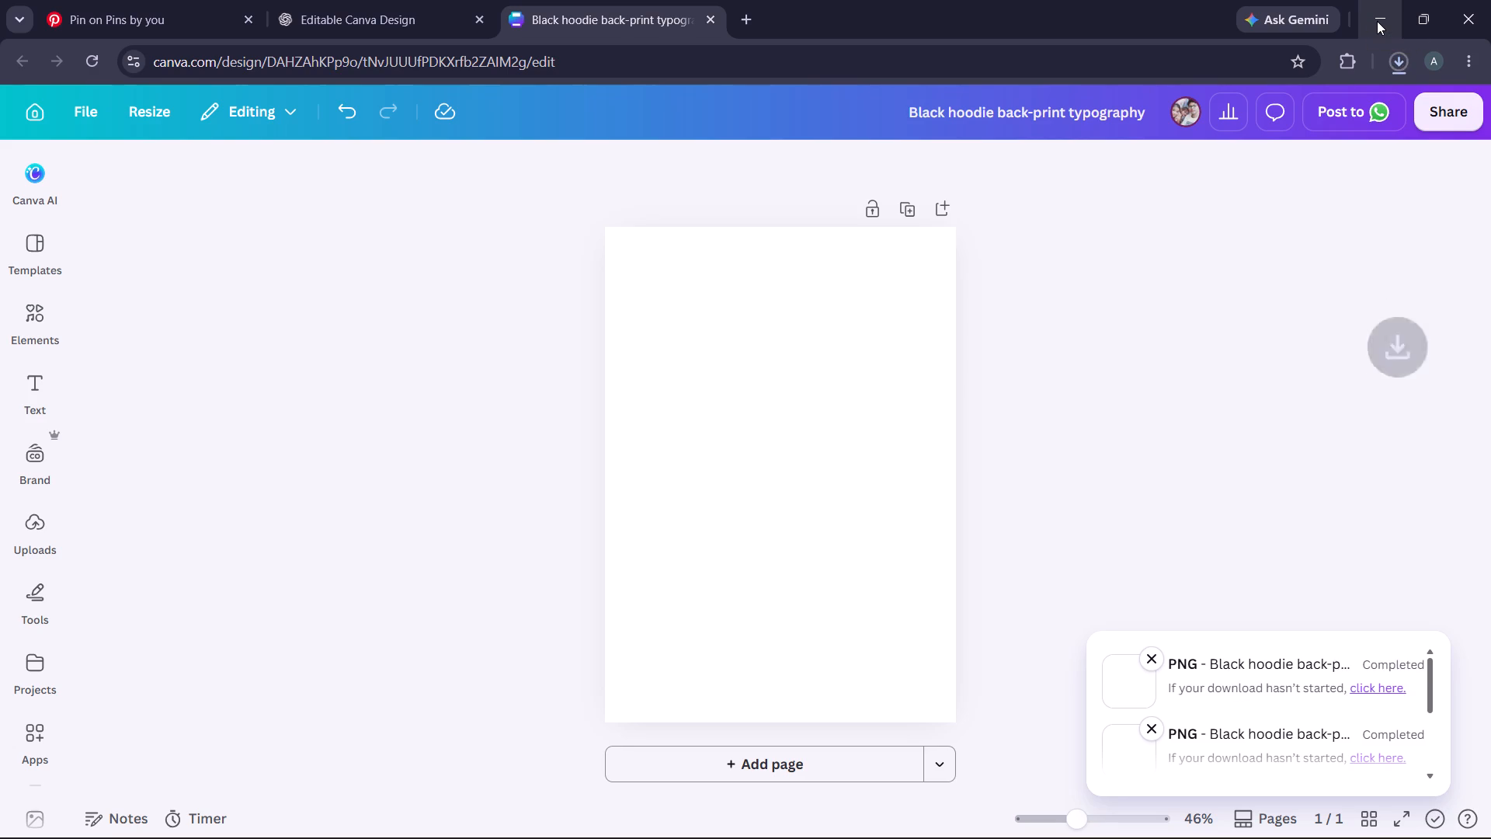
Return to the Merch Factory hoodie editor and replace the back artwork with "Black hoodie back-print typography (2)" from Downloads.
left_click(728, 514)
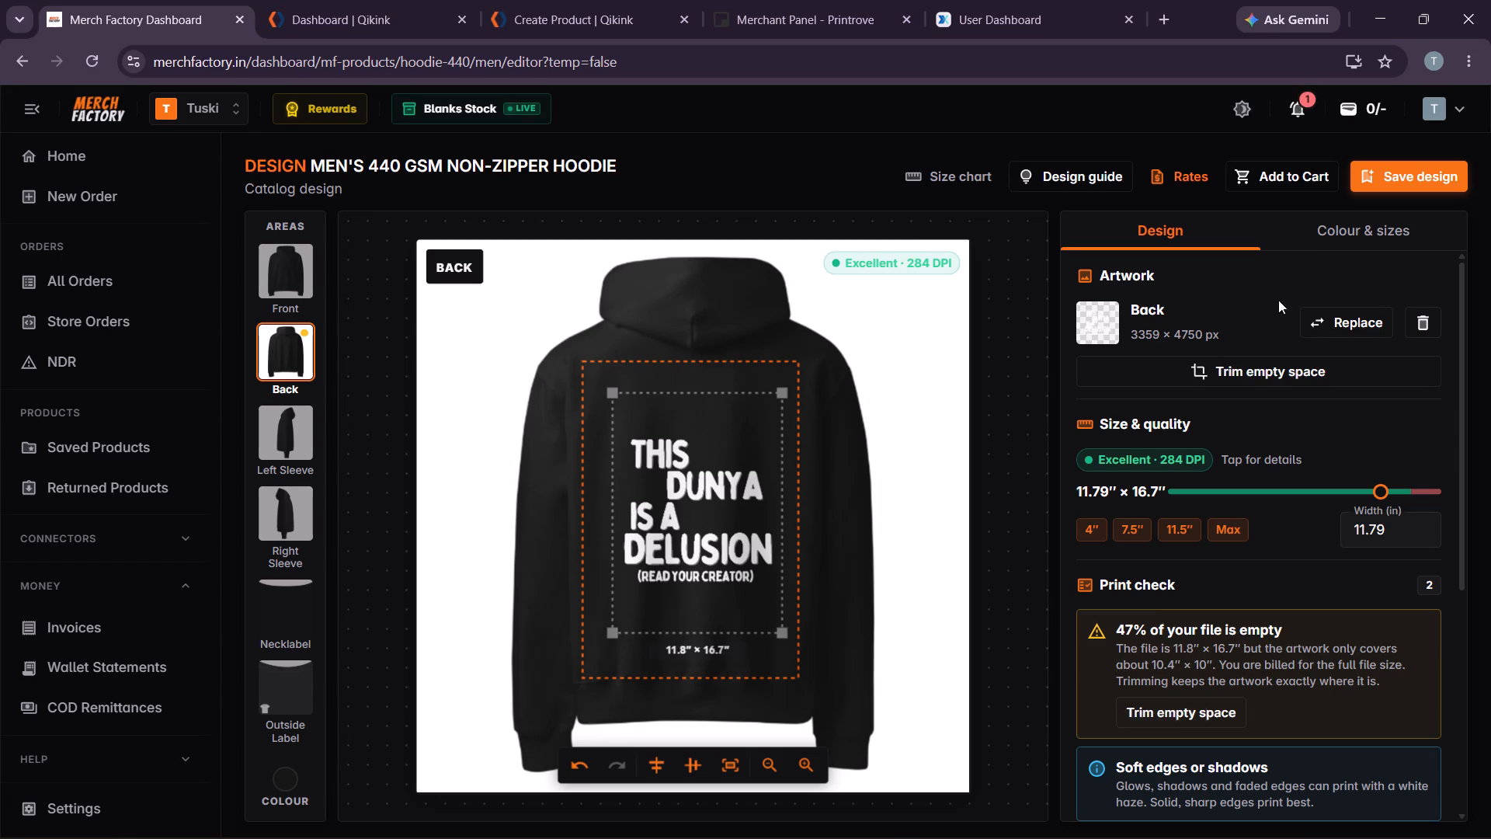
left_click(1341, 321)
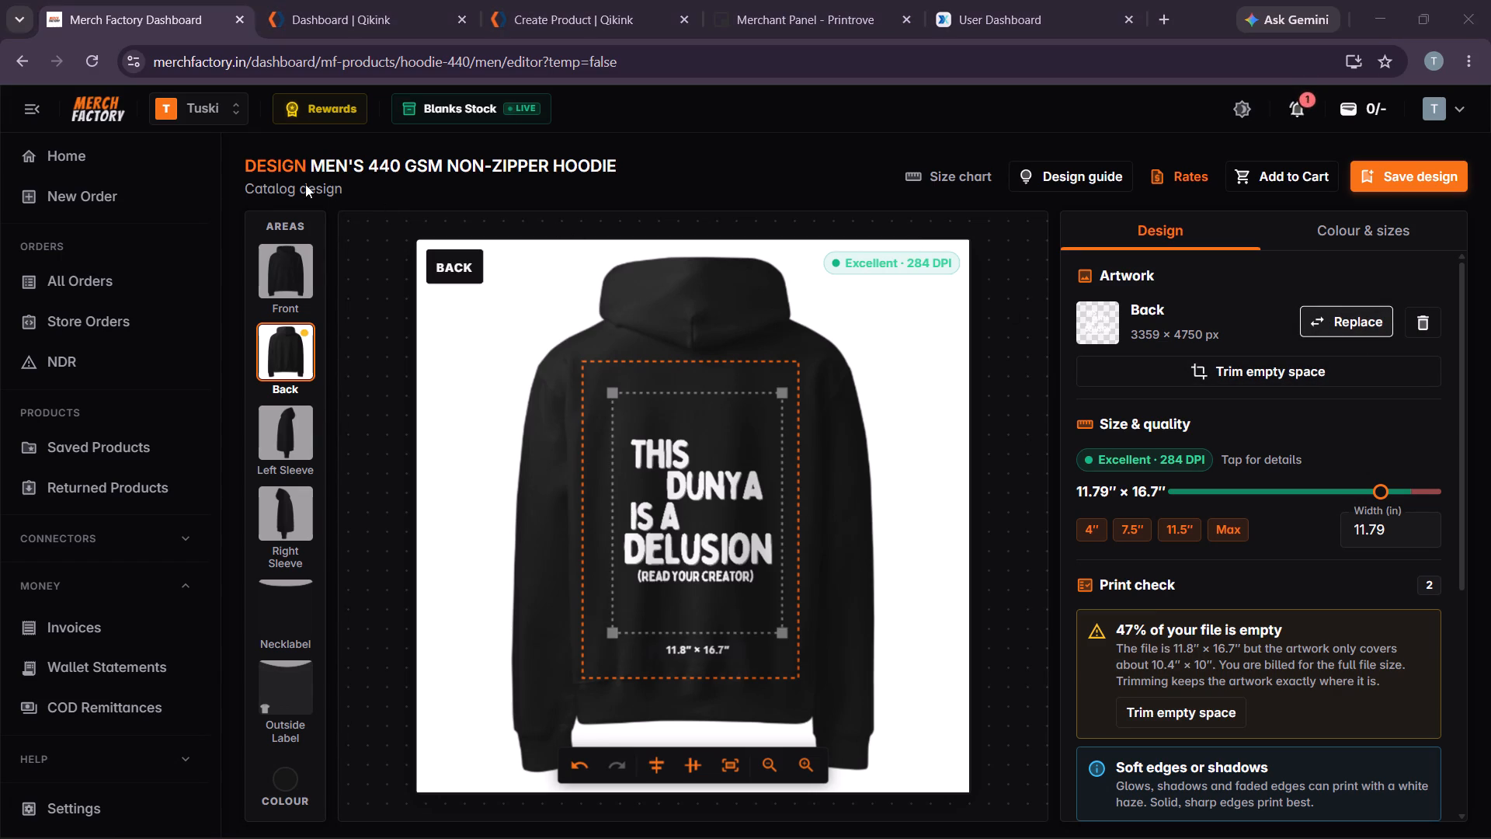
left_click(309, 176)
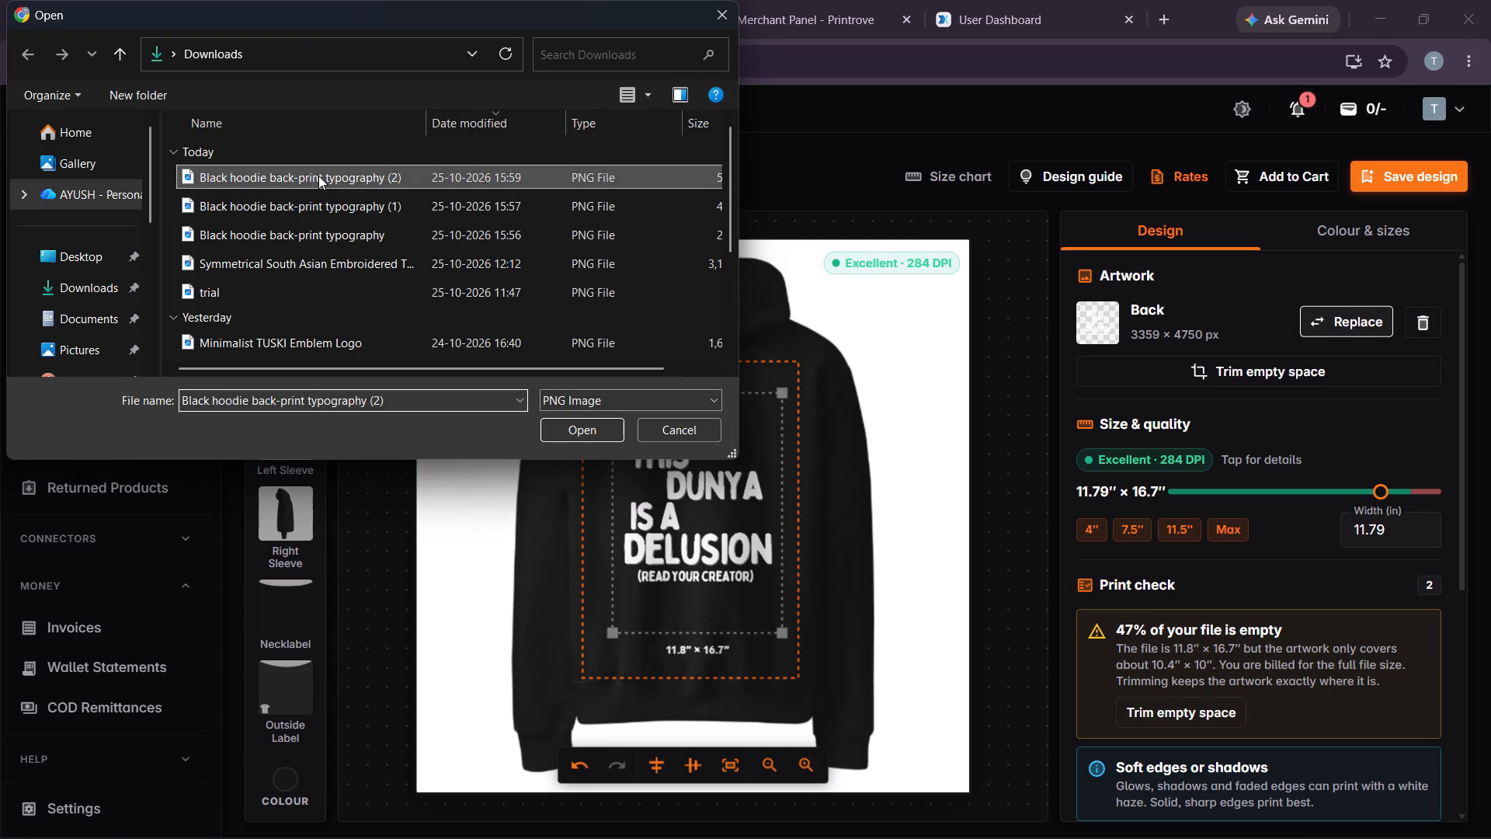
left_click(590, 425)
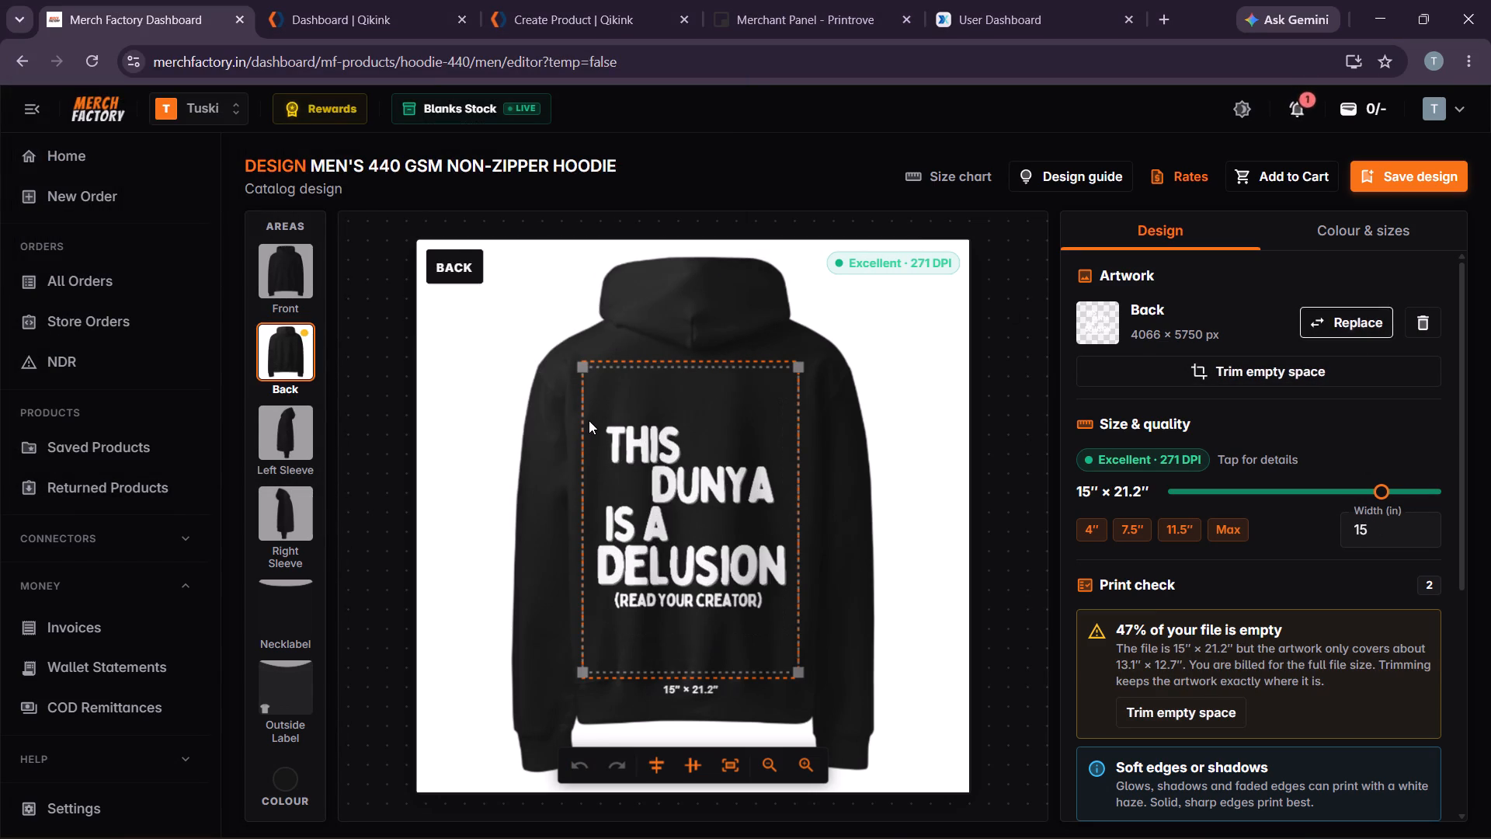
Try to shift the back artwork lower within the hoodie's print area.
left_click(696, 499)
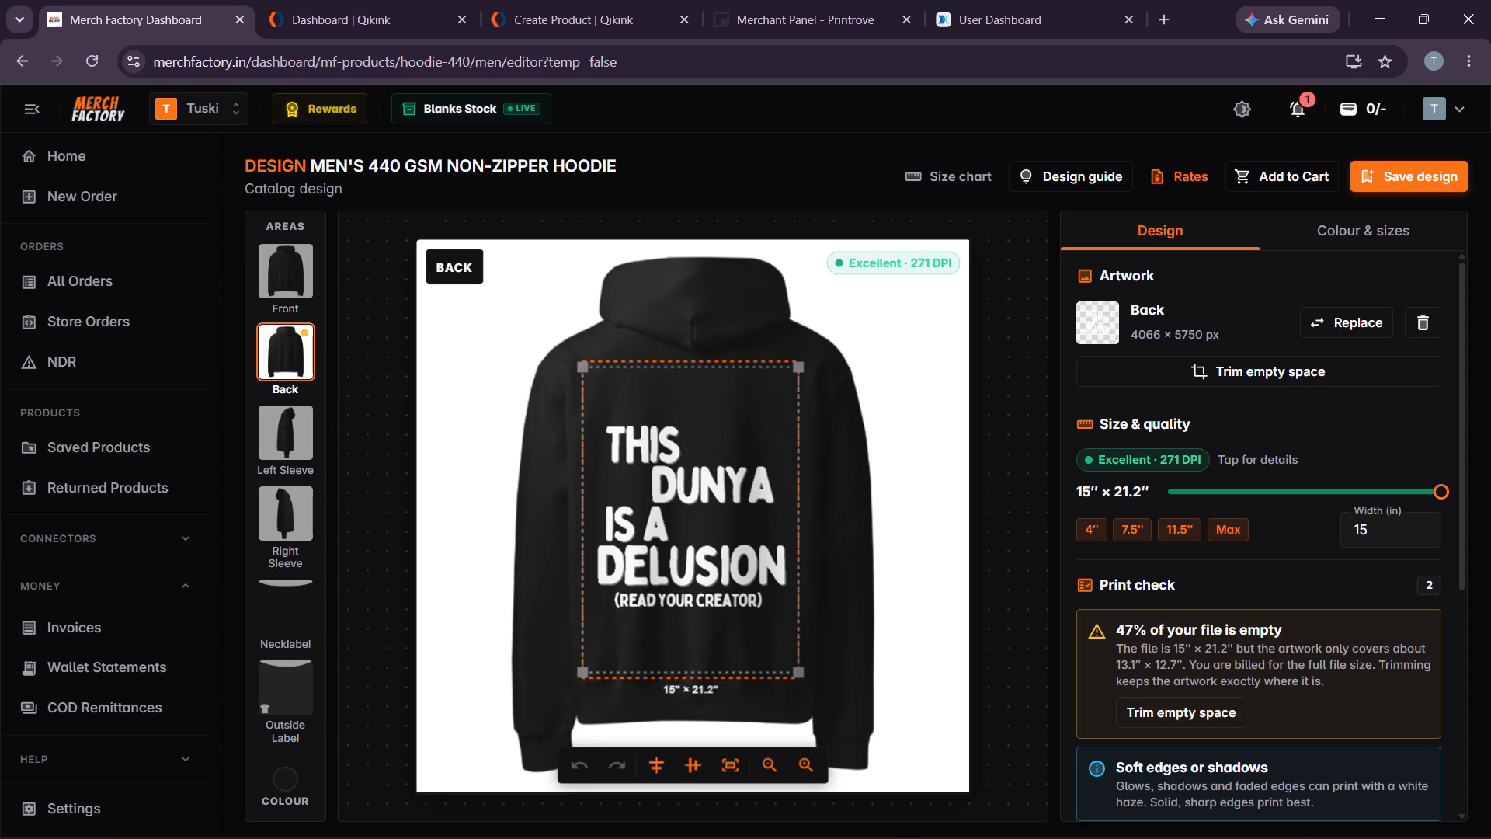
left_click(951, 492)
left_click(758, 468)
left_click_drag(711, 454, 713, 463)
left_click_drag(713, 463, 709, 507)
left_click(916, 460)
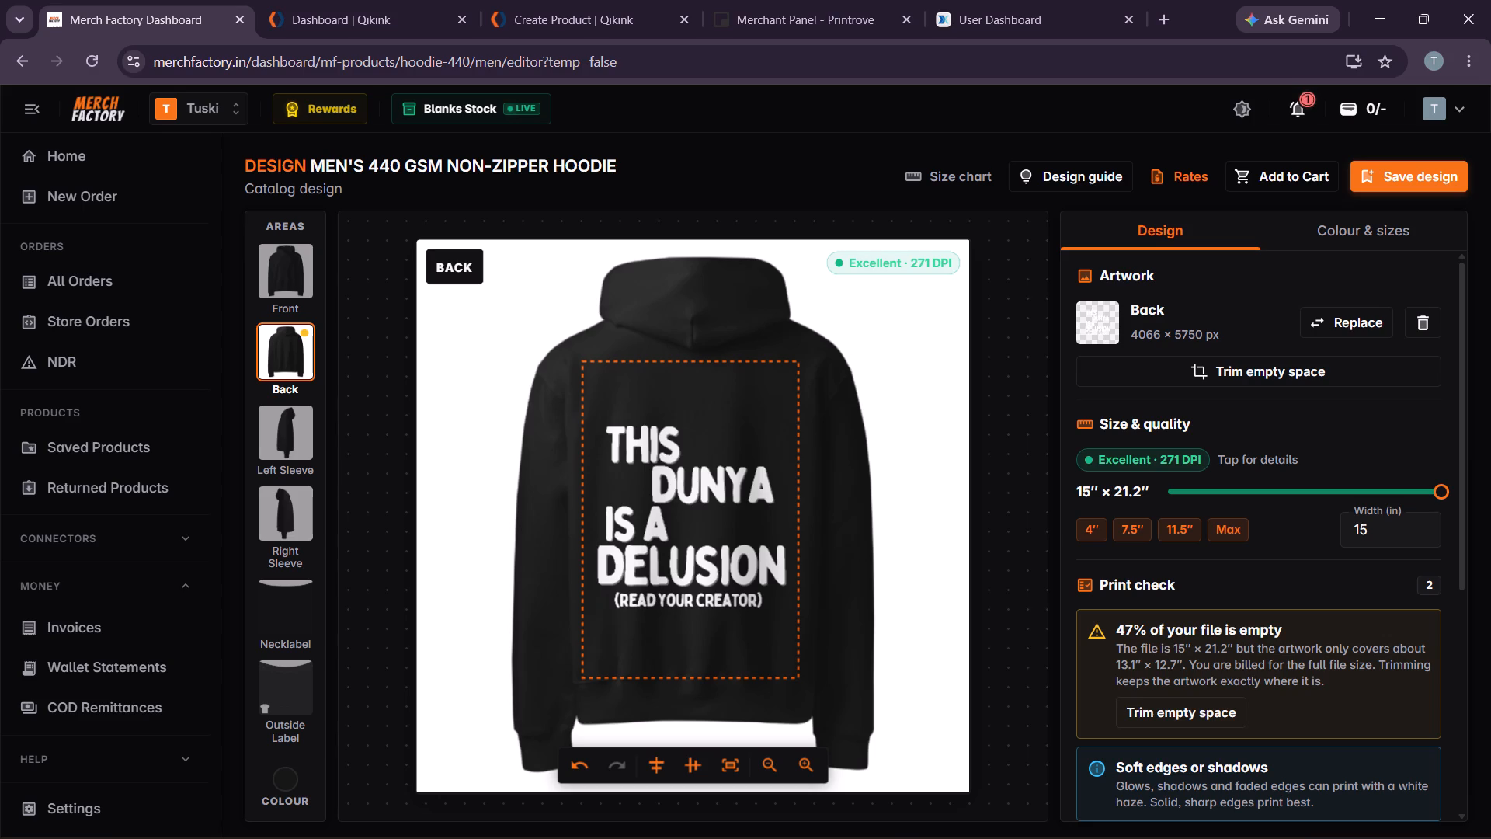
Examine the Front area's required pixel width and the list of all print areas on the hoodie.
left_click(305, 273)
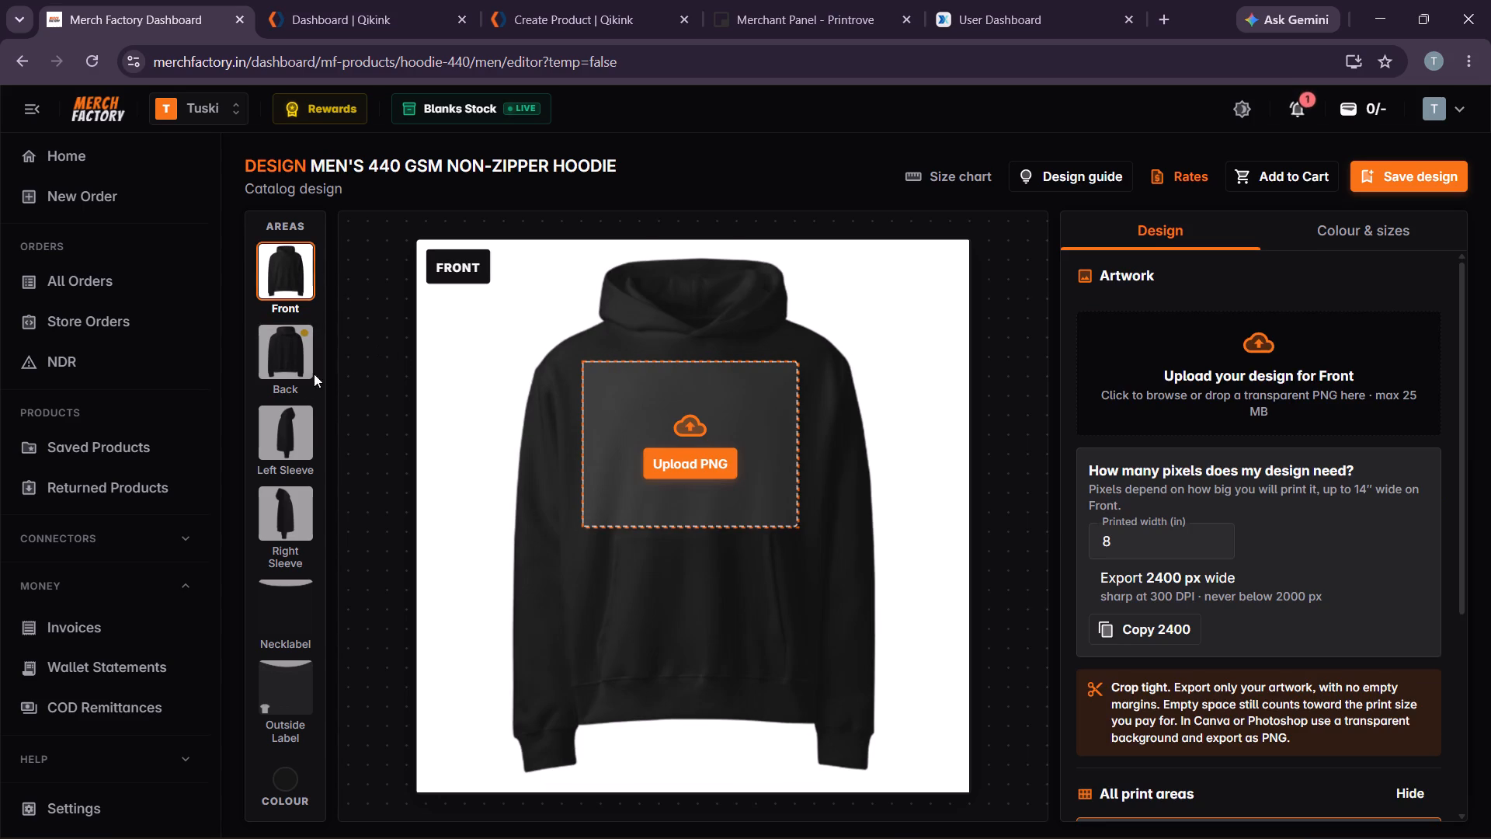
double_click(1117, 542)
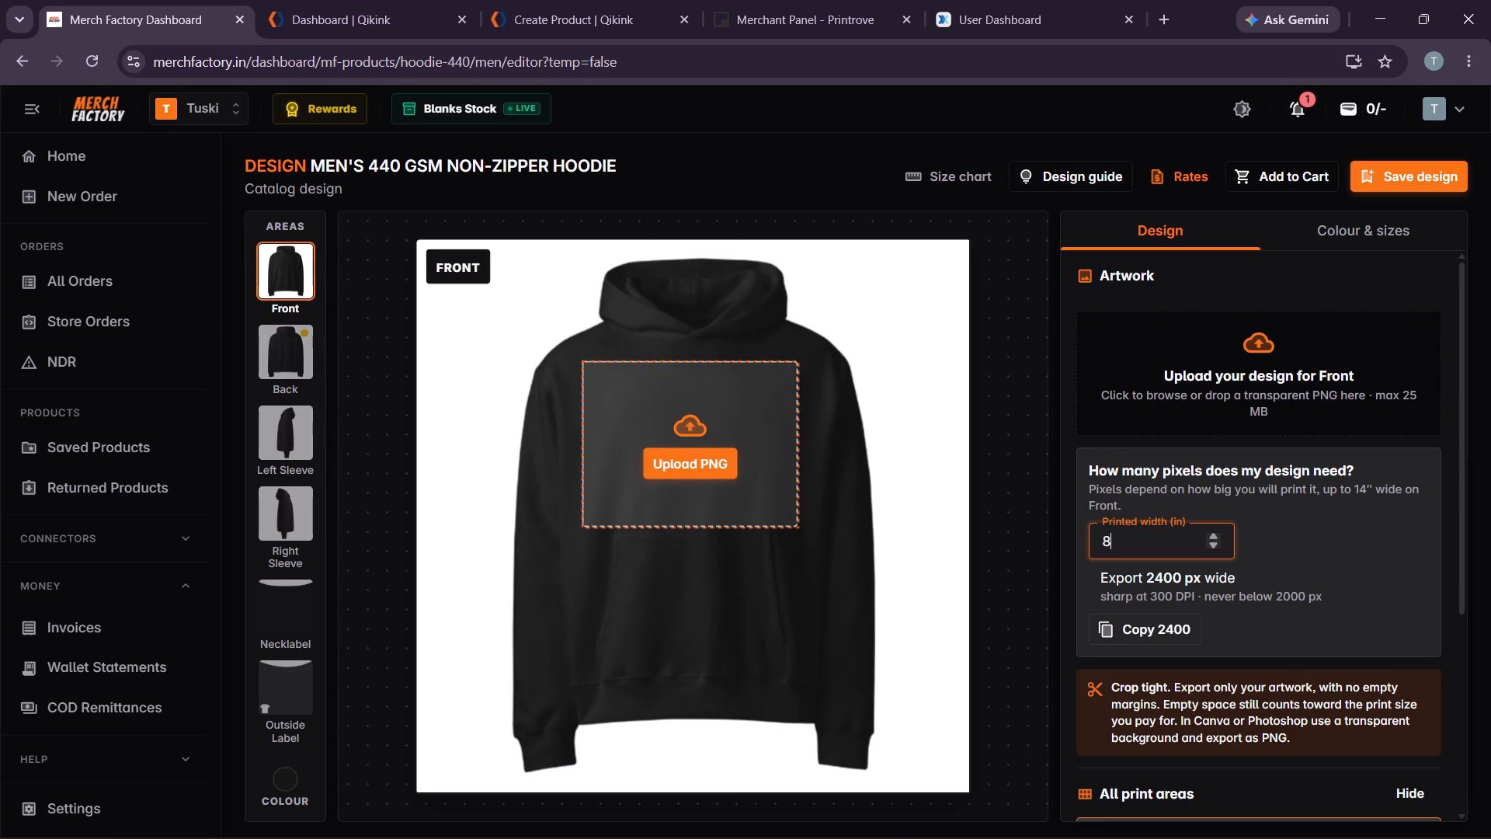
left_click(1077, 562)
scroll(1121, 601, "down", 1)
scroll(1121, 601, "up", 2)
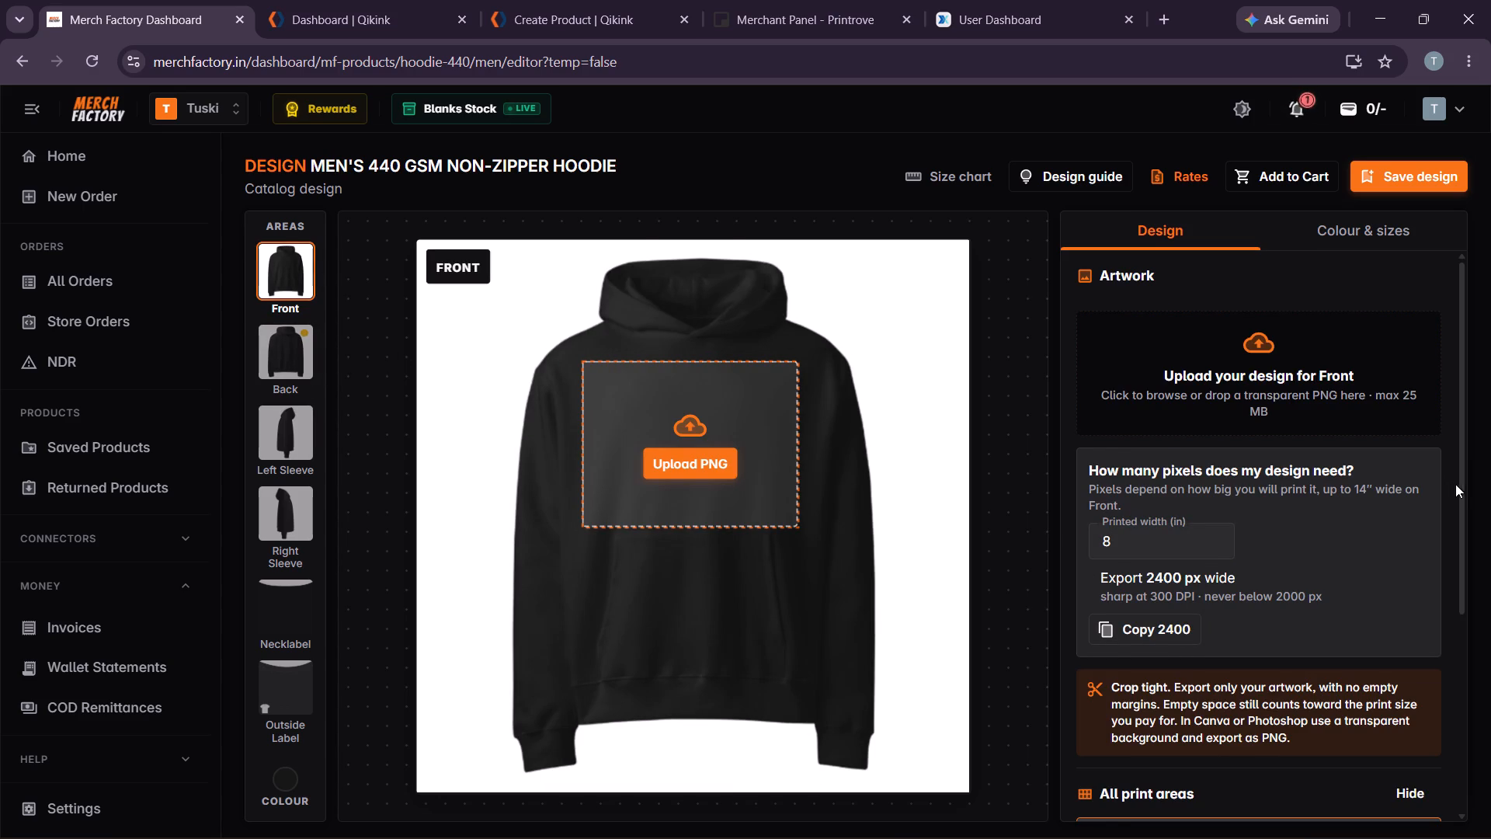
left_click_drag(1460, 489, 1453, 685)
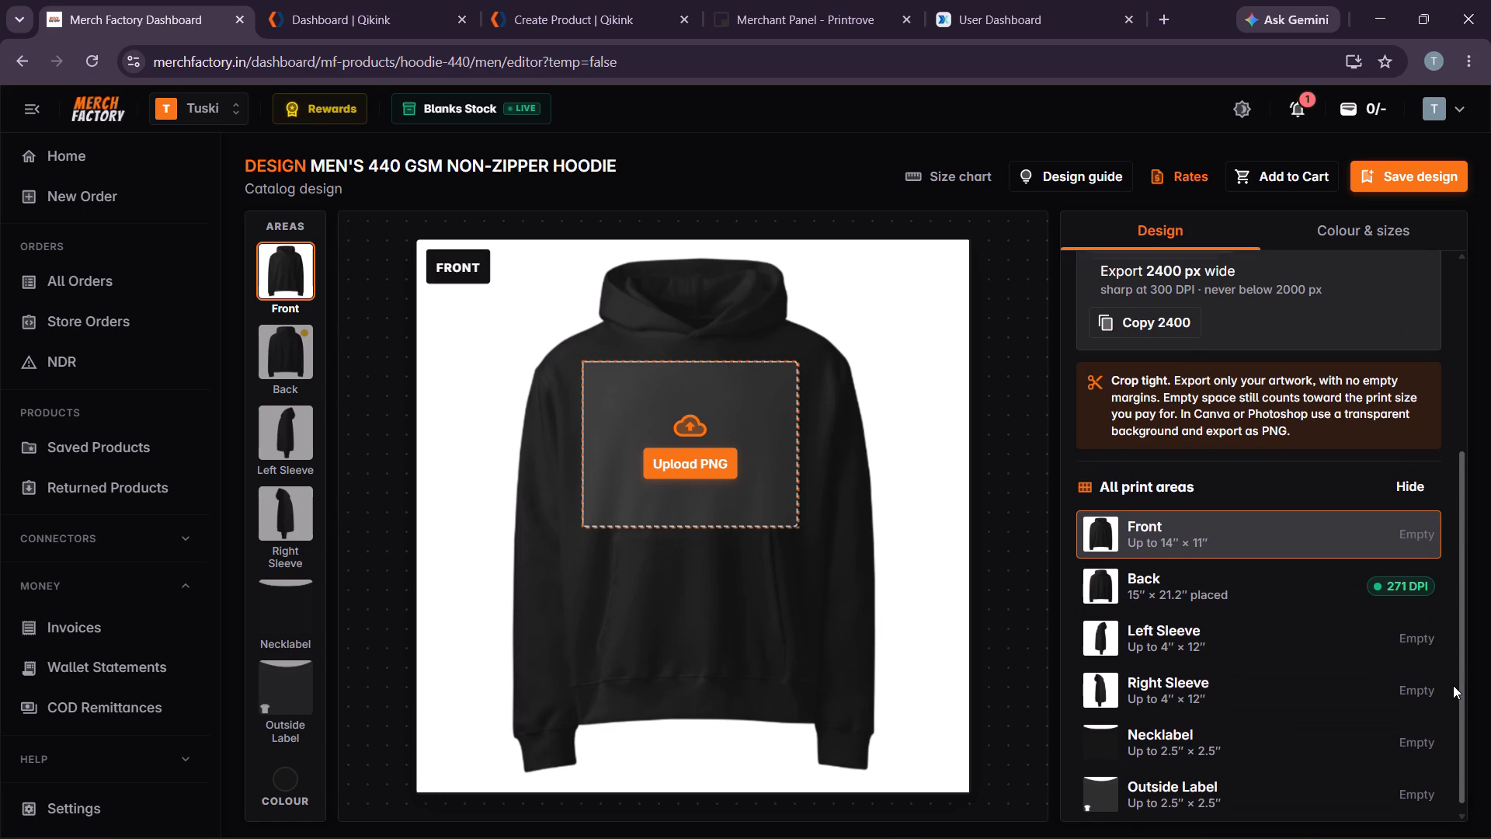
left_click_drag(1453, 685, 1452, 695)
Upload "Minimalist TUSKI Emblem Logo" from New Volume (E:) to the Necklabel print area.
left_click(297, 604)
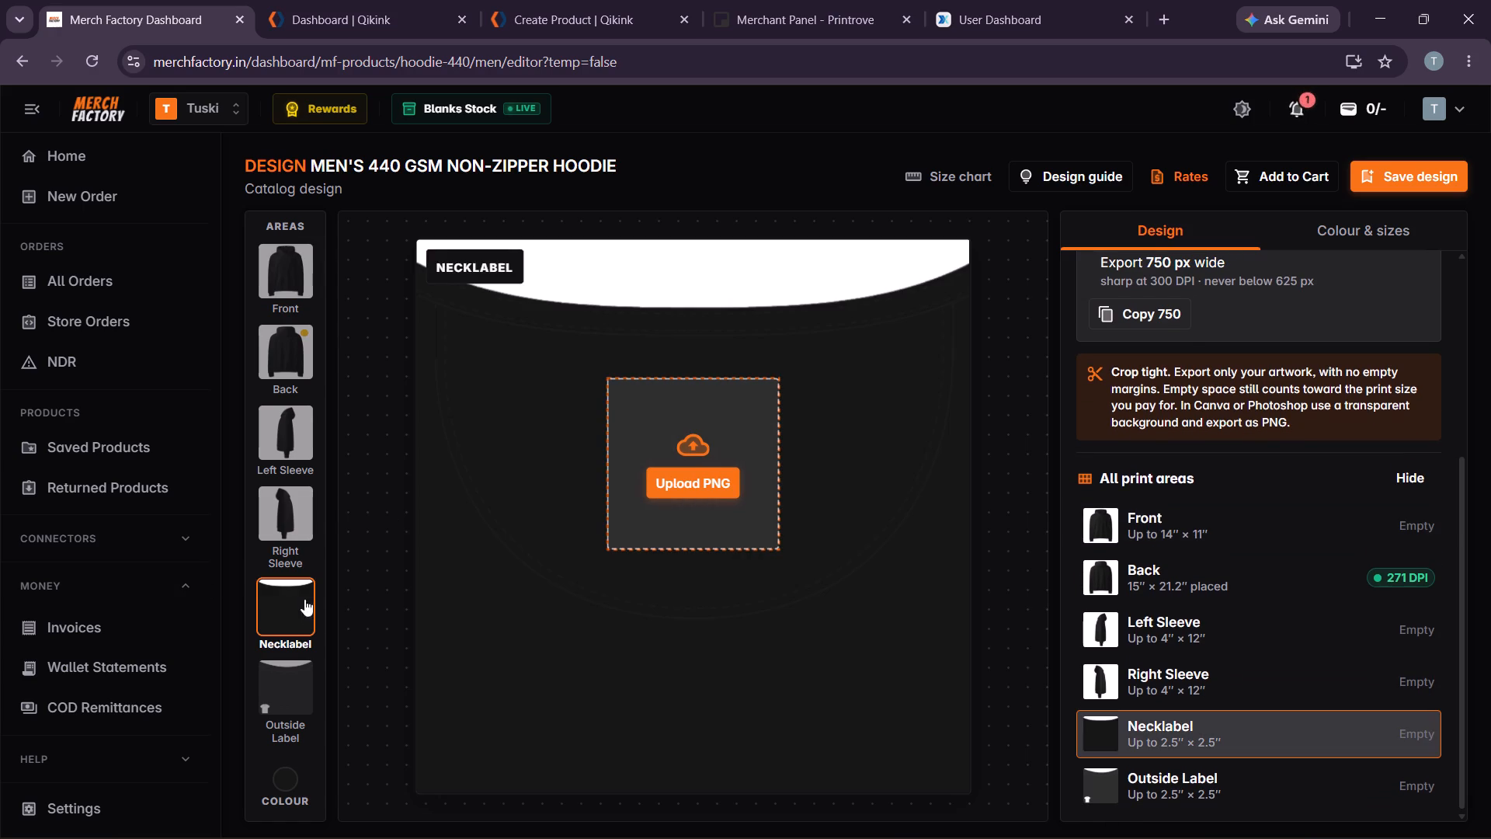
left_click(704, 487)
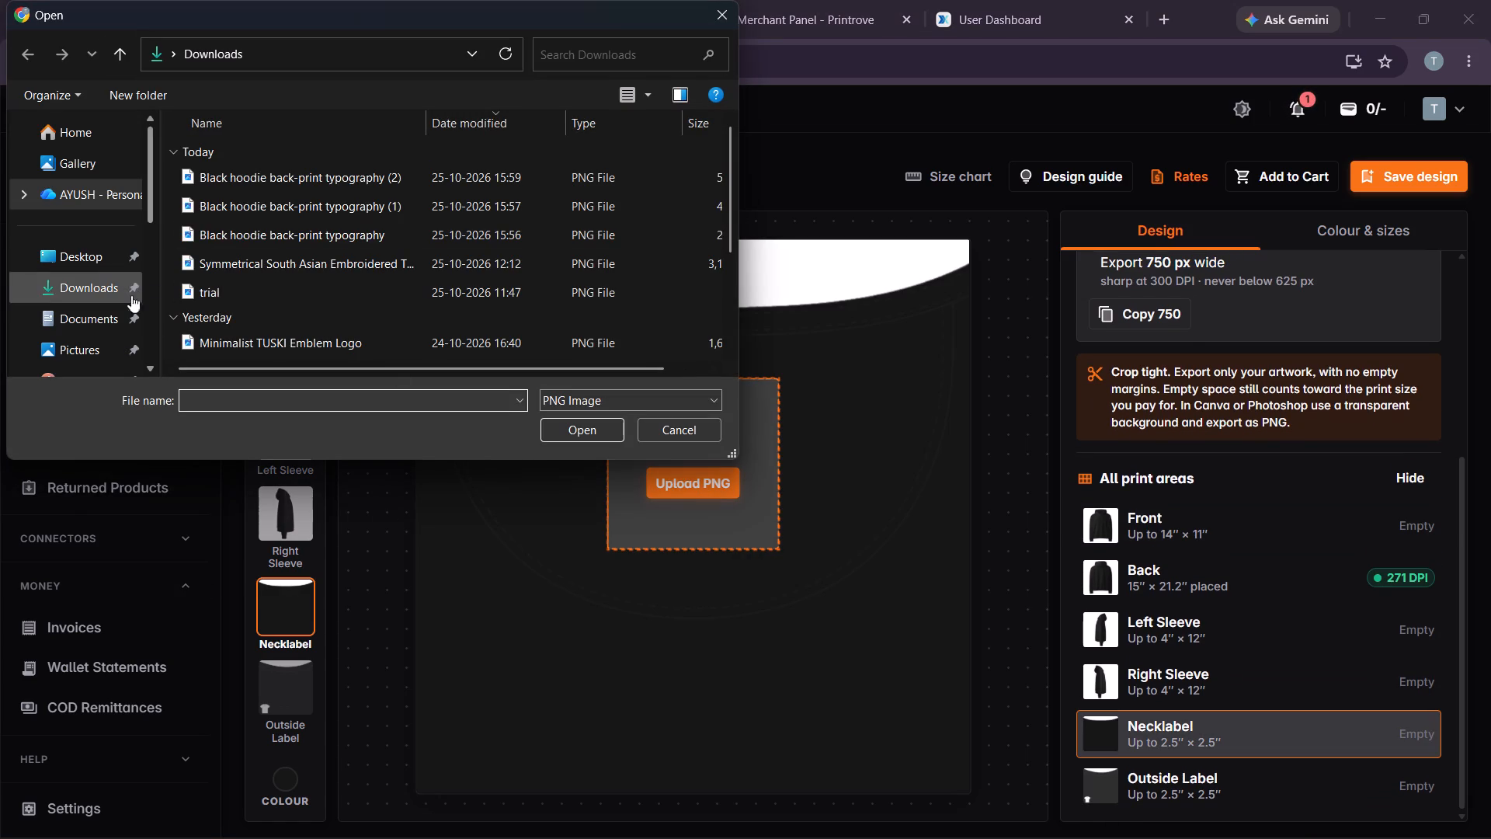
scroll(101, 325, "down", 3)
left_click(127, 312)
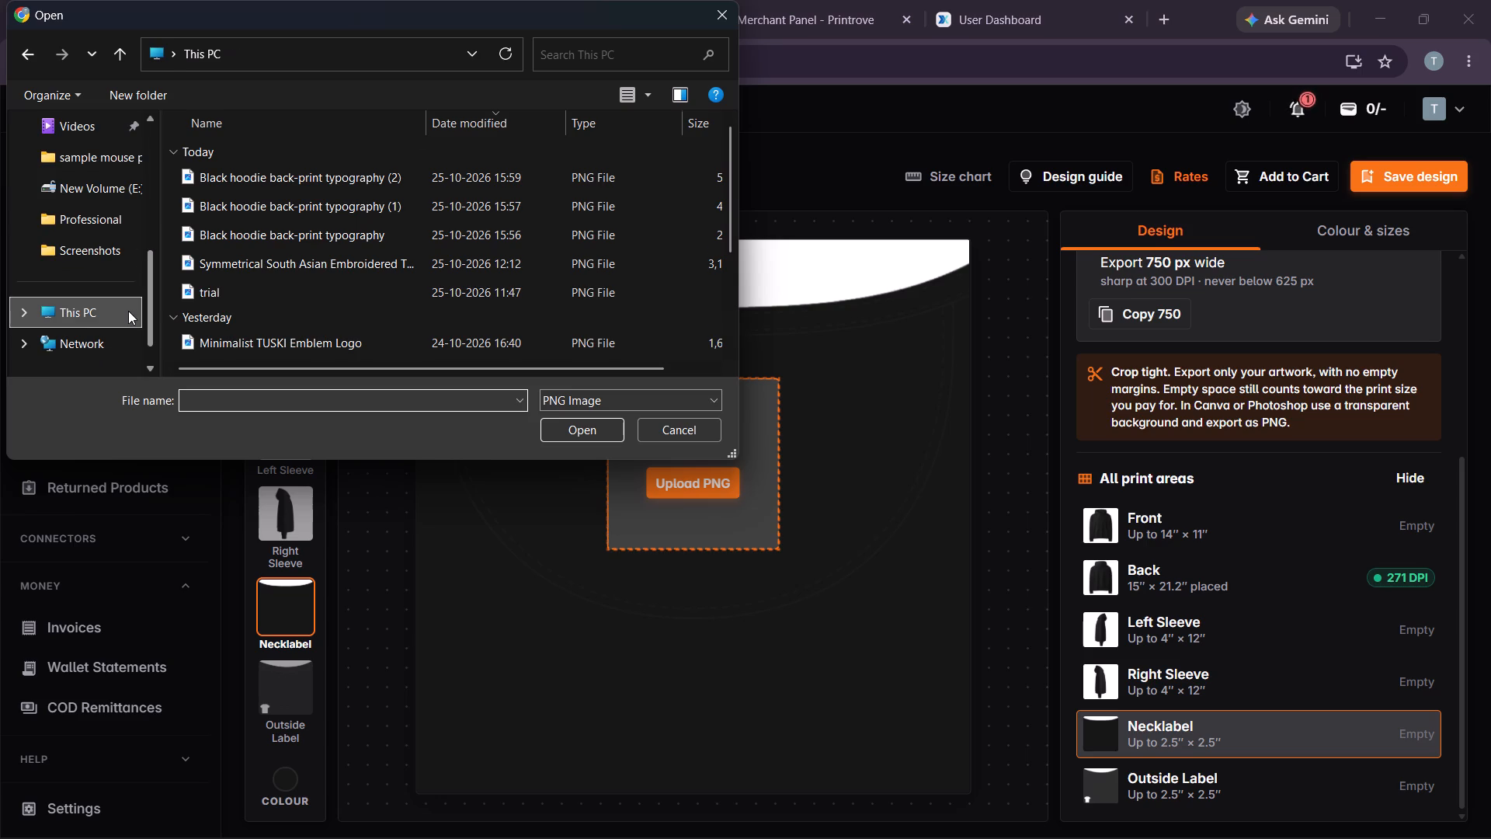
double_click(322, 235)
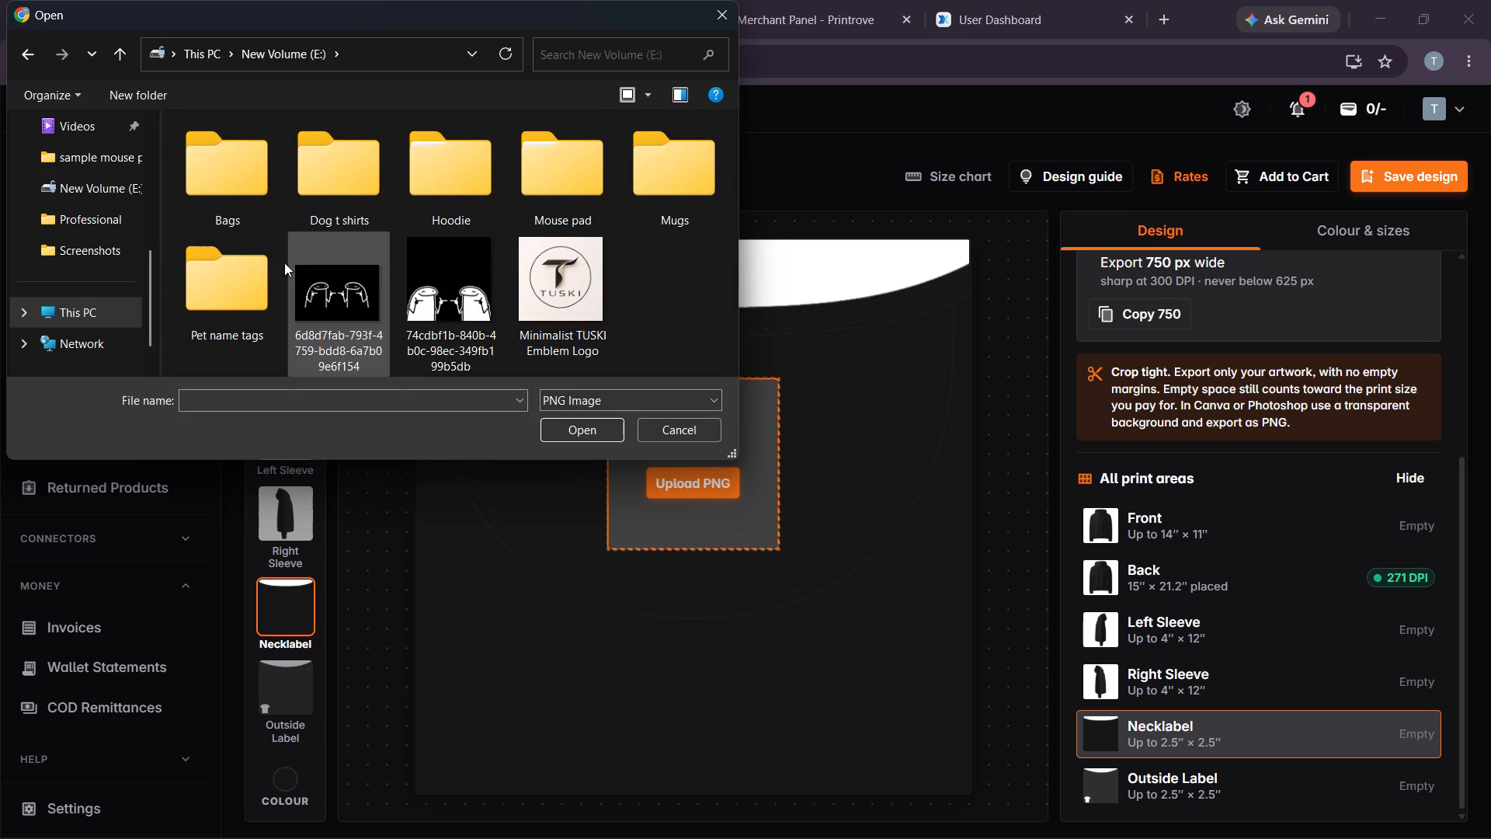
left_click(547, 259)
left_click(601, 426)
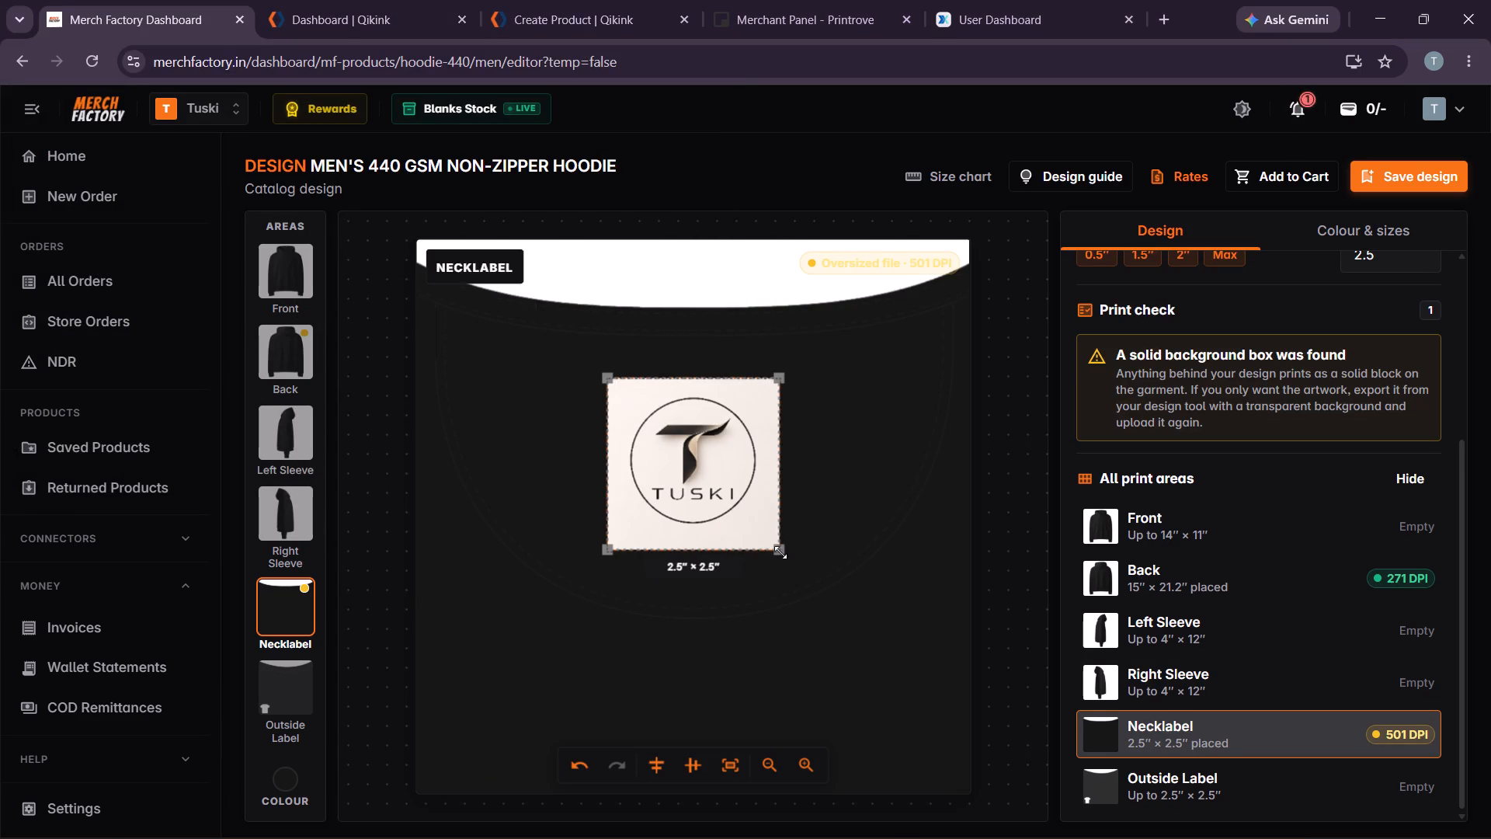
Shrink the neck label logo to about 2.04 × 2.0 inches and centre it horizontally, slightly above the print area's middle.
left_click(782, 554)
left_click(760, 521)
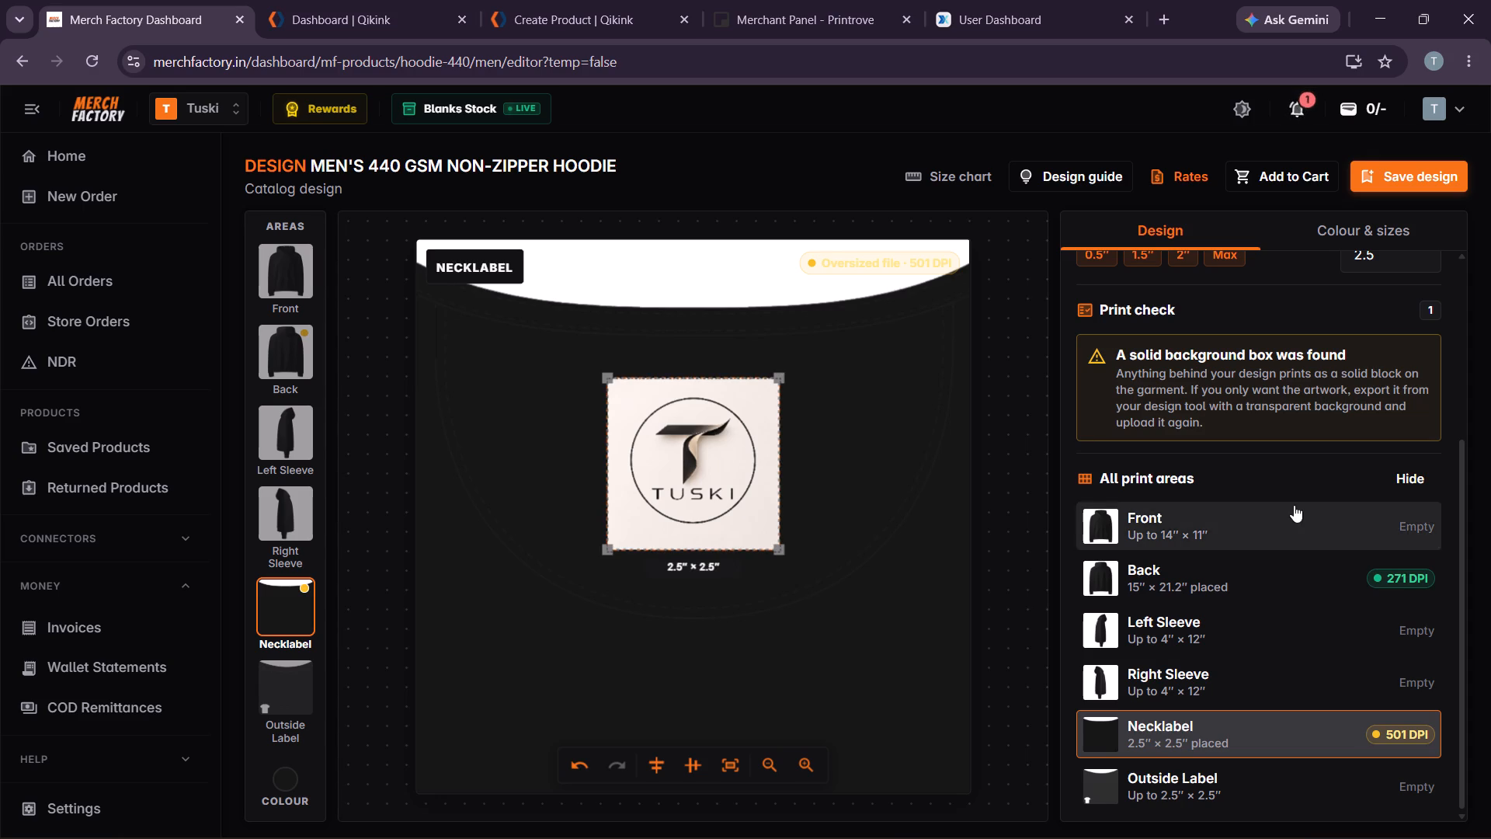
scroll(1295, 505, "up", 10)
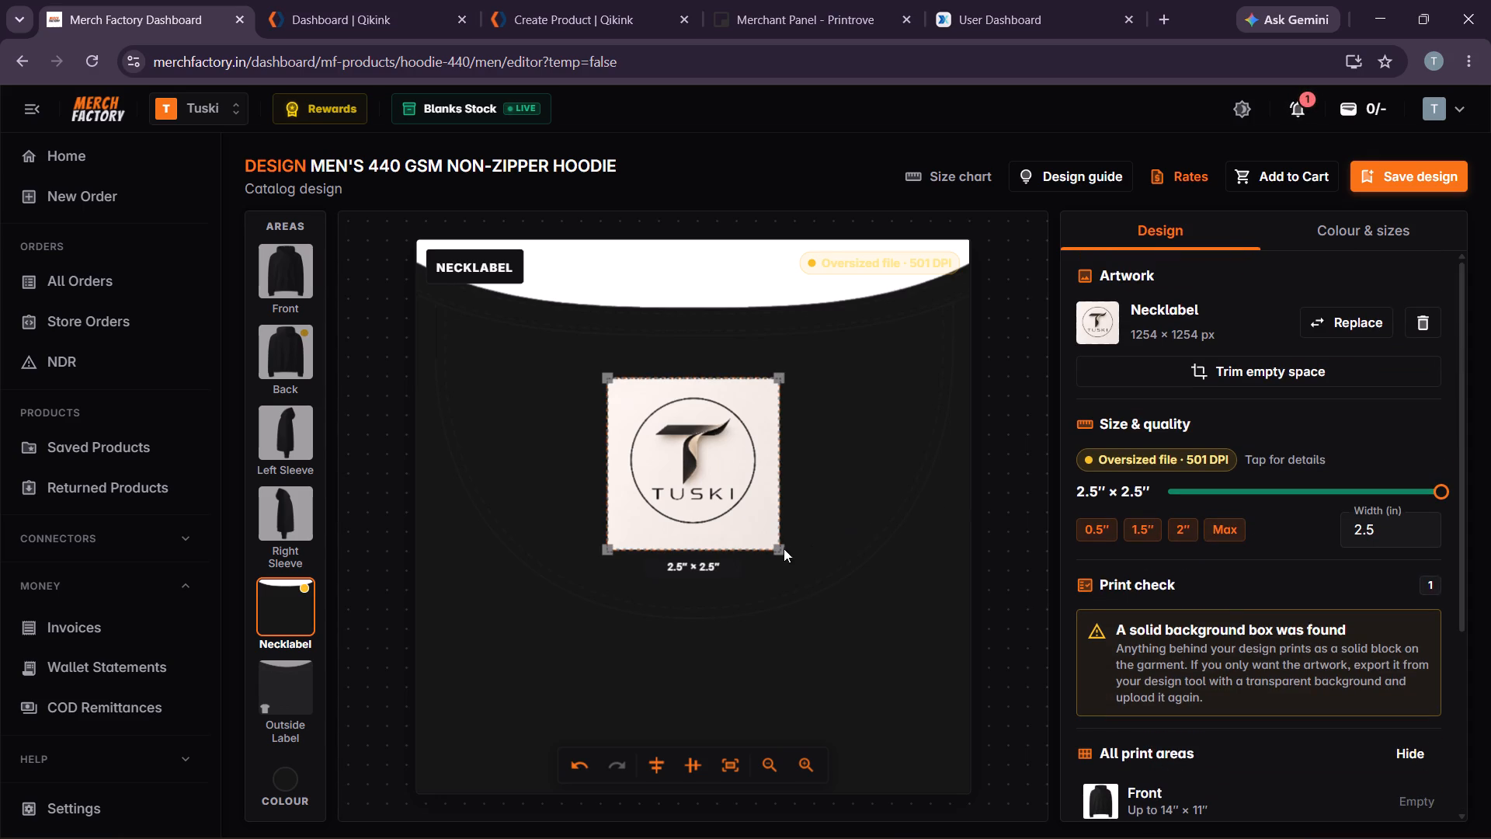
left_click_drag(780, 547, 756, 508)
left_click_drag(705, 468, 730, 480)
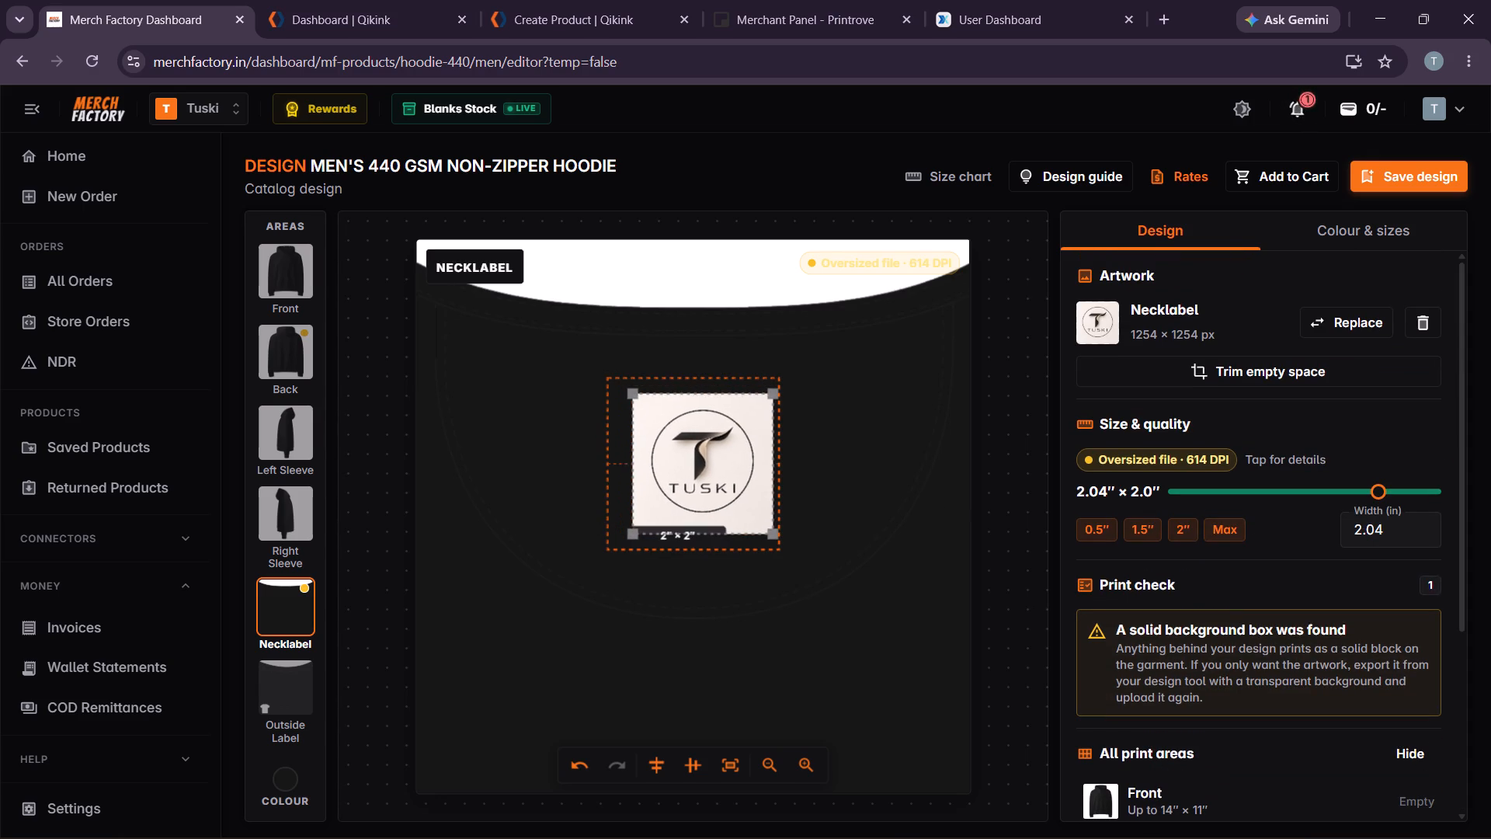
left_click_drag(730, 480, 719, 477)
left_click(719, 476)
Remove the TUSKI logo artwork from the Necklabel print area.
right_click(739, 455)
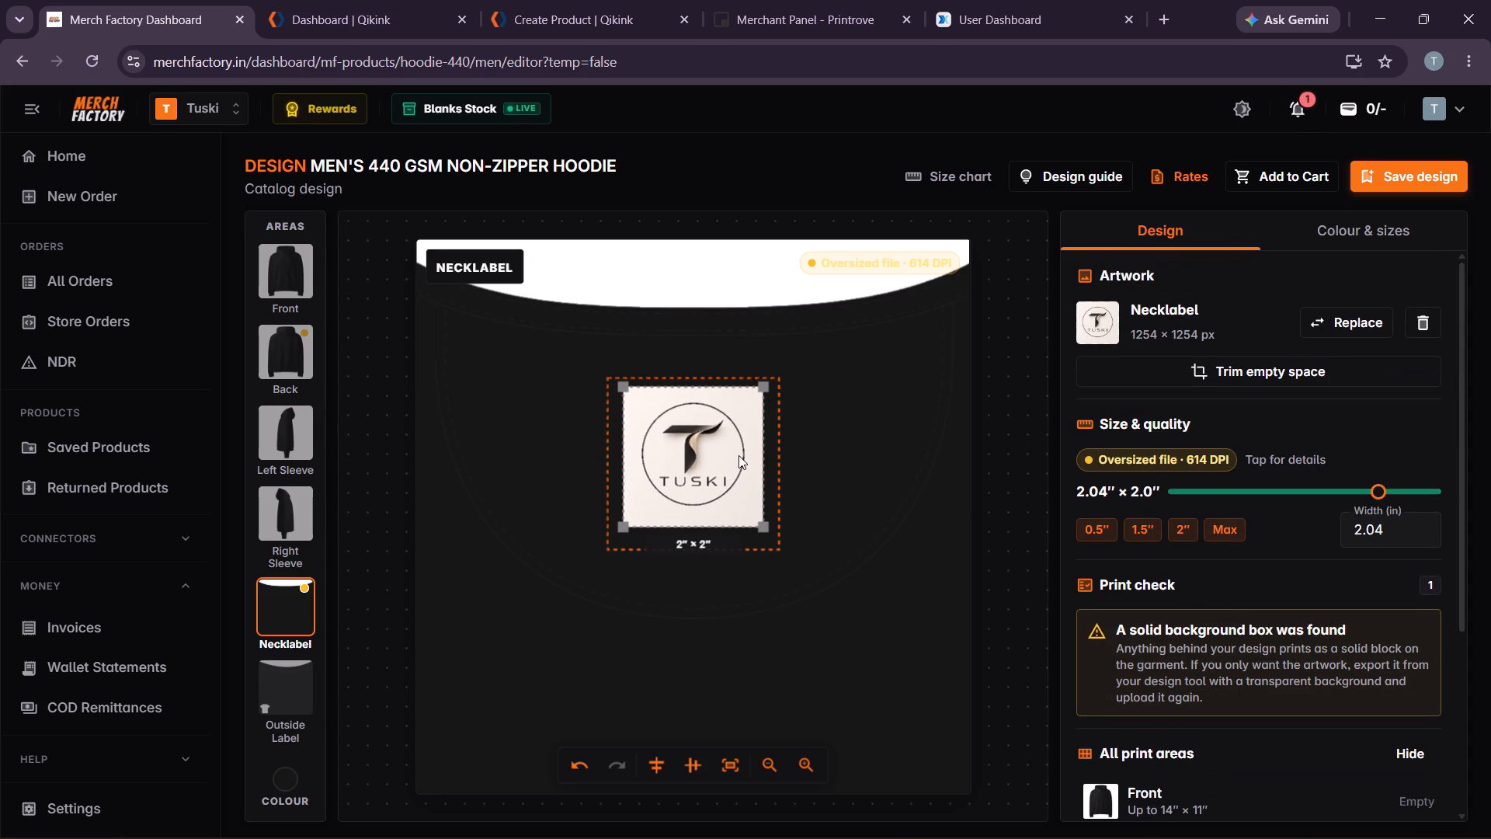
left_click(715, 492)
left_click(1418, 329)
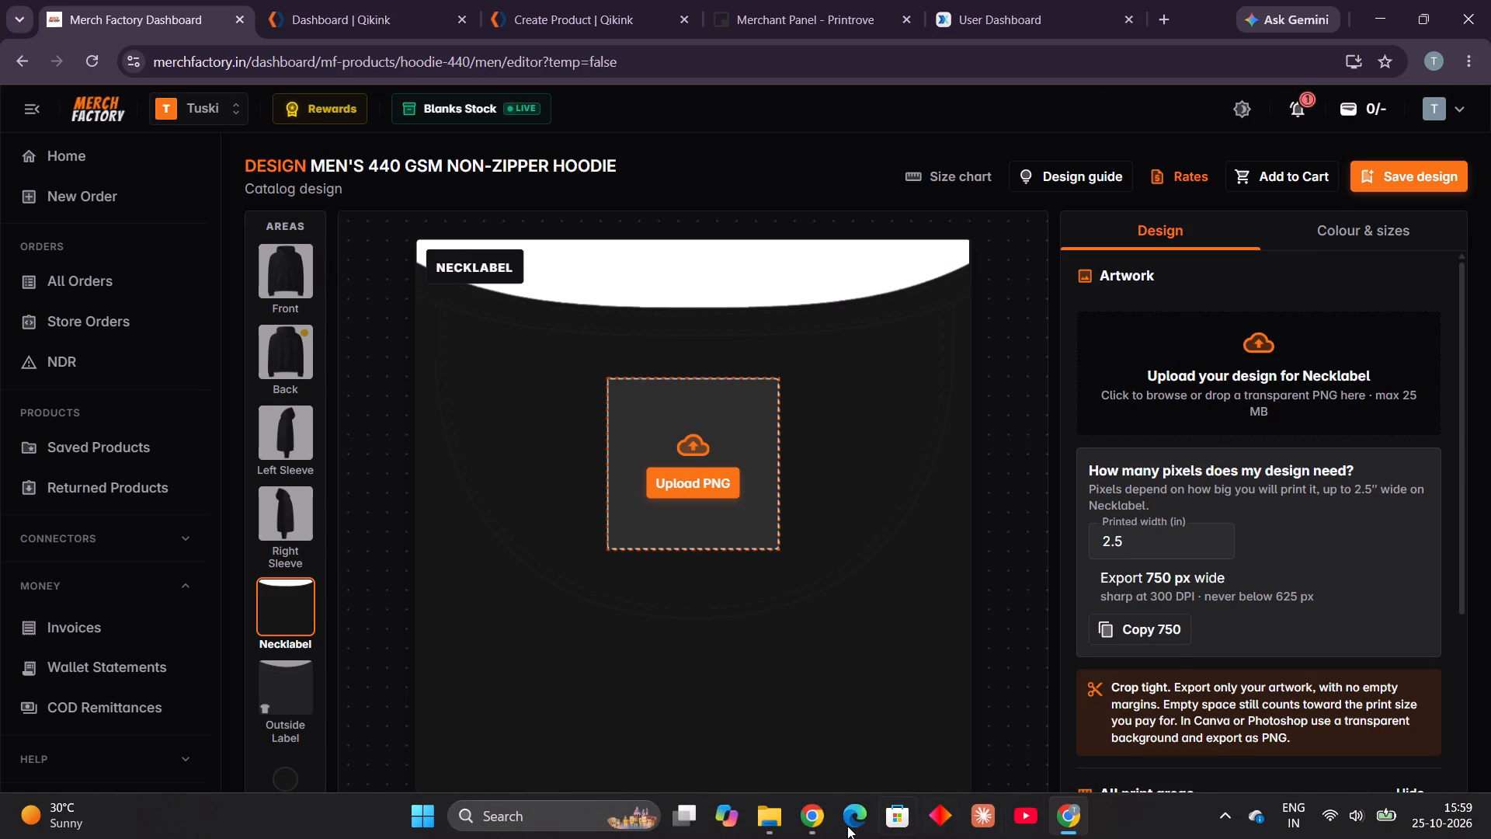
Switch back to the Canva browser window and open the Canva home page in a new tab.
left_click(814, 820)
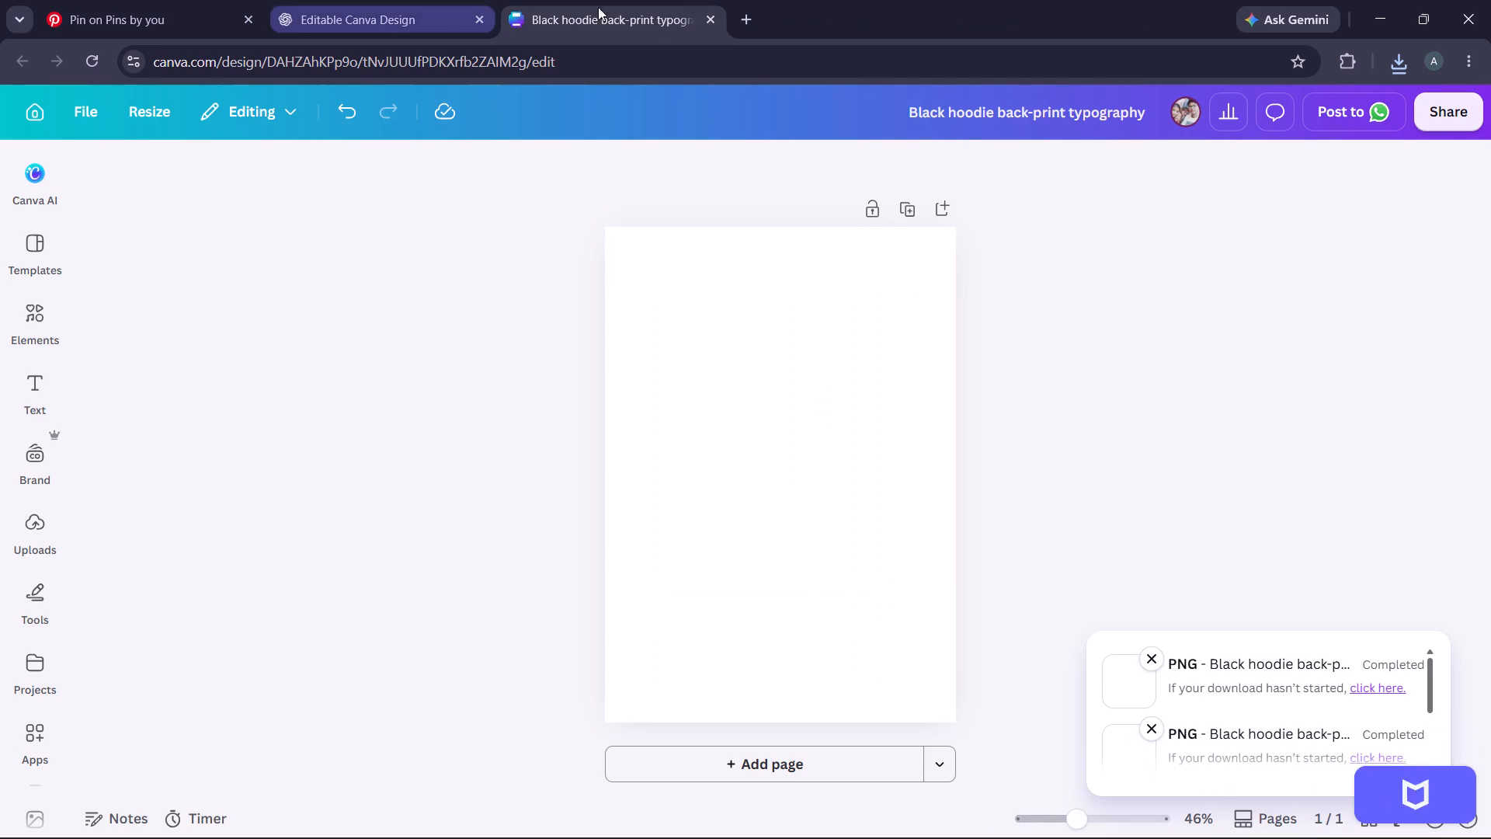
left_click(749, 19)
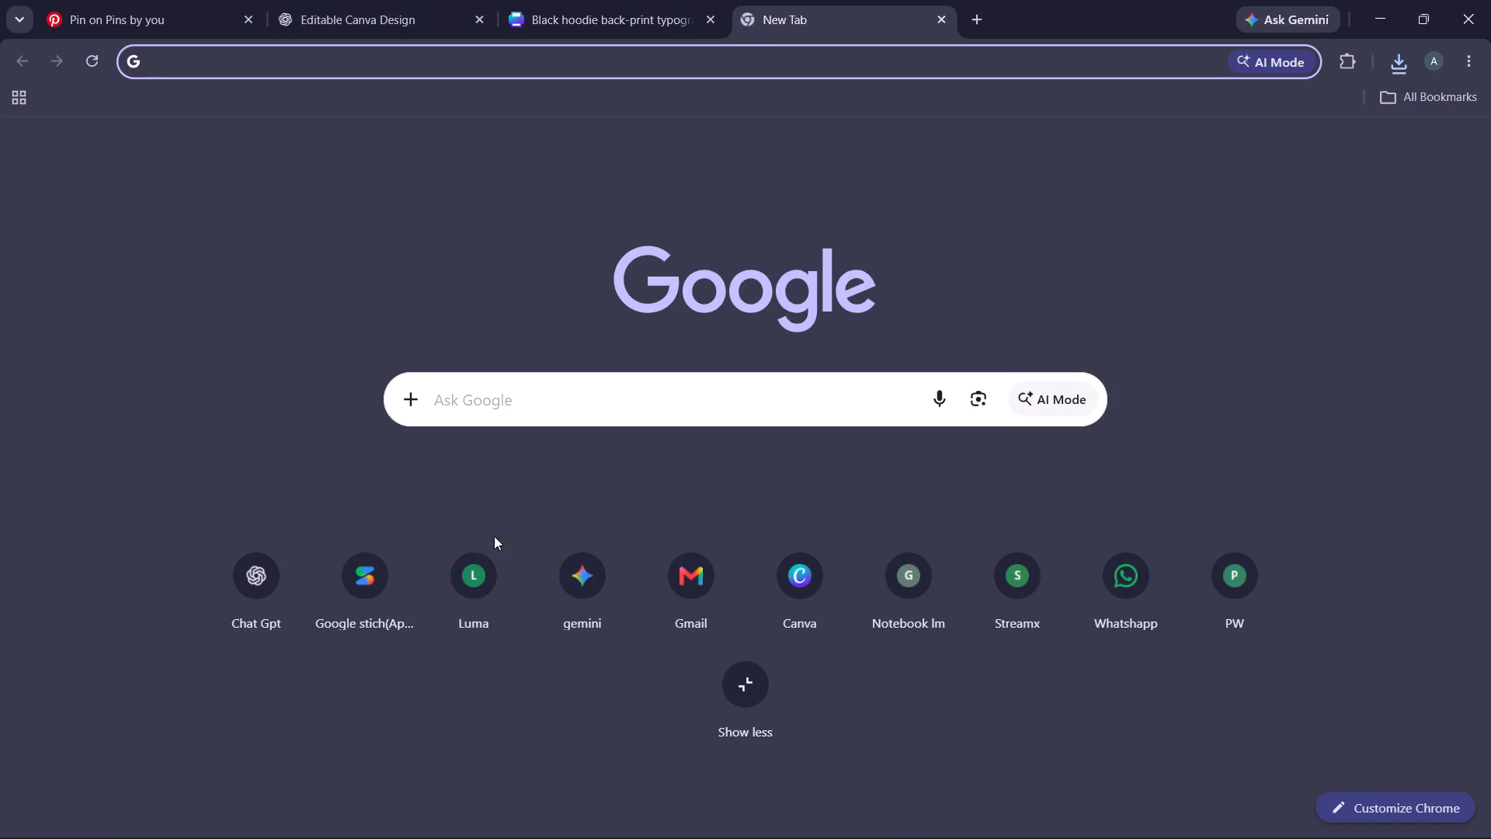
left_click(775, 602)
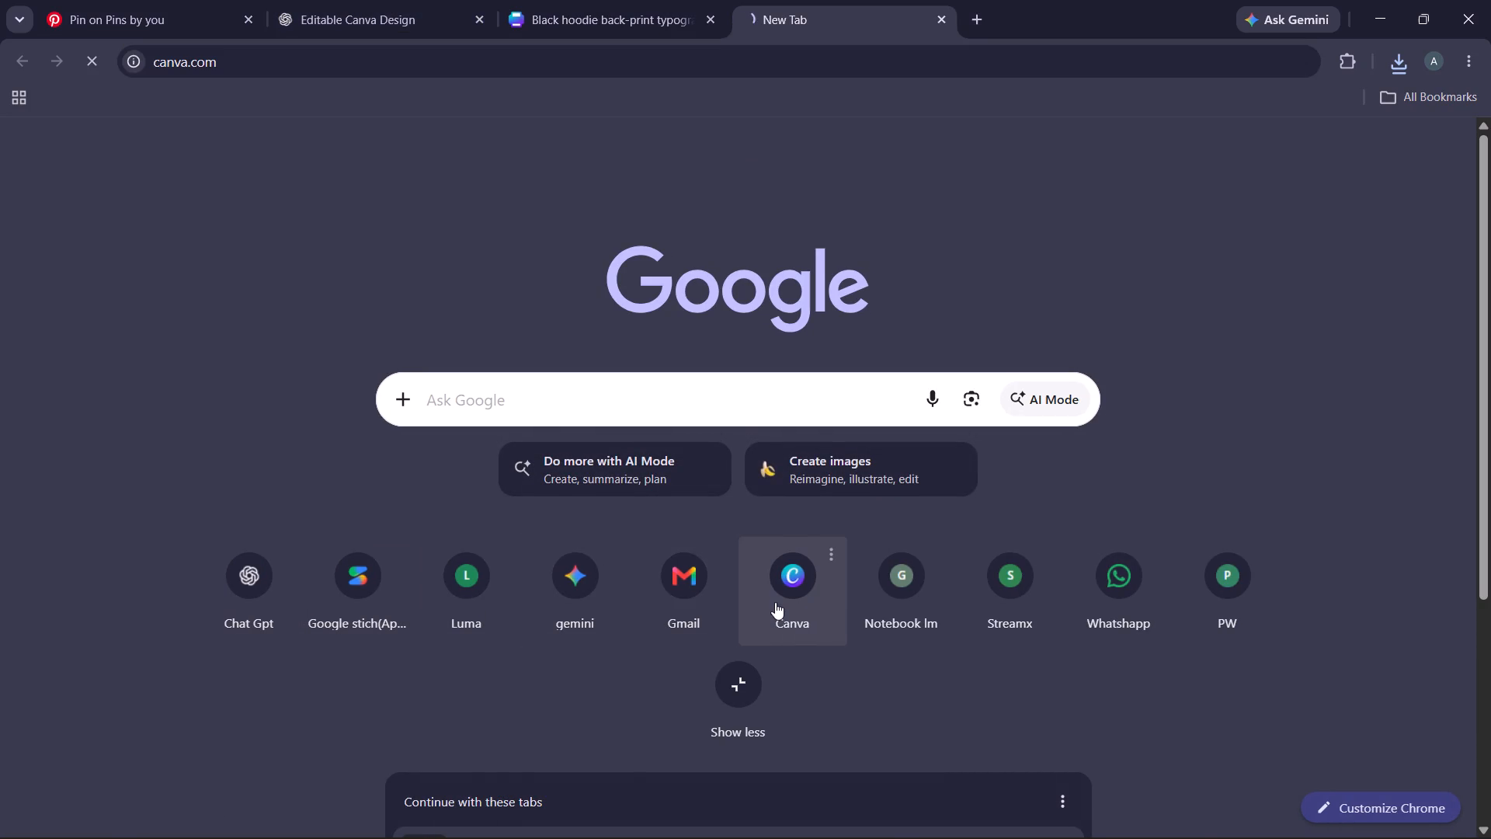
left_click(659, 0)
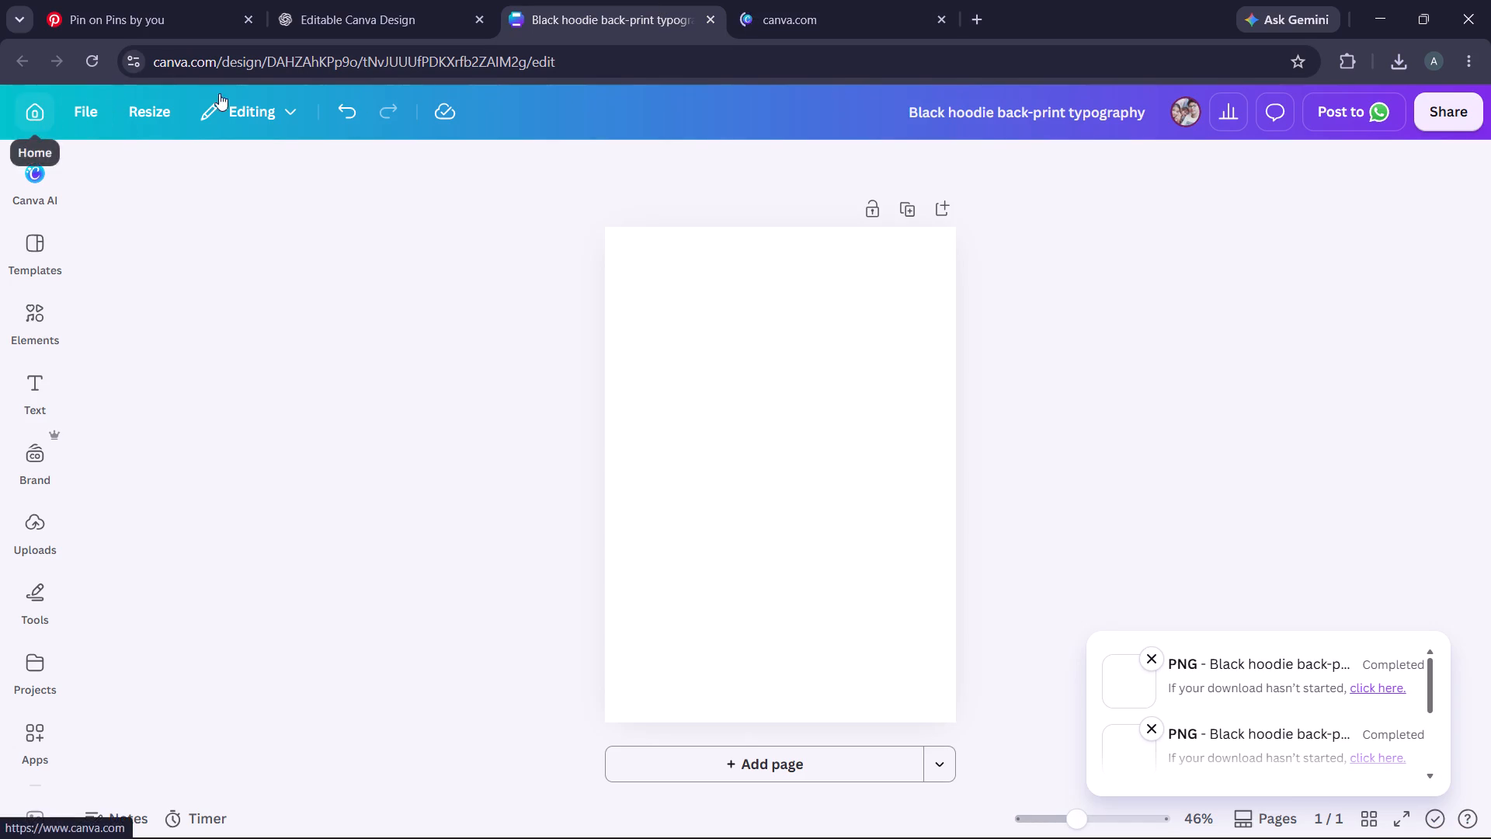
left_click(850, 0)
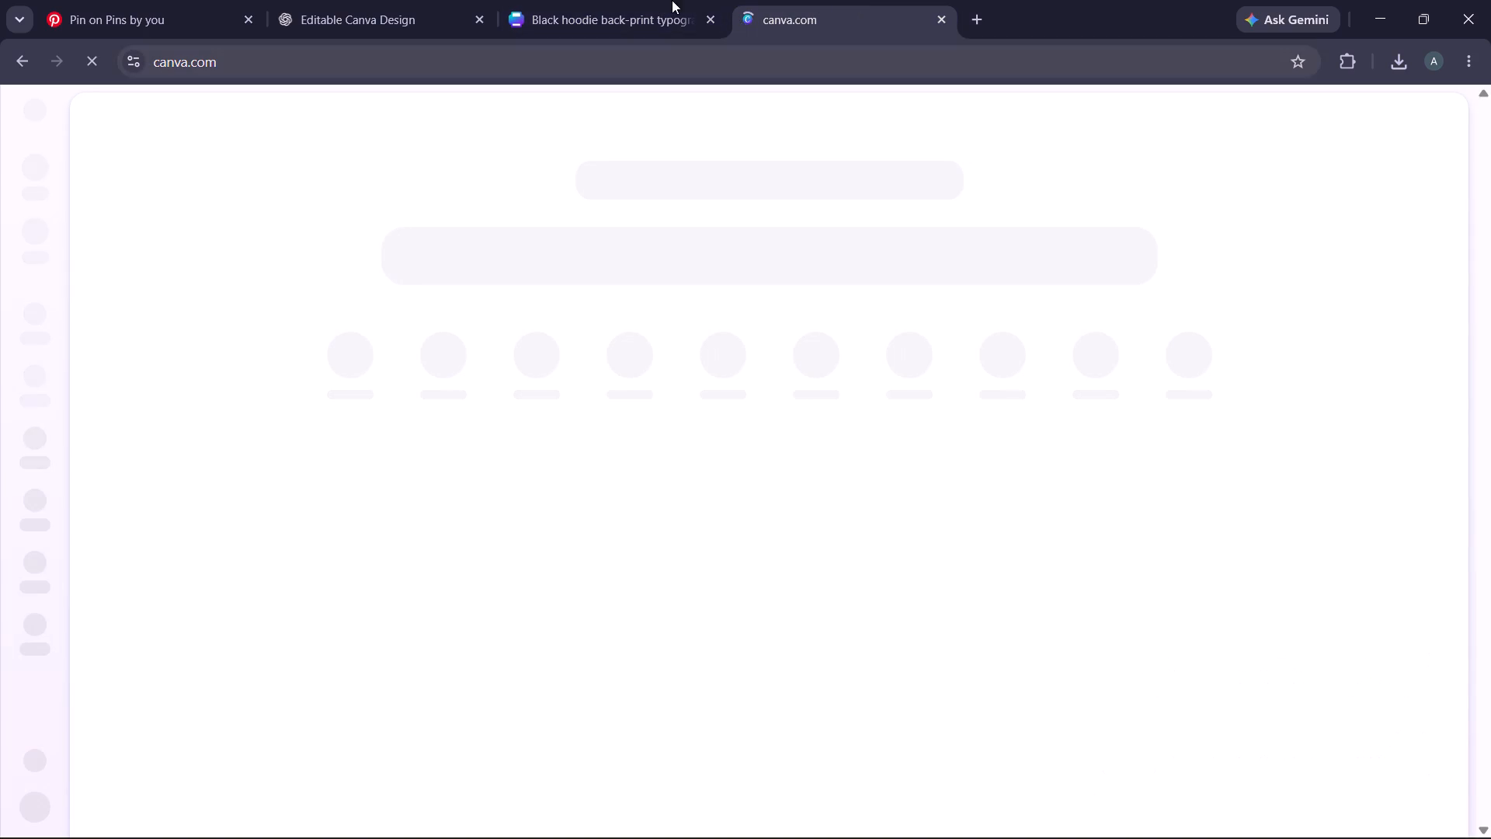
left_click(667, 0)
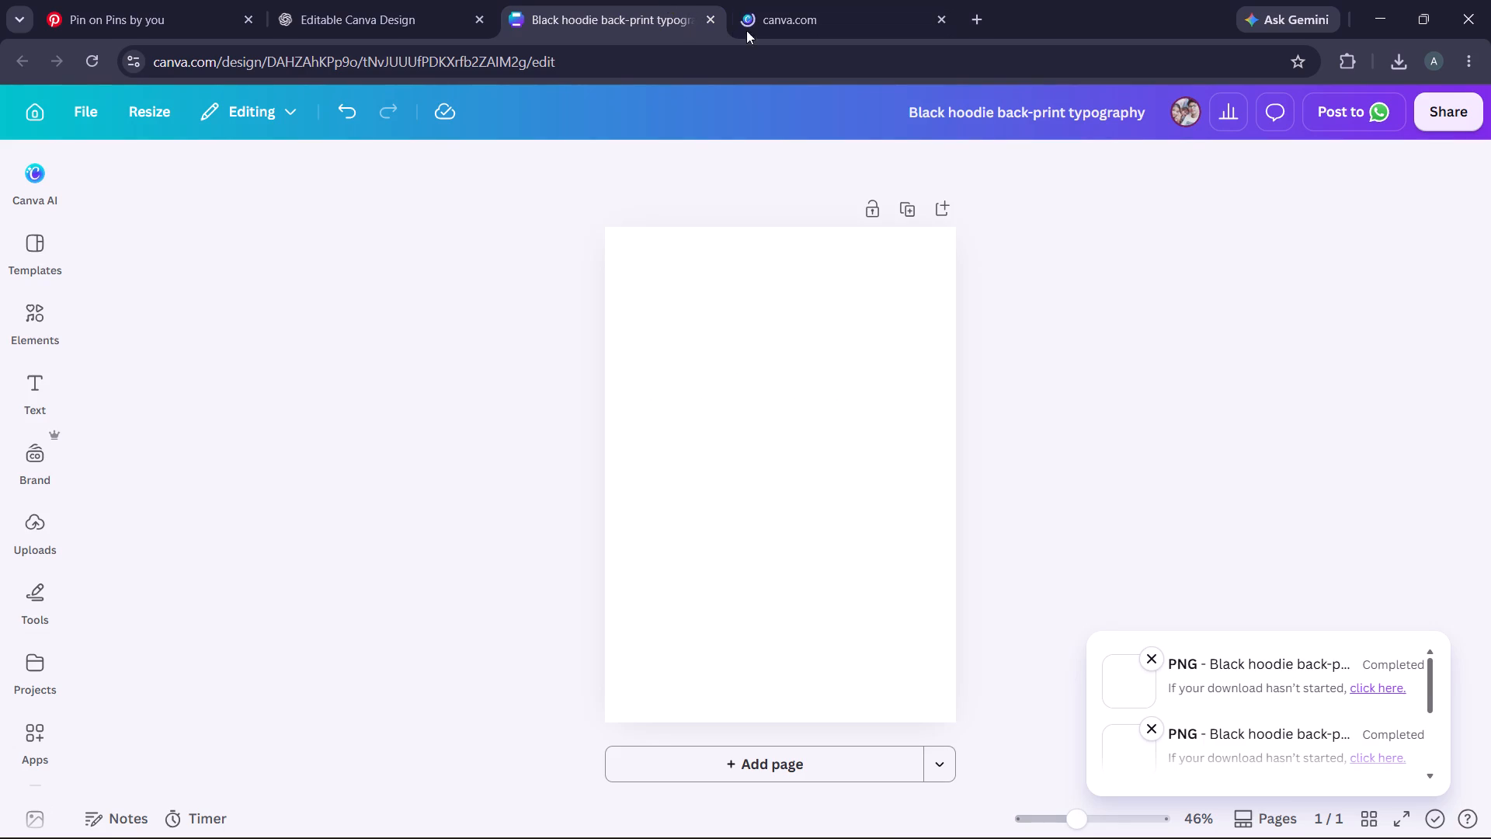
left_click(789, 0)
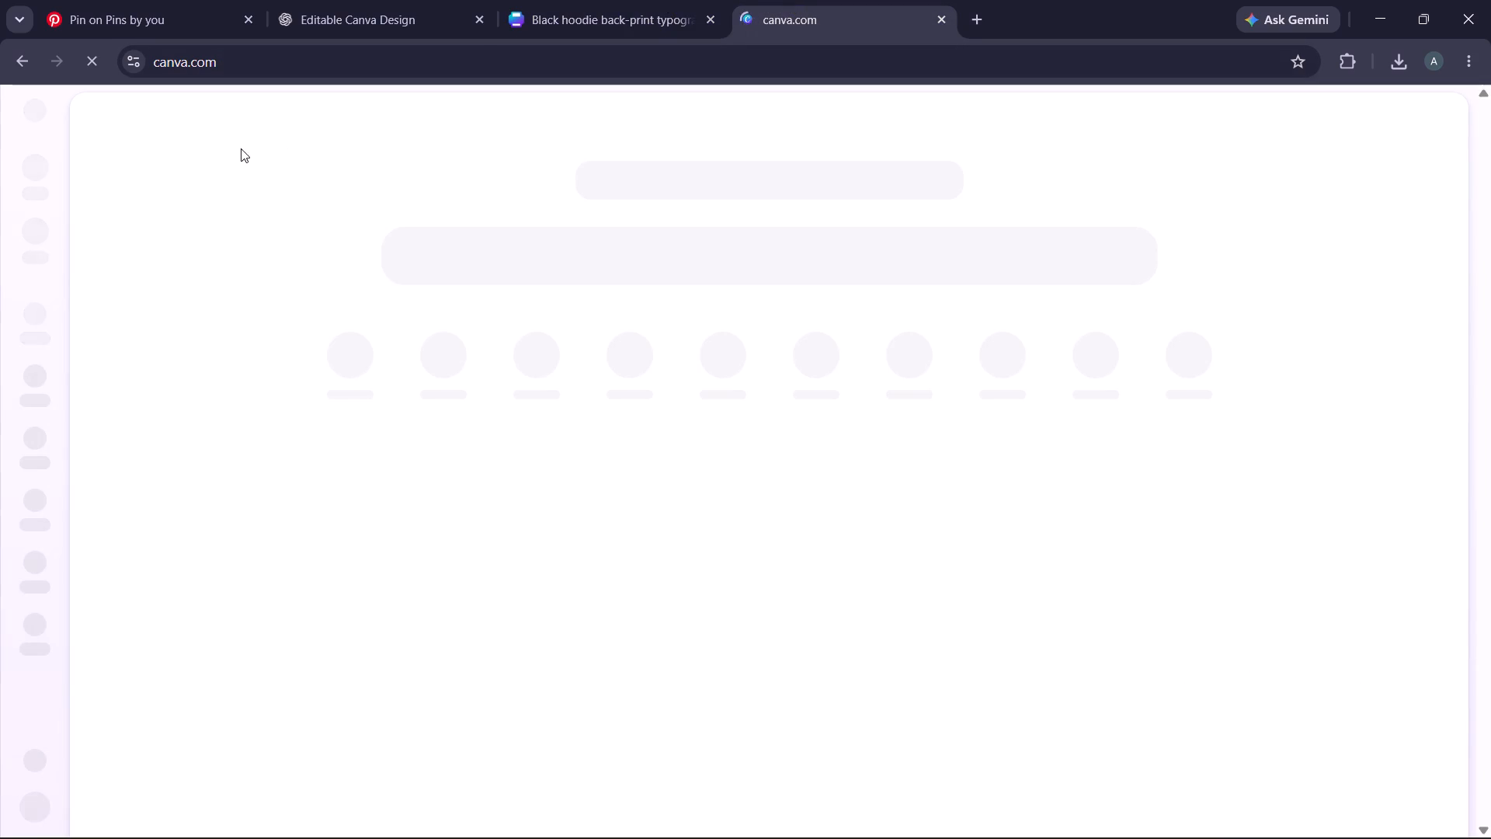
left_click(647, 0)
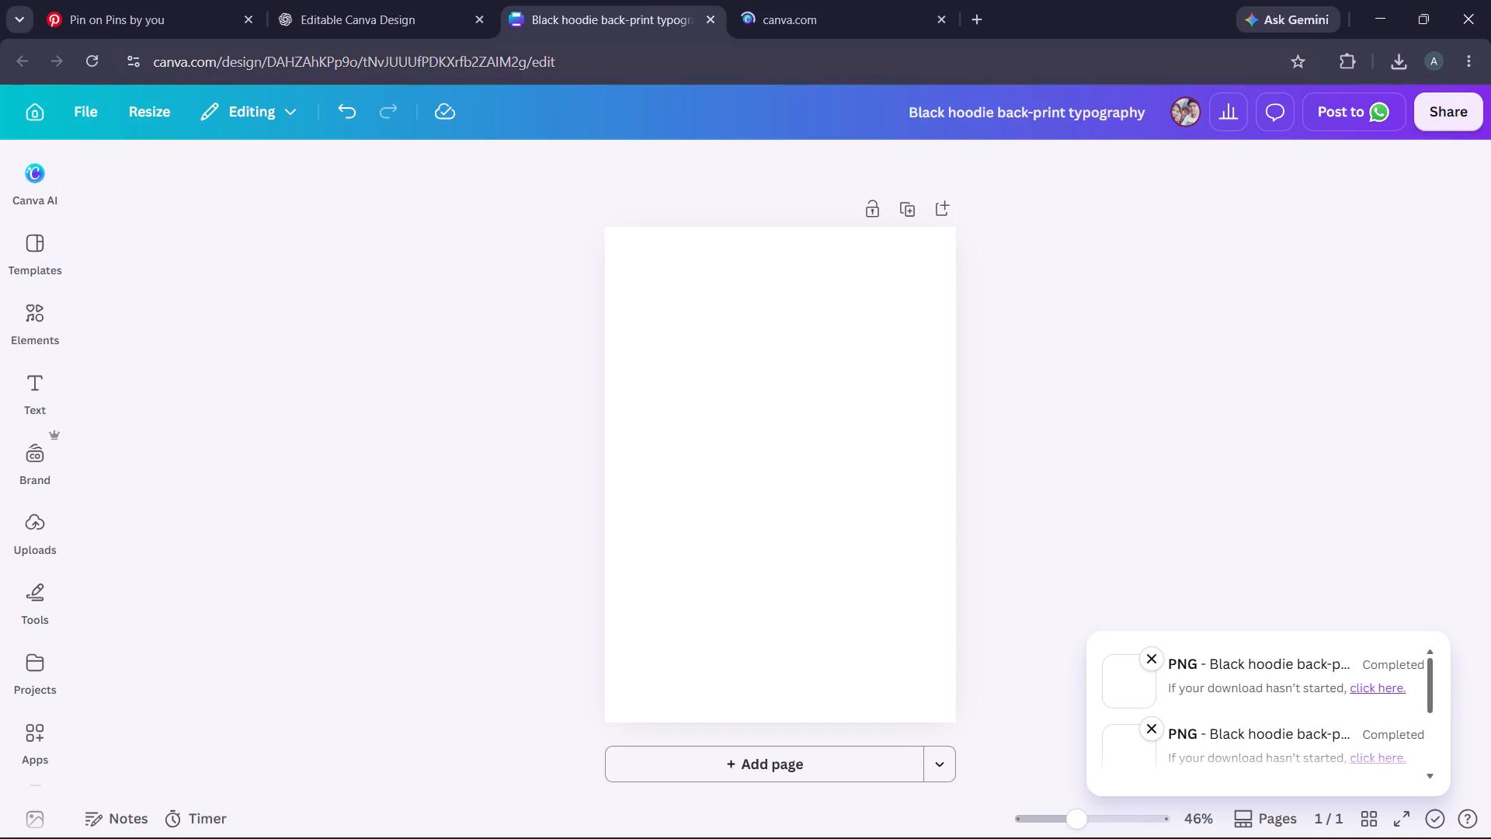
Make a copy of the "Black hoodie back-print typography" design from the Canva home page and open the copy for editing.
left_click(782, 15)
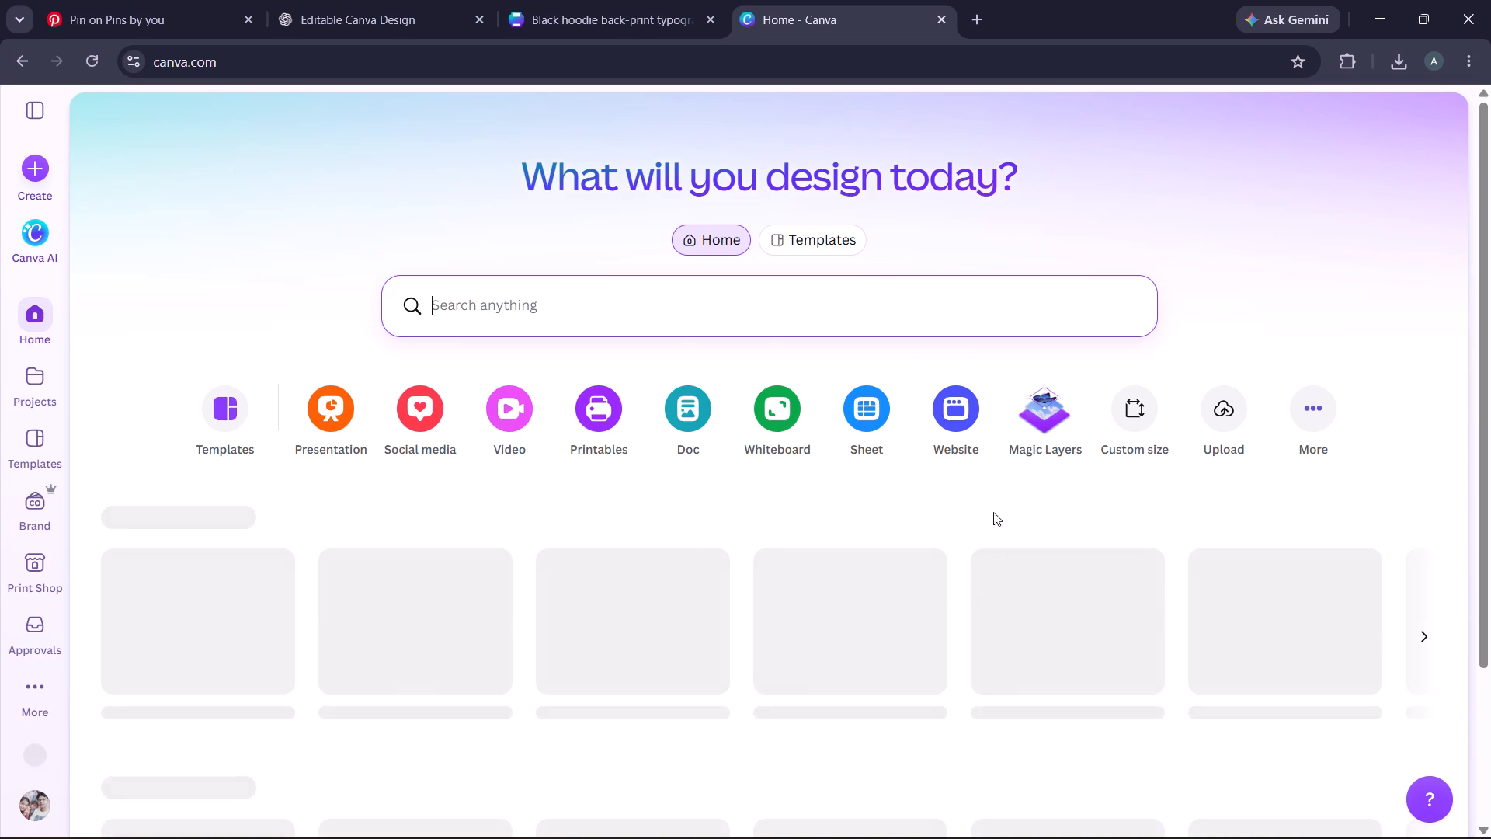
scroll(940, 500, "down", 1)
scroll(477, 560, "down", 1)
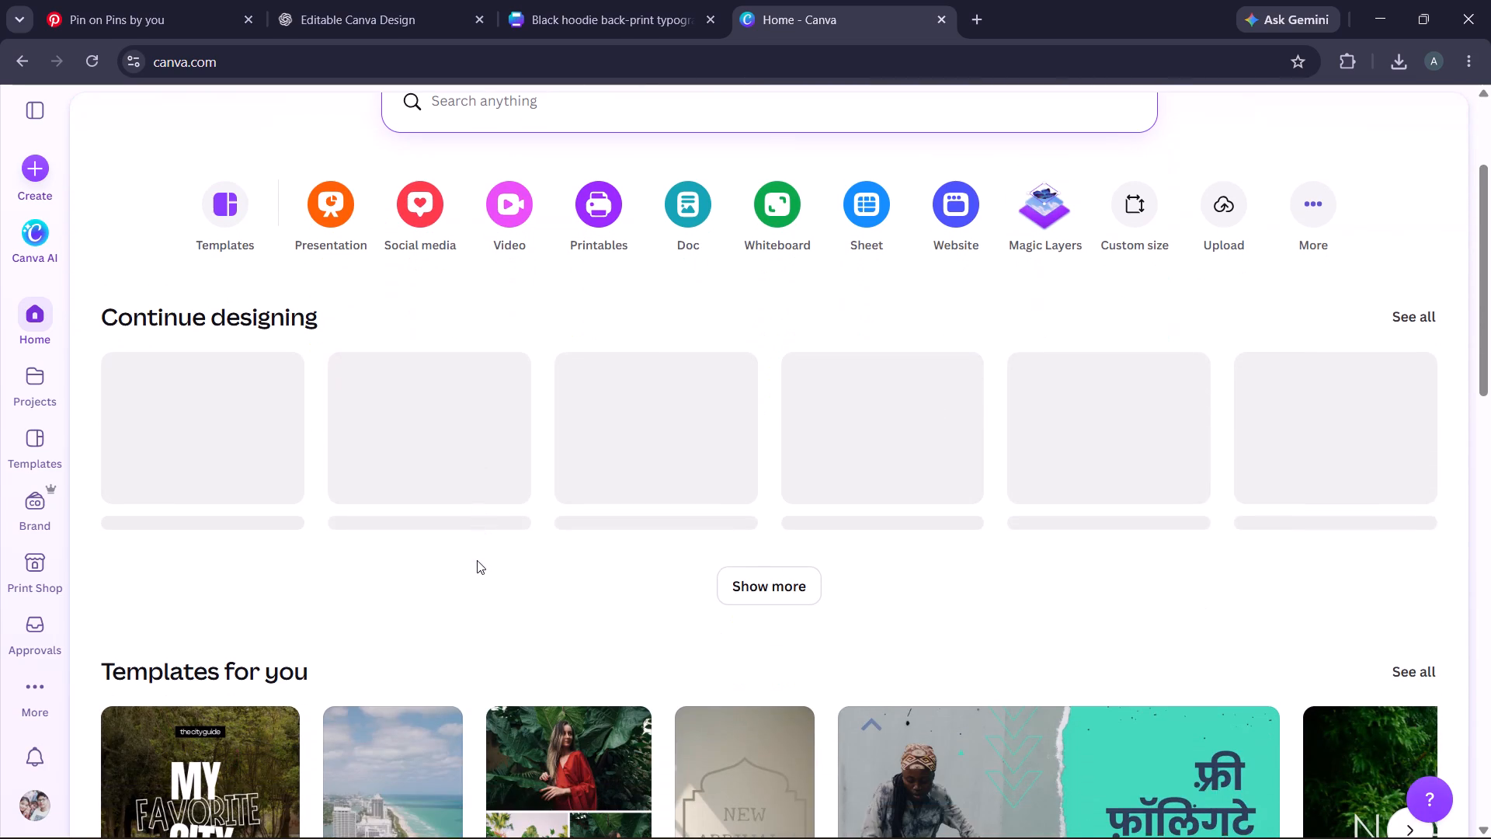
scroll(477, 560, "down", 1)
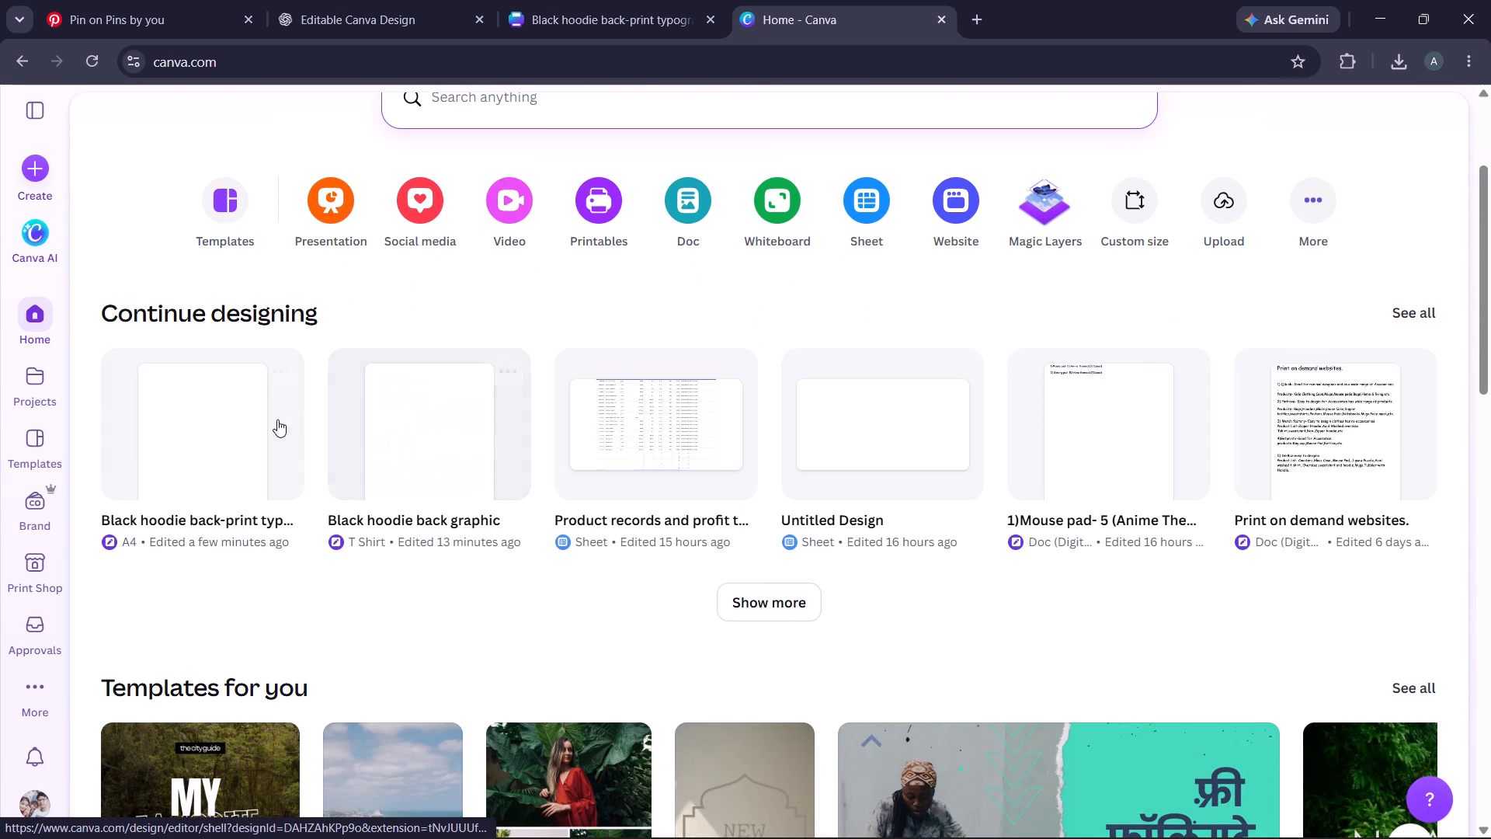
left_click(283, 363)
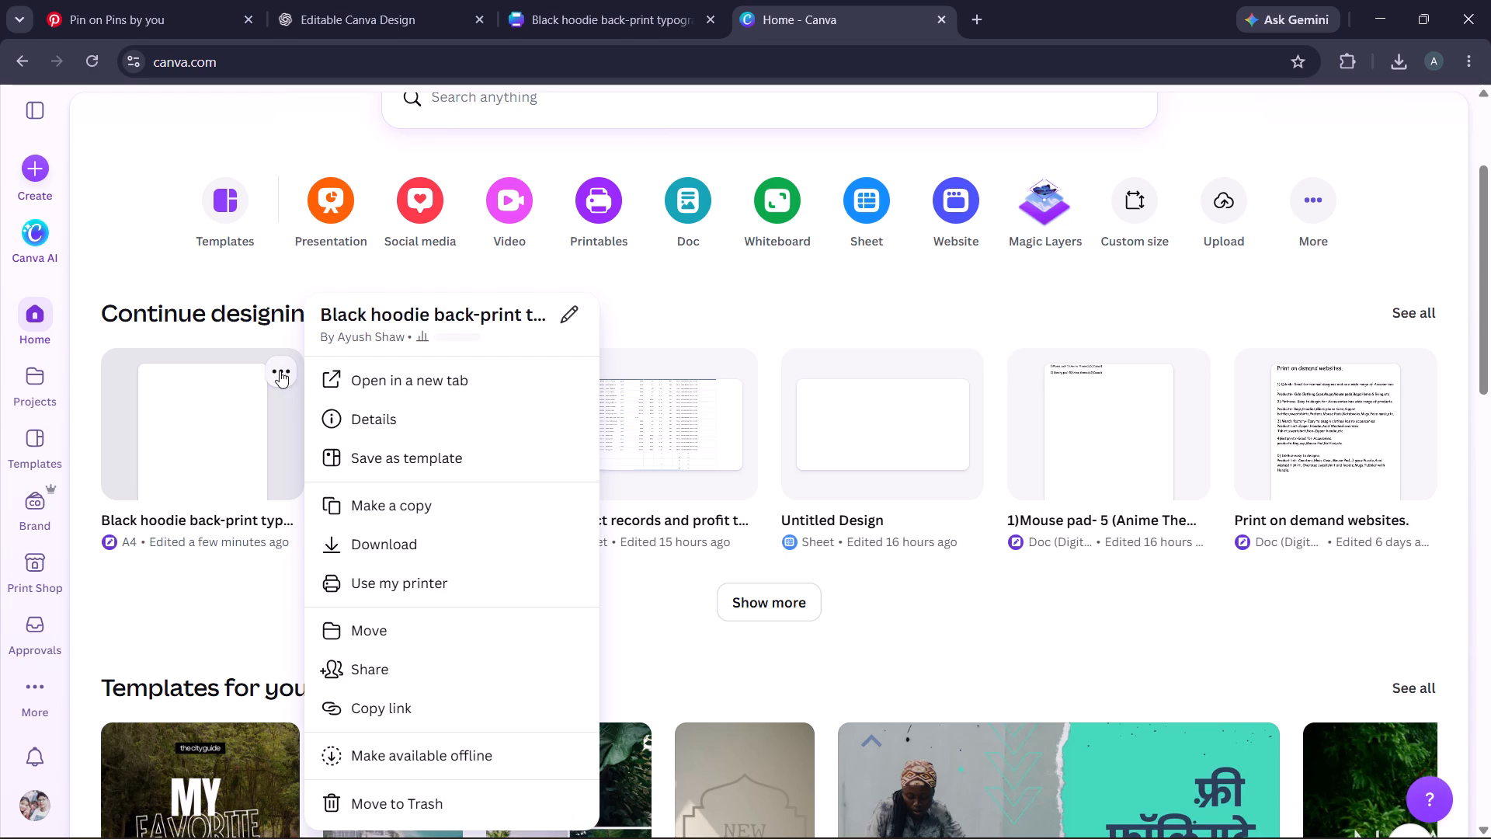
left_click(390, 508)
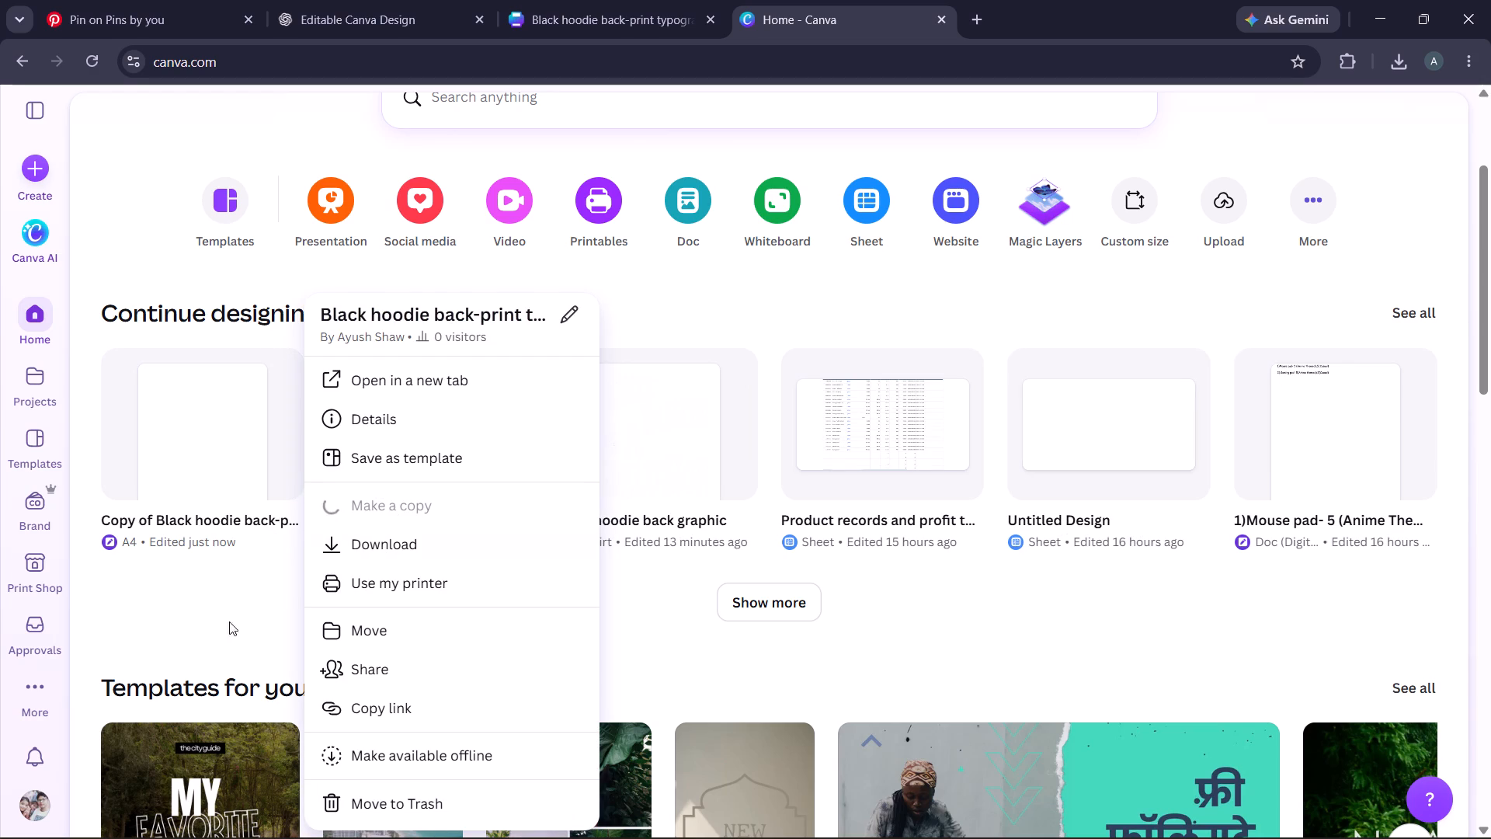
left_click(200, 654)
left_click(211, 458)
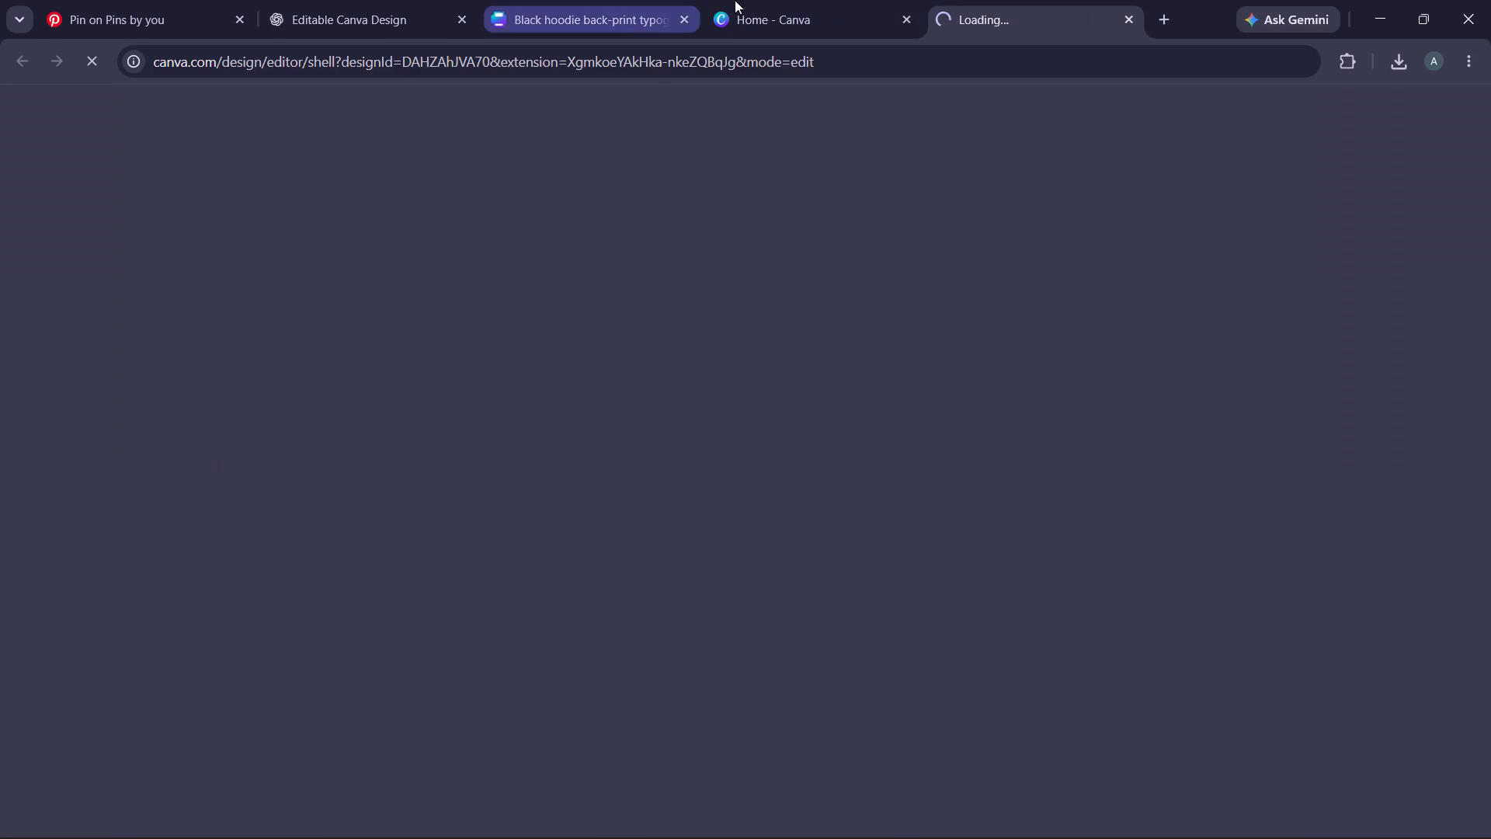
left_click(809, 0)
left_click(1042, 0)
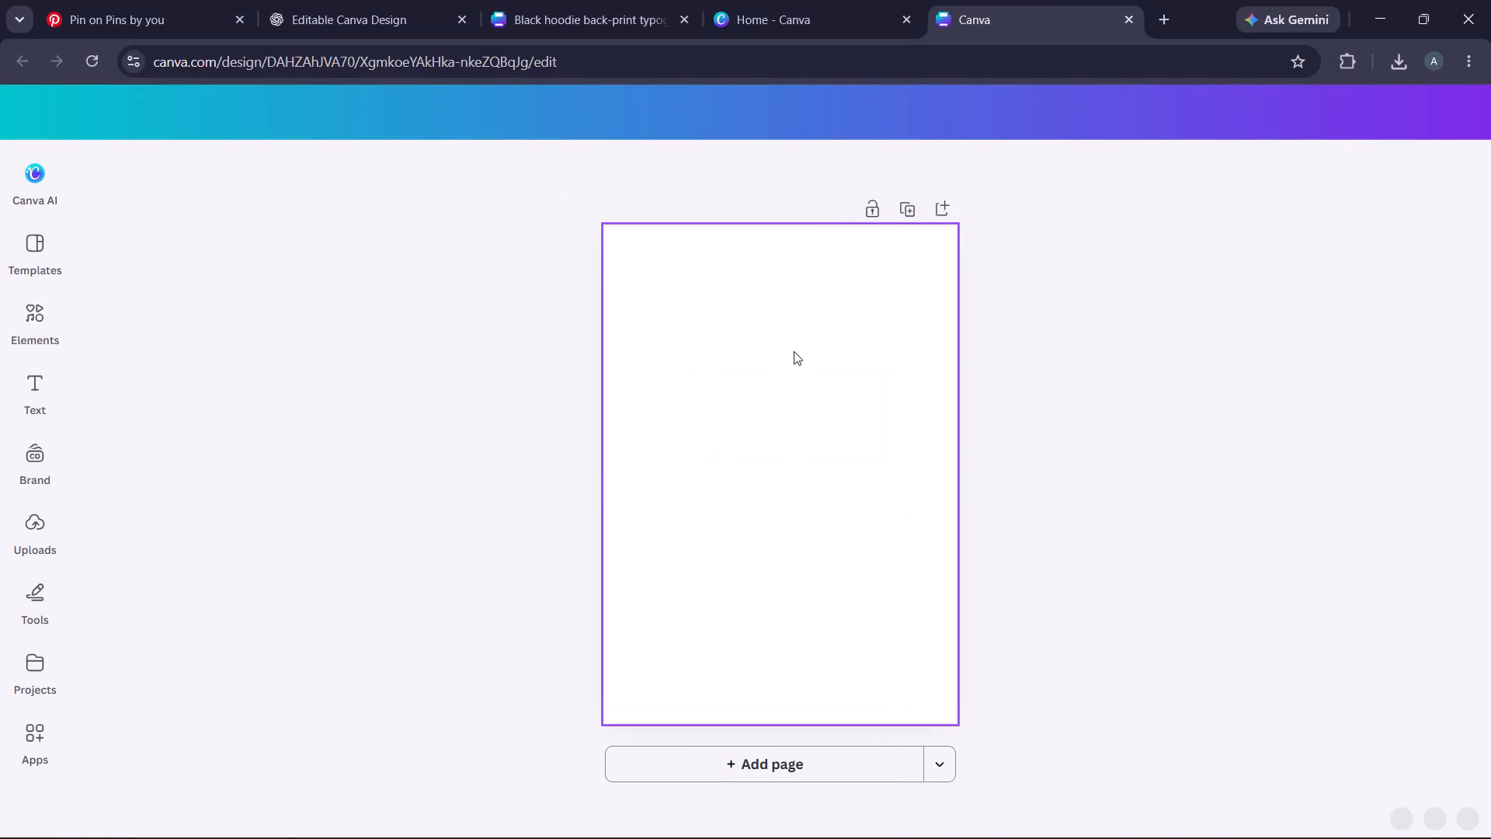
Delete the white quote text boxes one by one from the copied design's page.
right_click(825, 385)
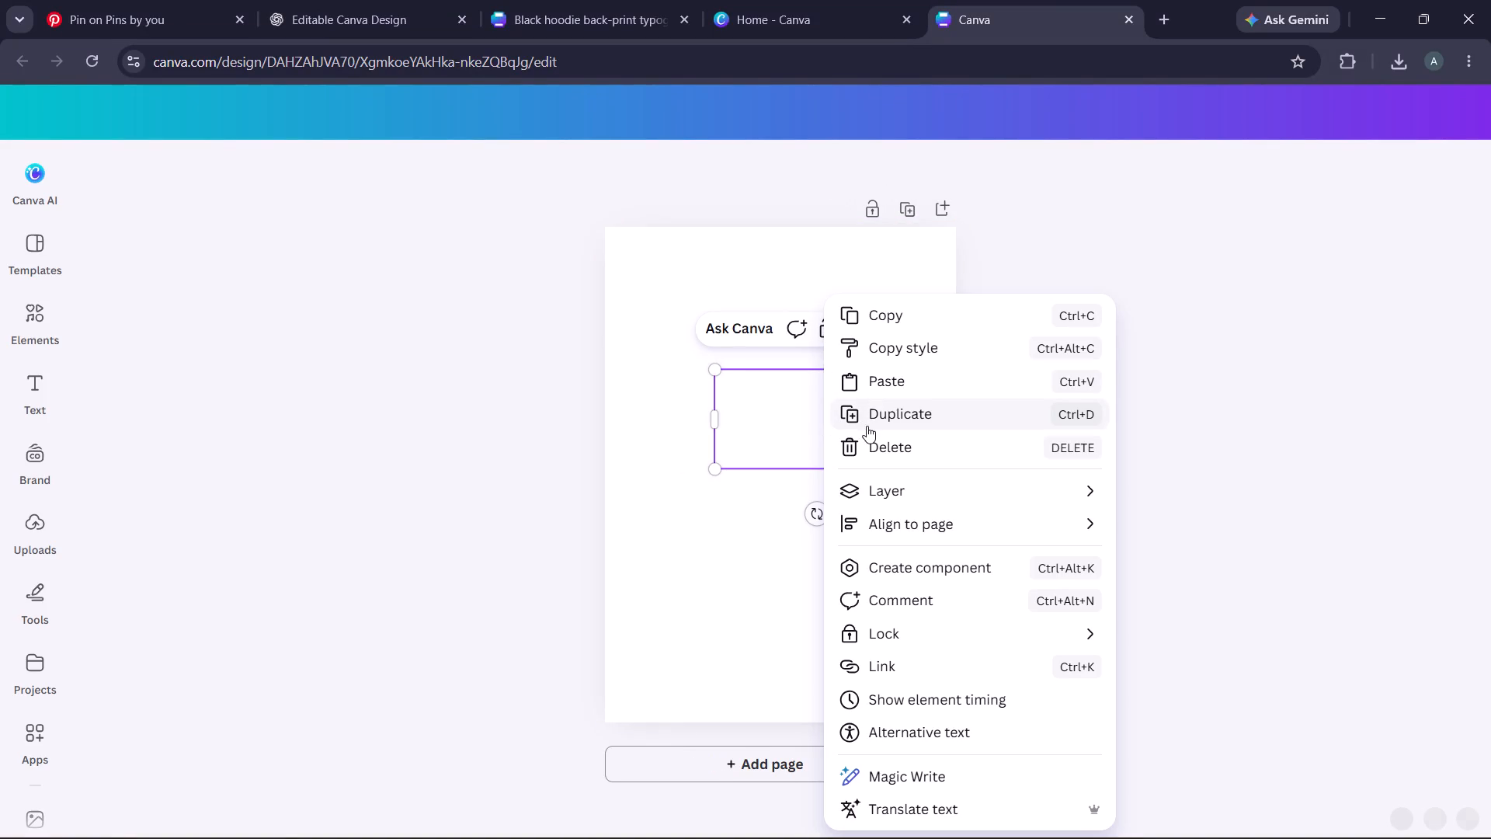
left_click(865, 448)
right_click(683, 566)
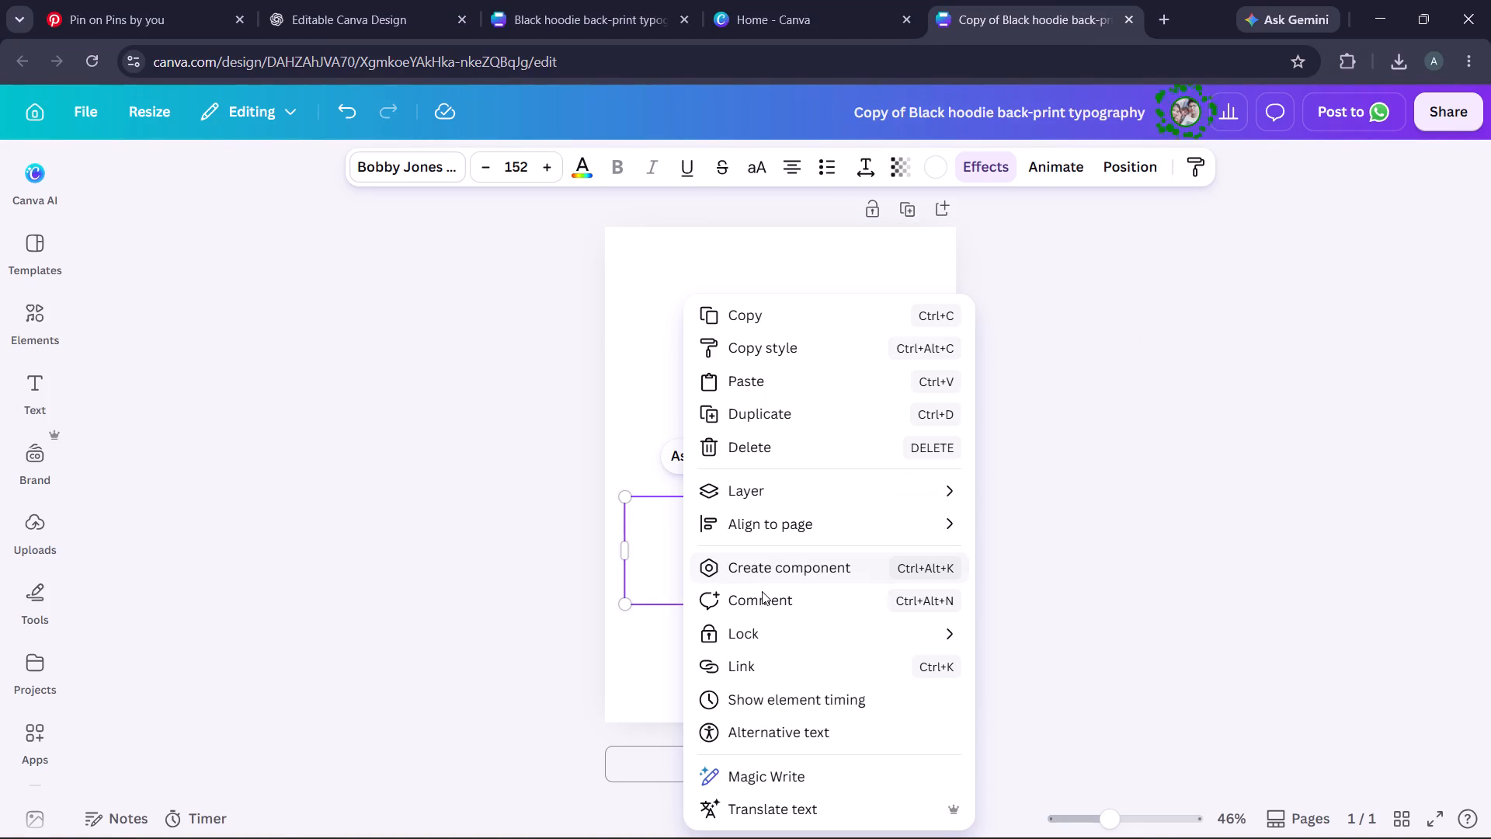
left_click(794, 442)
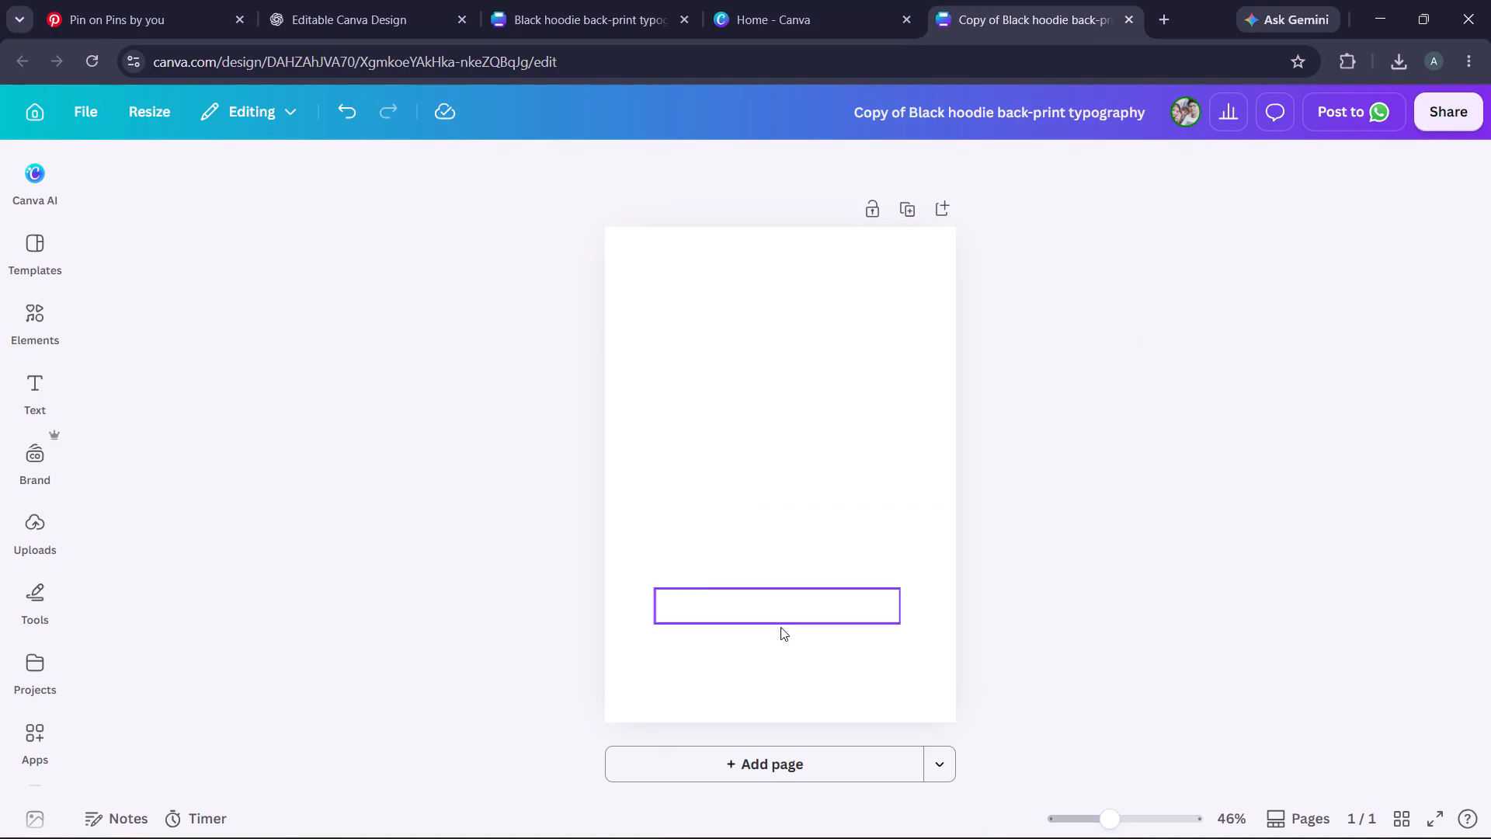
right_click(743, 601)
left_click(830, 490)
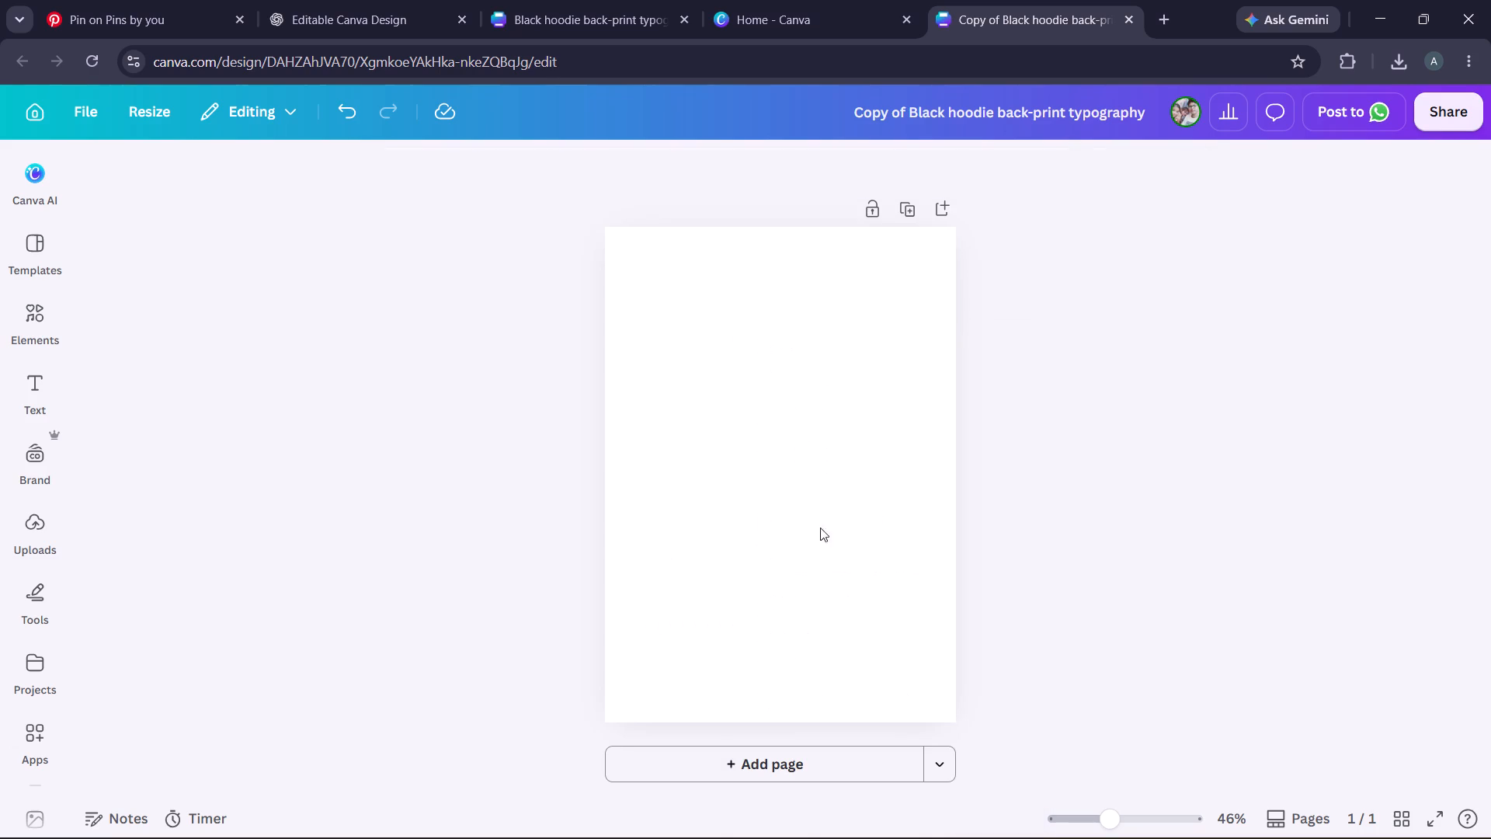
right_click(687, 360)
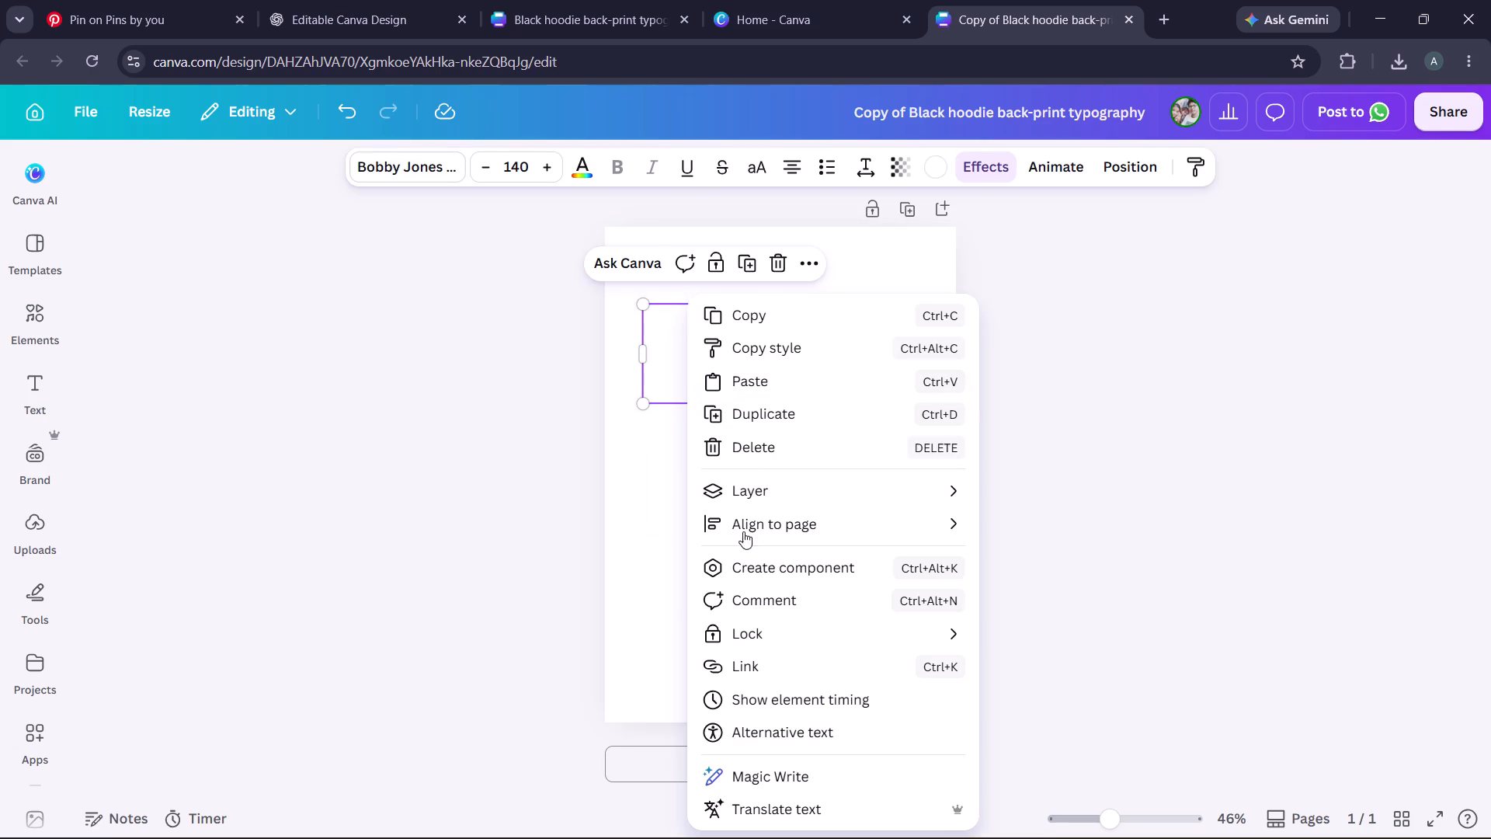
left_click(777, 433)
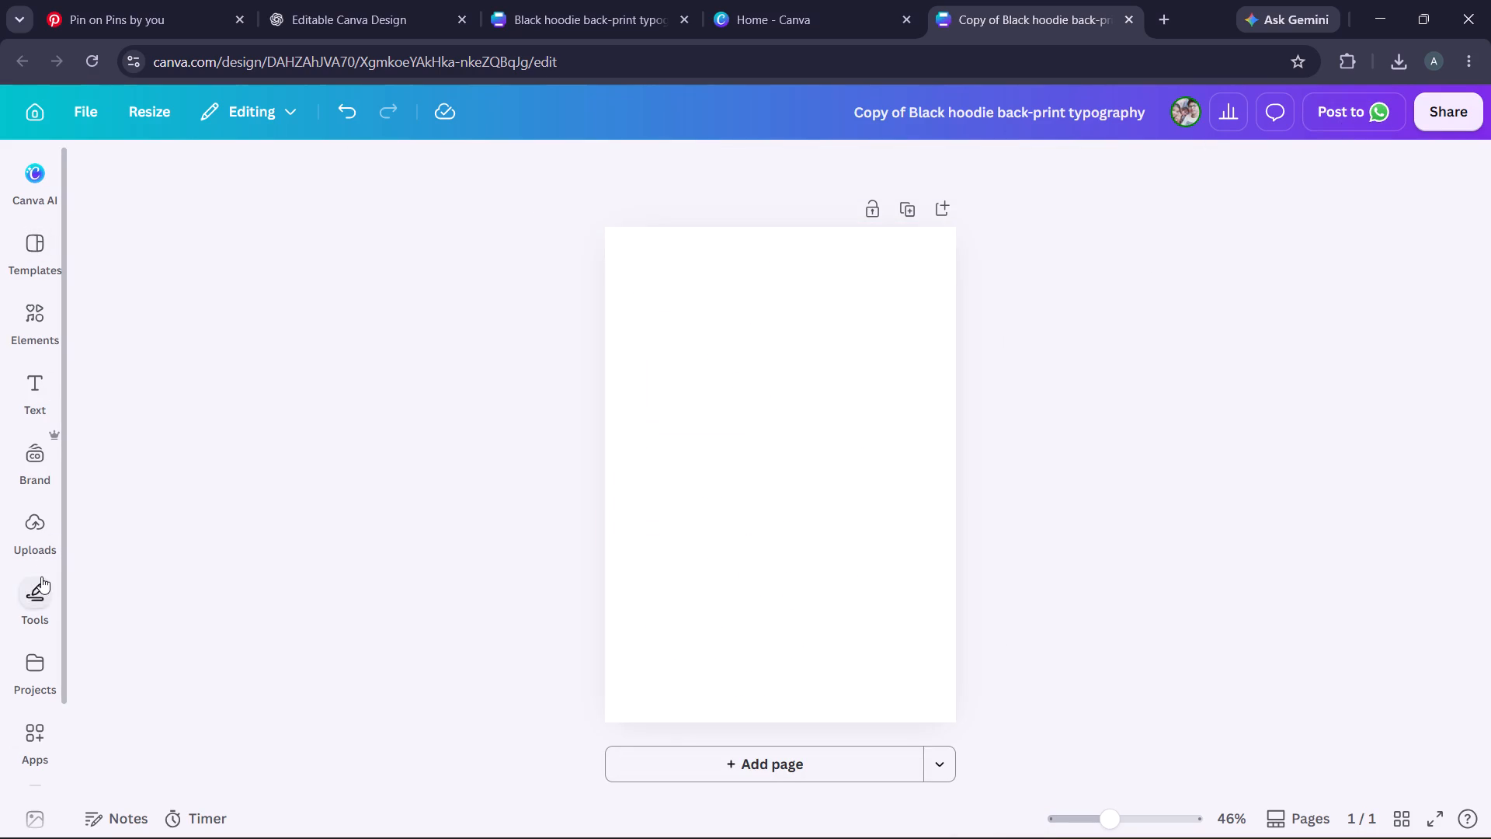
Upload "Minimalist TUSKI Emblem Logo" from New Volume (E:) to the design's uploads.
left_click(43, 520)
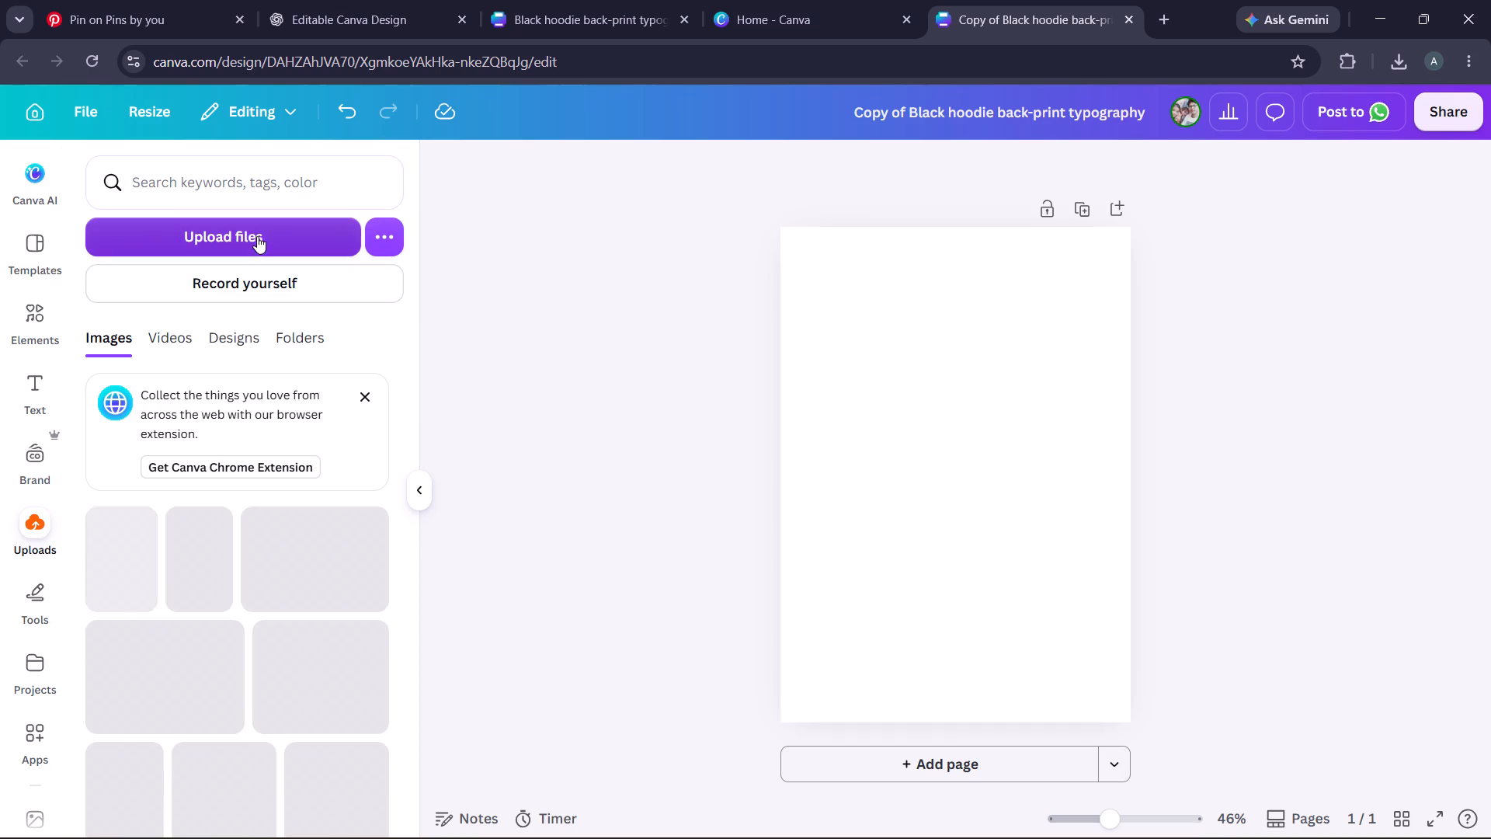
left_click(257, 236)
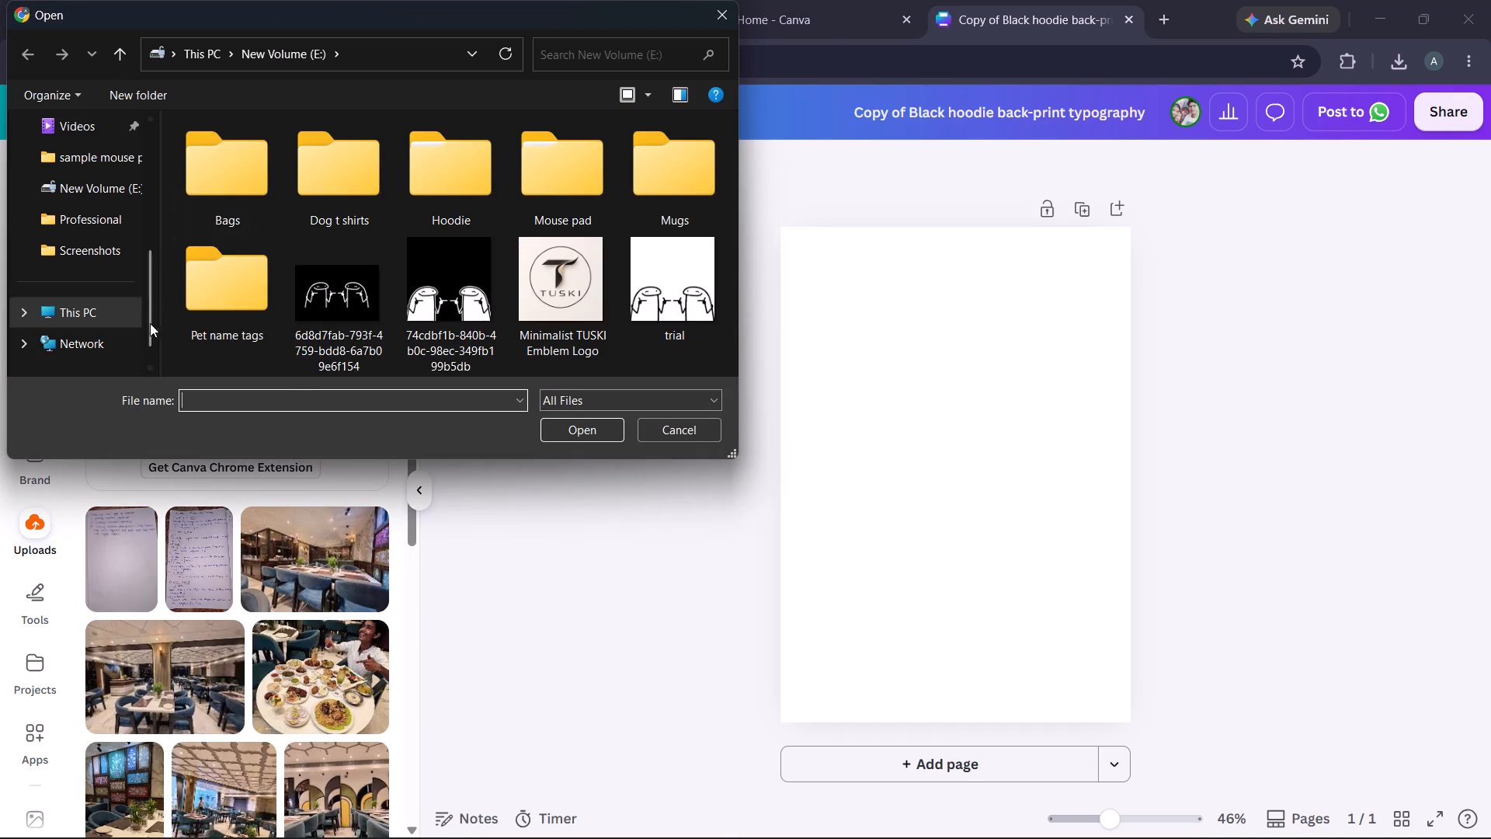
left_click(558, 280)
left_click(575, 422)
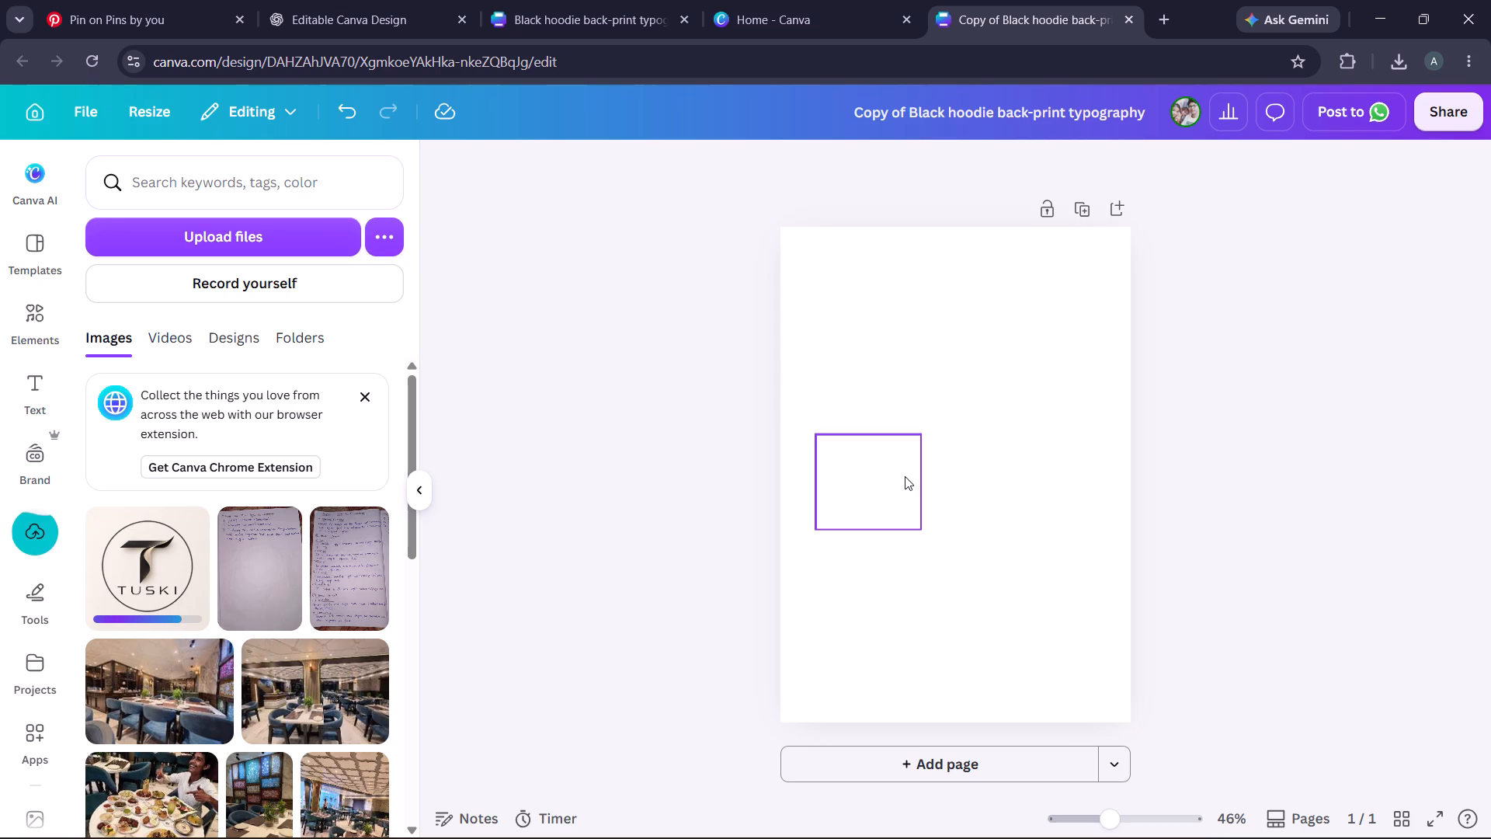
Delete the remaining small white element left of the page's centre.
right_click(905, 476)
left_click(1023, 489)
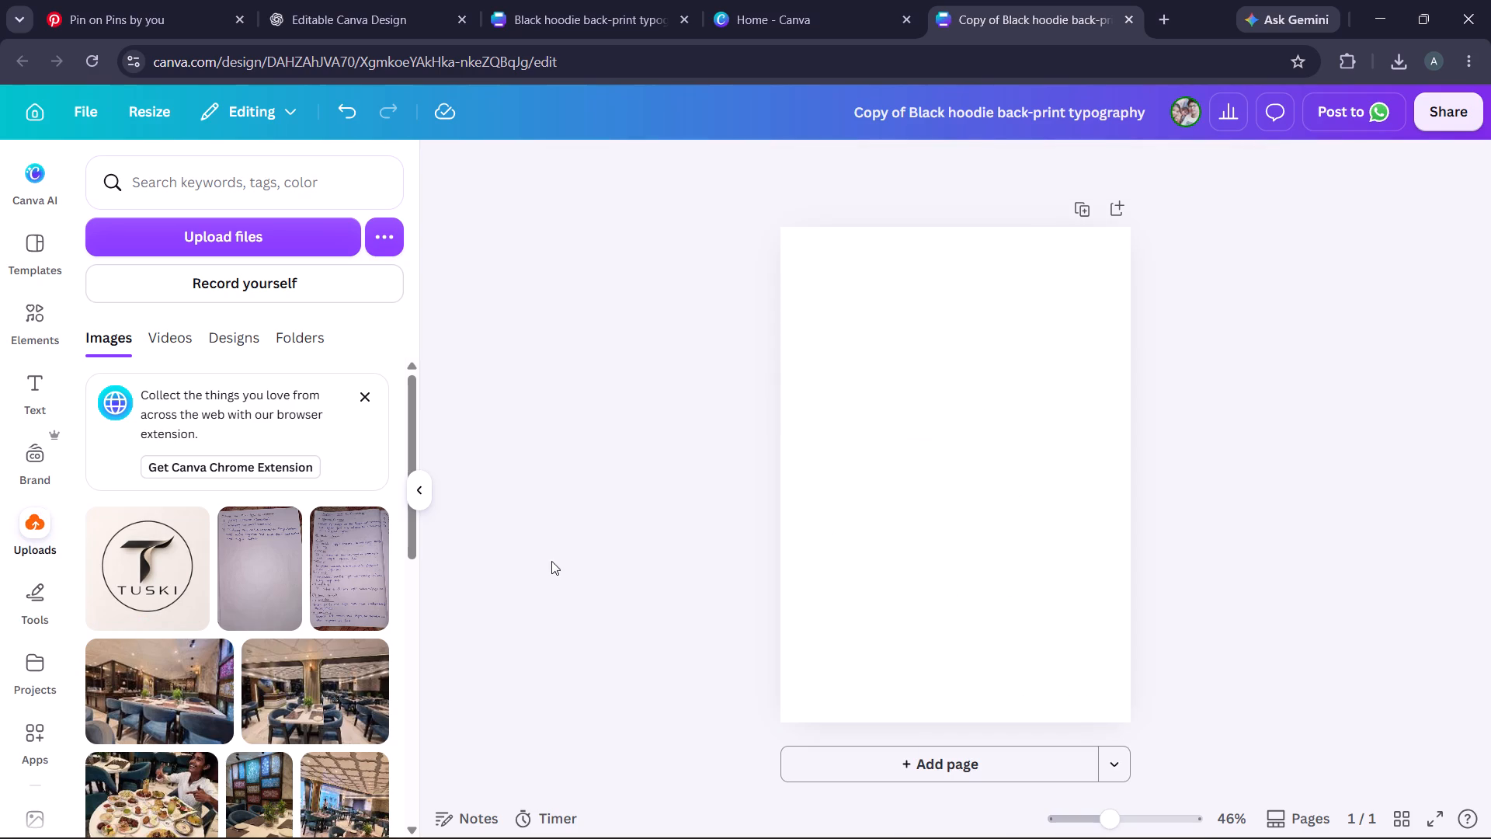
left_click(146, 573)
left_click(1028, 510)
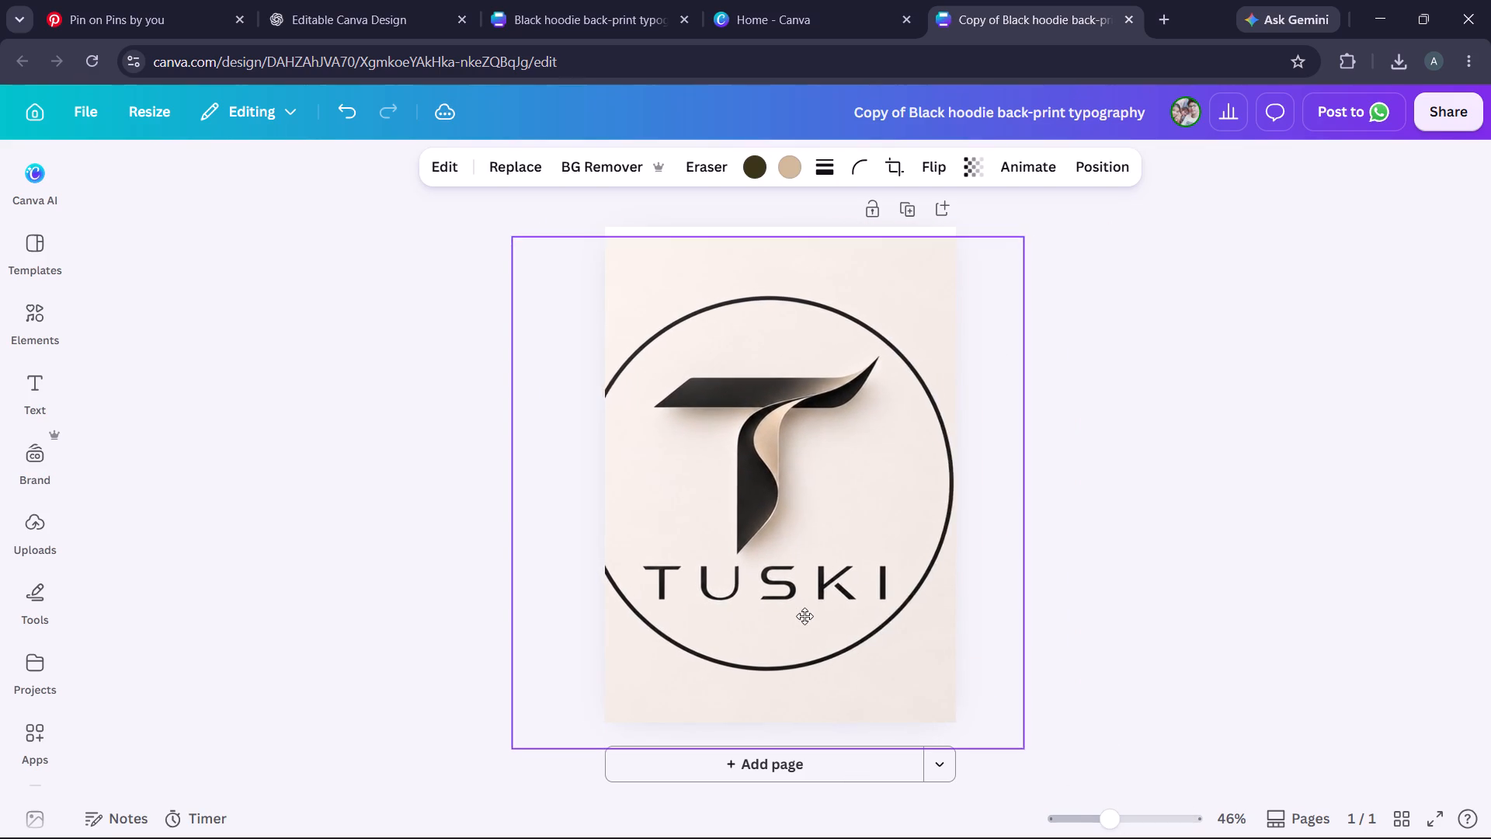
left_click_drag(805, 616, 823, 609)
left_click_drag(1046, 737, 1027, 709)
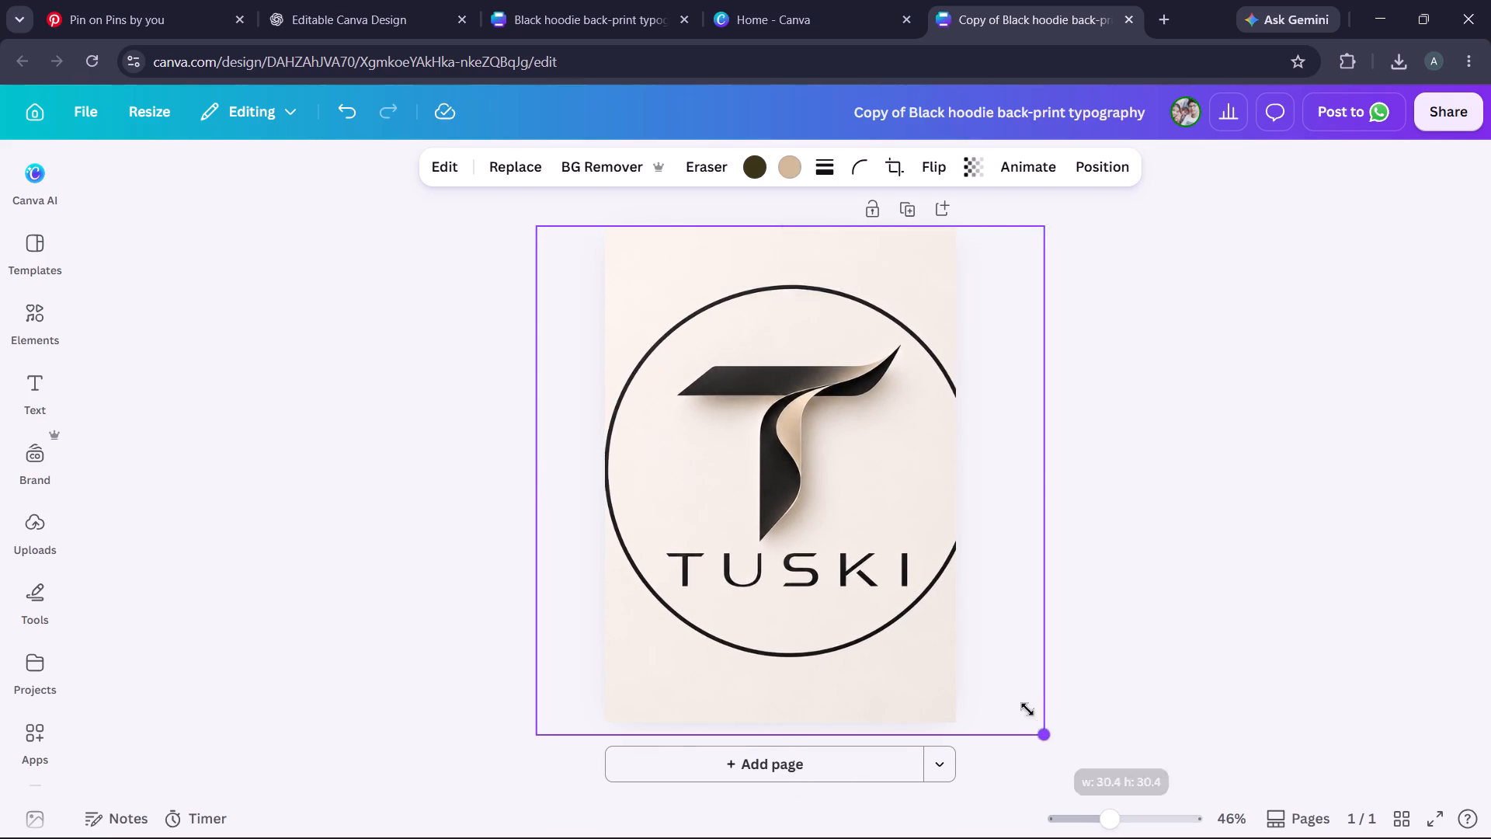
left_click_drag(1027, 709, 1024, 703)
left_click_drag(846, 610, 851, 625)
left_click_drag(1023, 237, 1031, 223)
left_click_drag(862, 416, 854, 416)
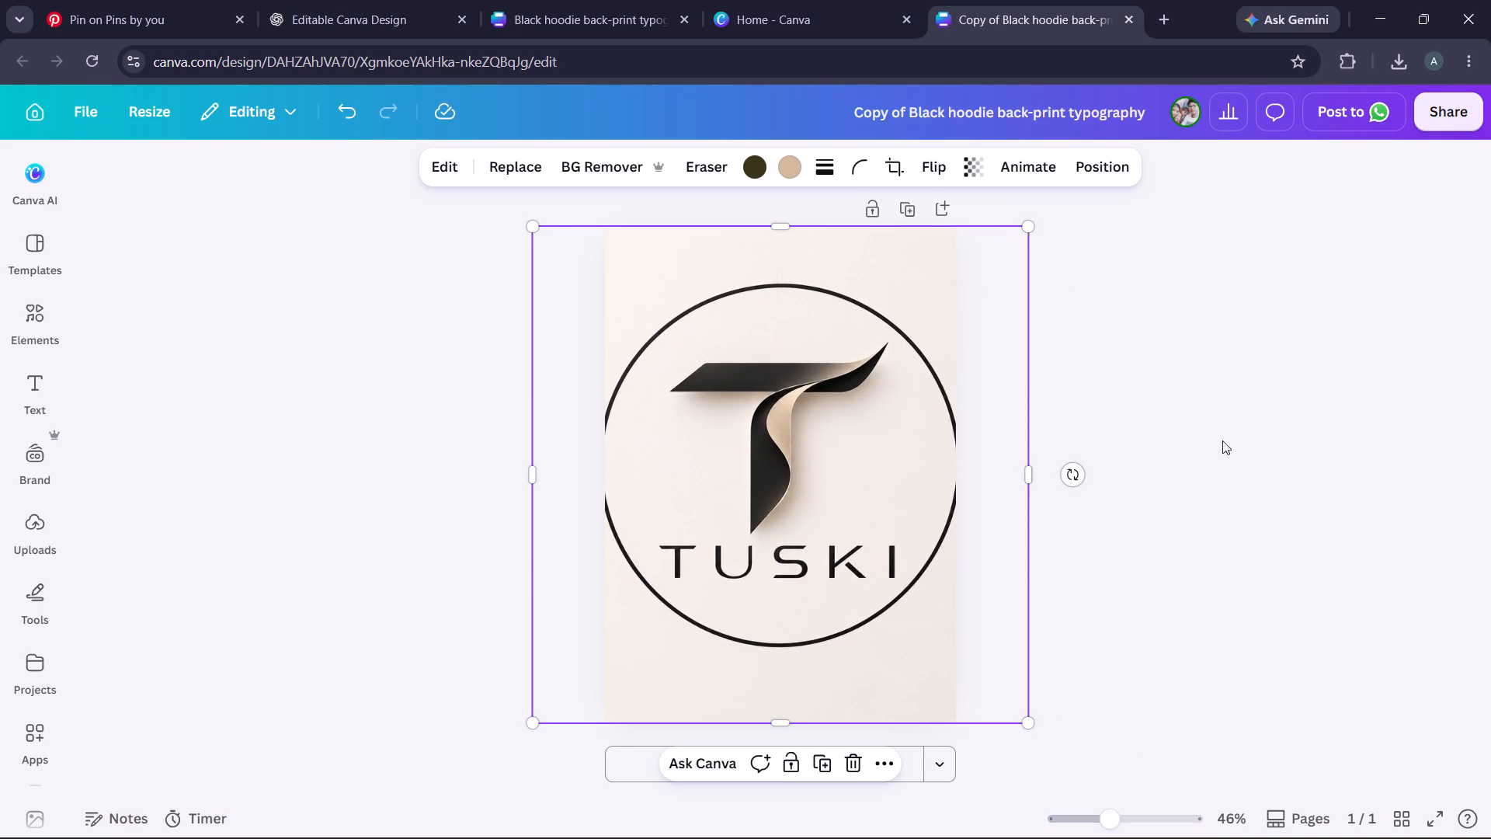
Replace the logo image's beige colour with white (#ffffff).
left_click(1259, 440)
left_click(768, 412)
left_click(783, 176)
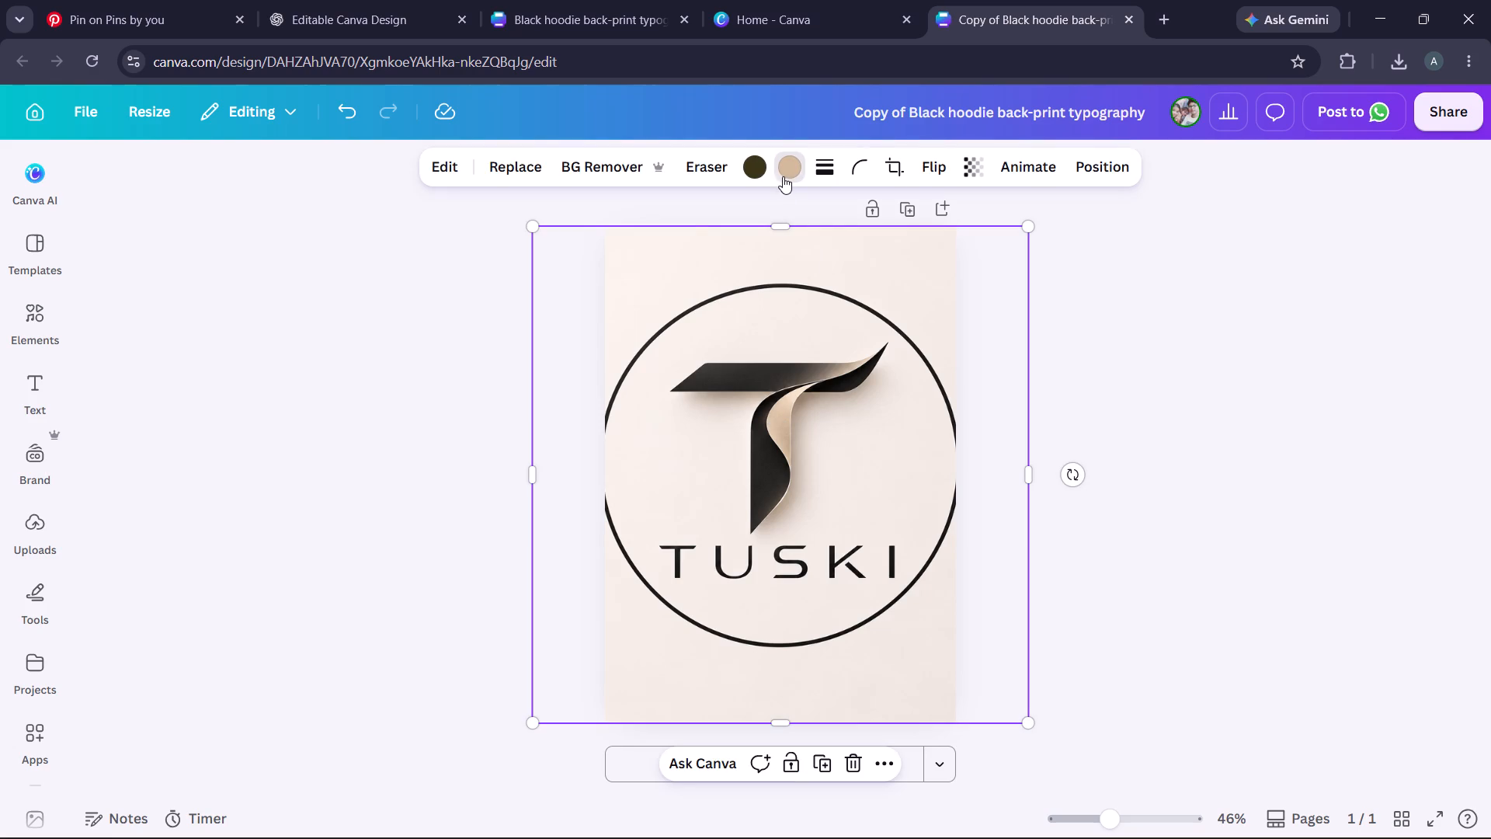
left_click(201, 315)
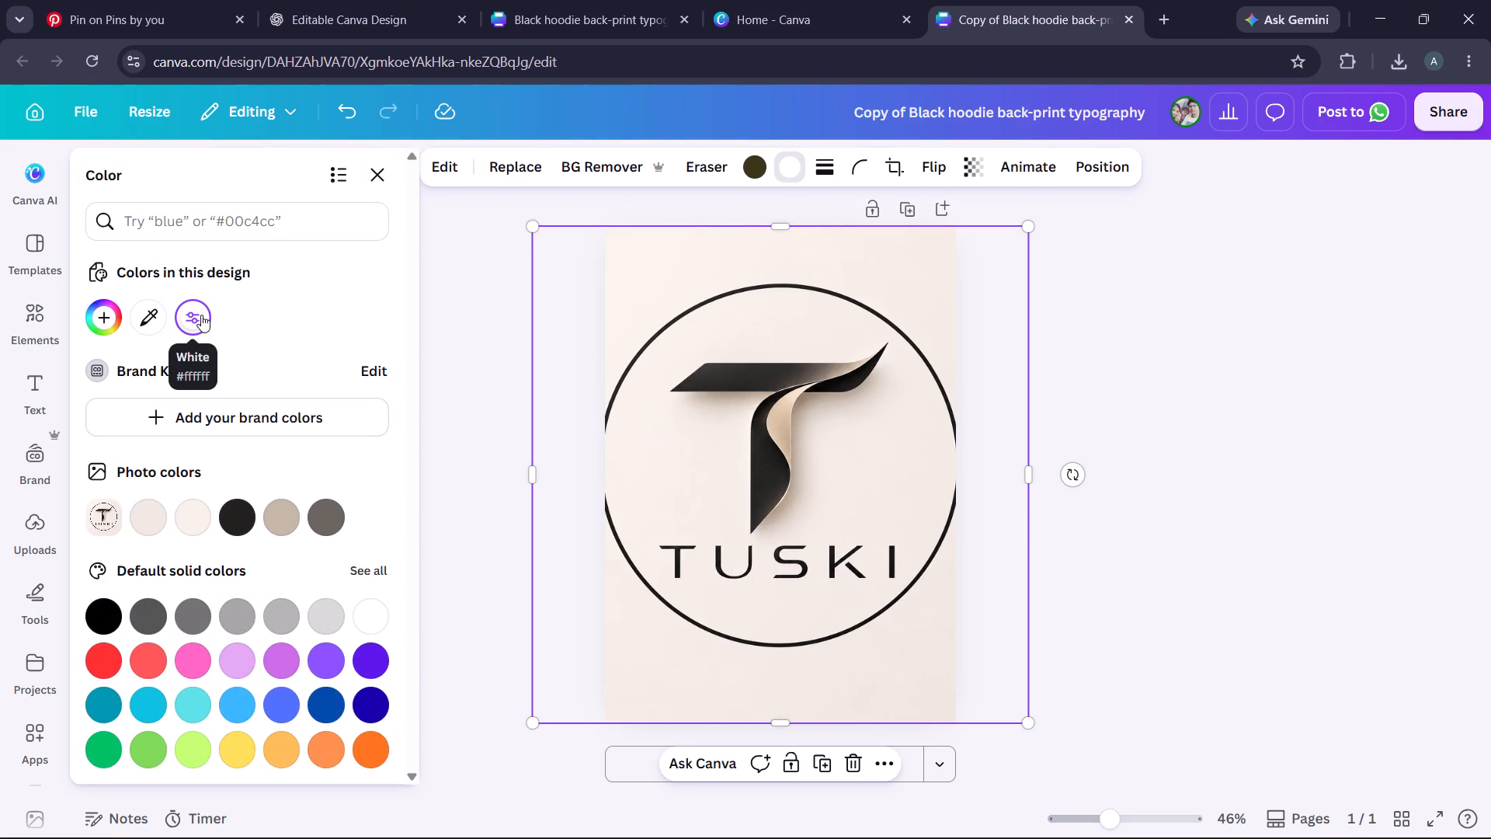
left_click(201, 315)
left_click(425, 322)
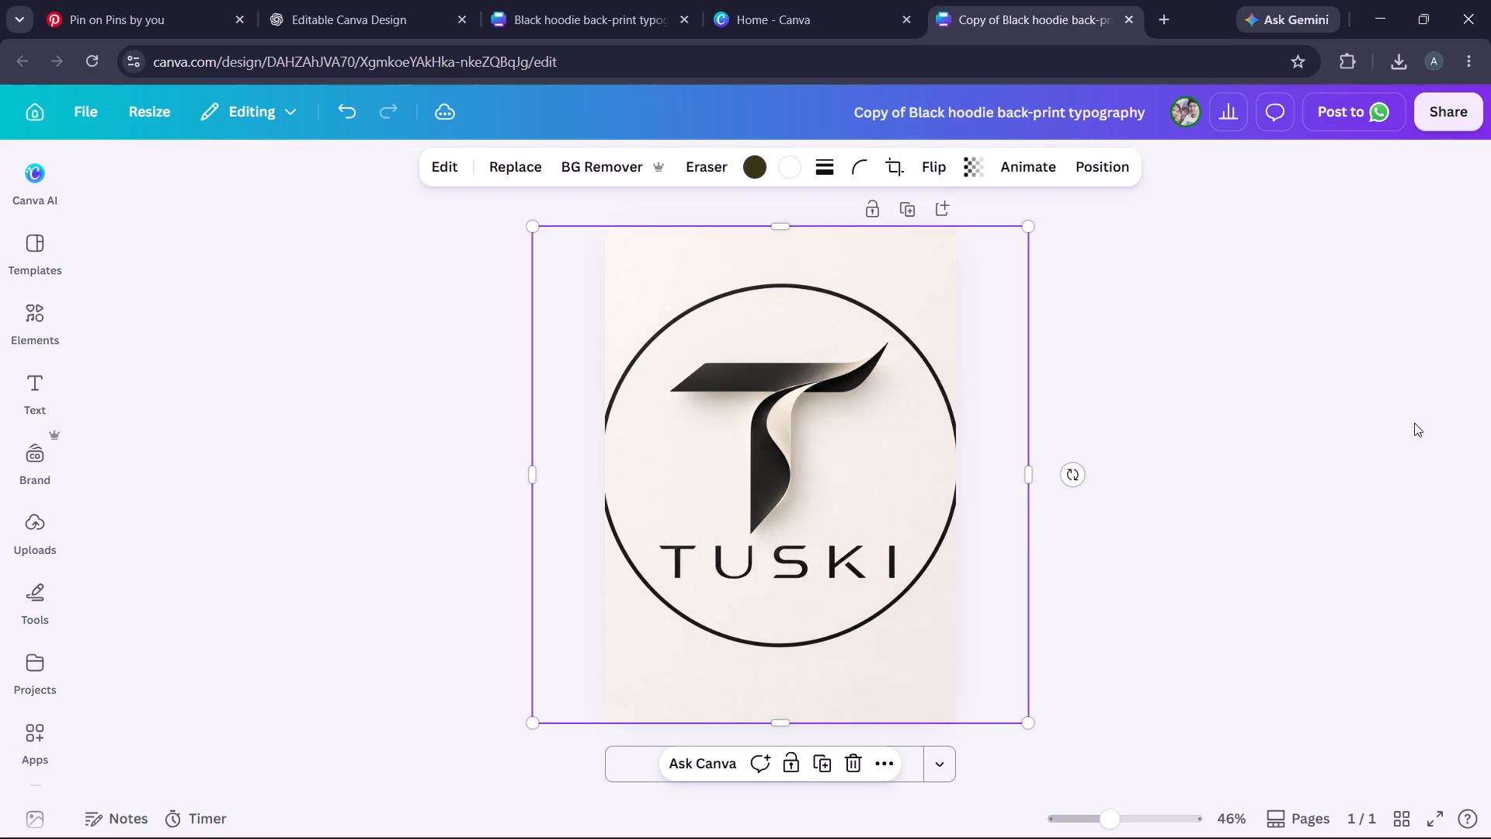
left_click(1414, 423)
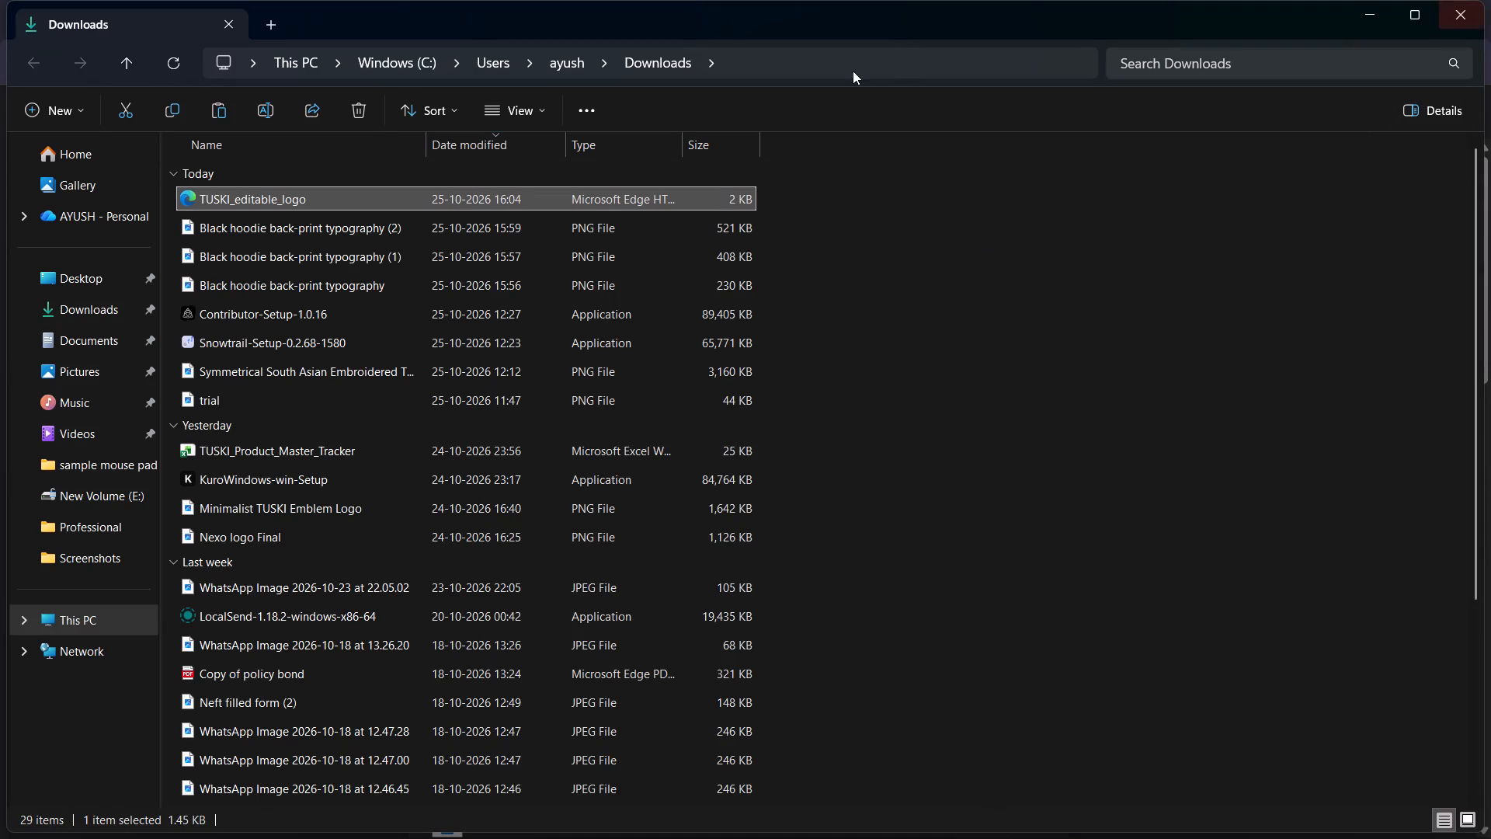
left_click(1465, 10)
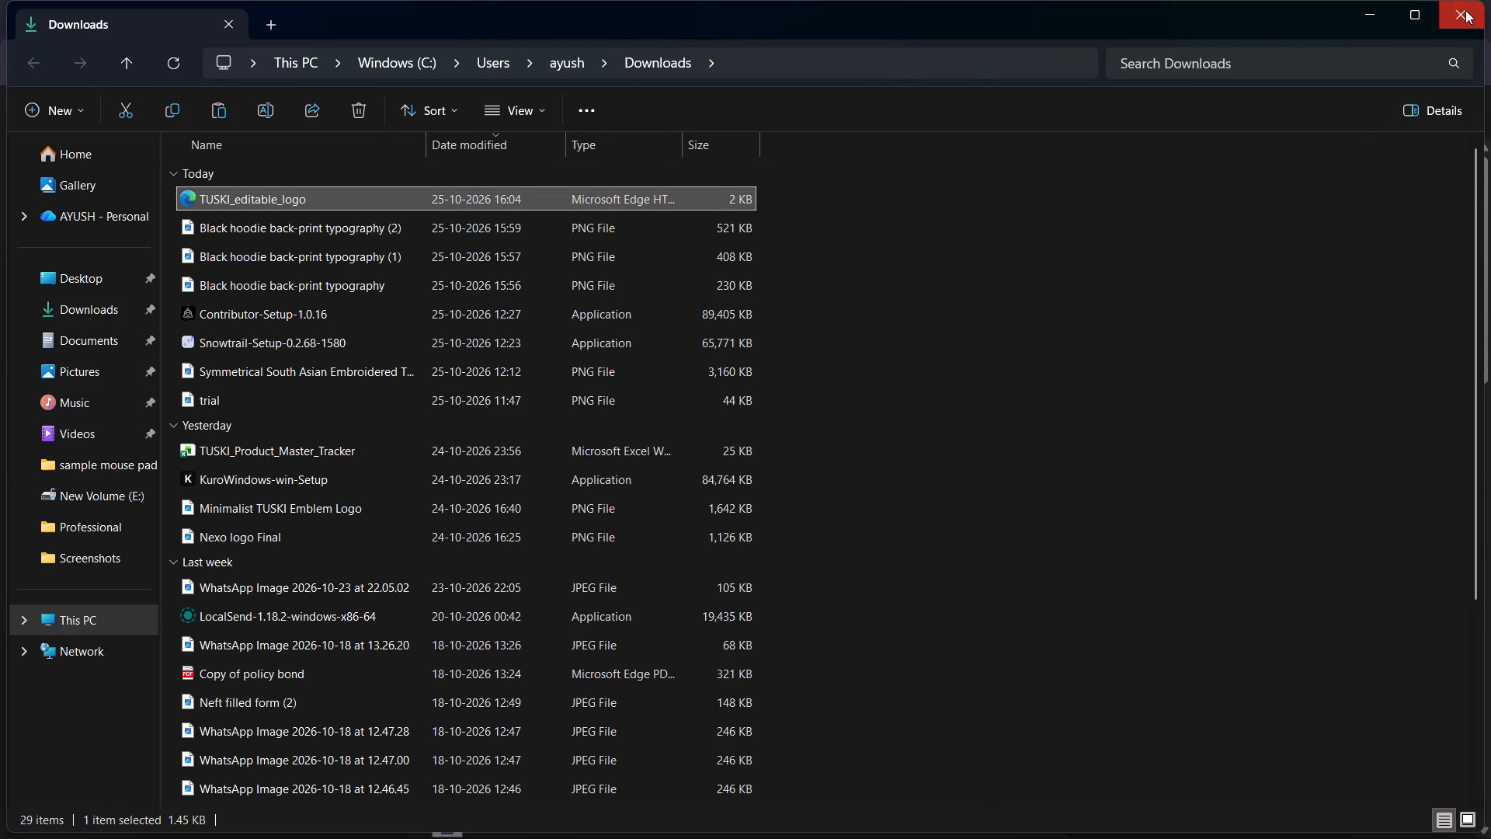
Upload TUSKI_editable_logo from the Downloads folder to Canva from the newly opened Canva home page.
left_click(388, 0)
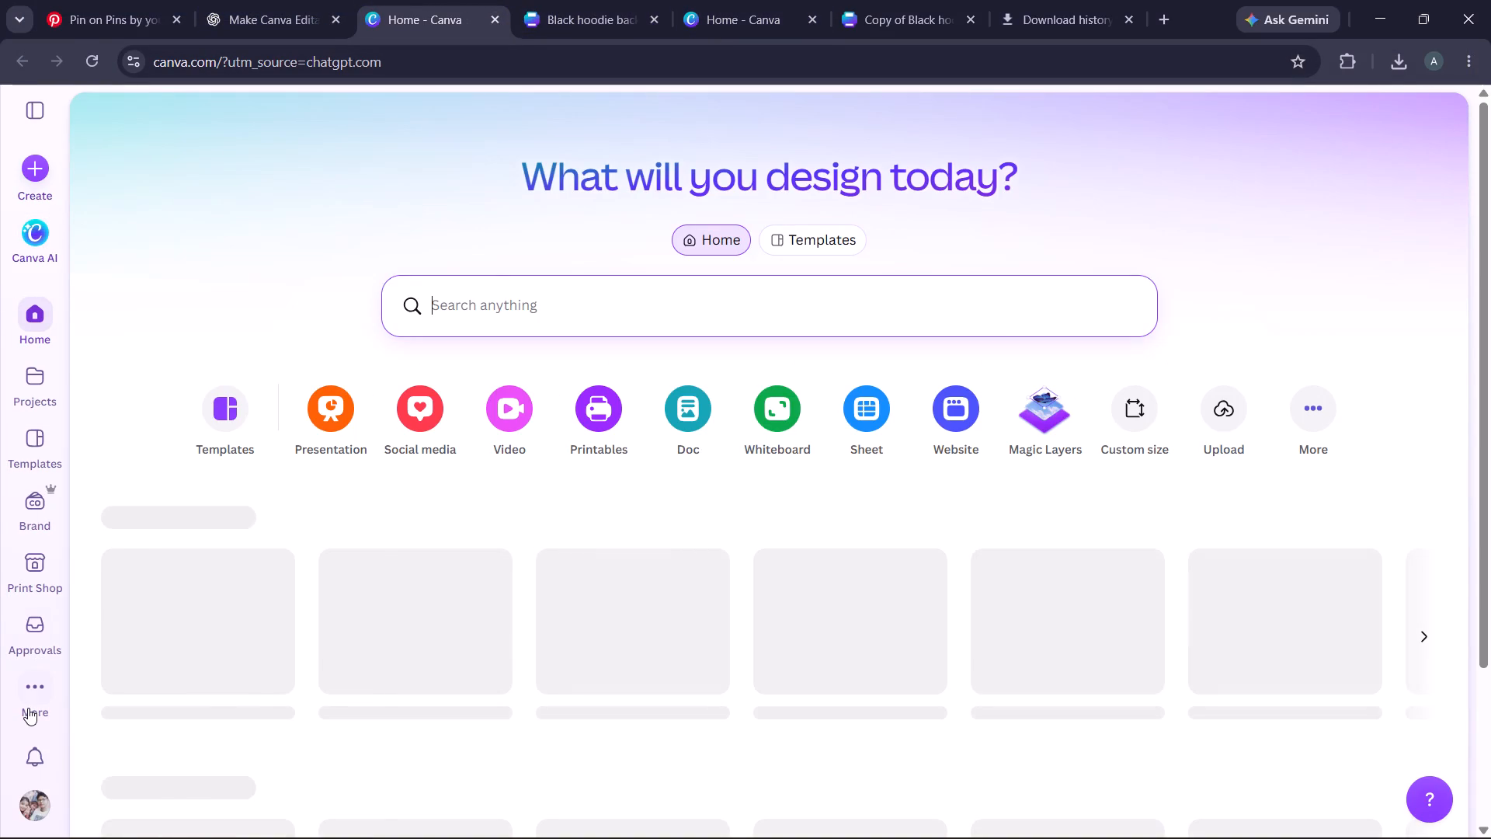
left_click(35, 690)
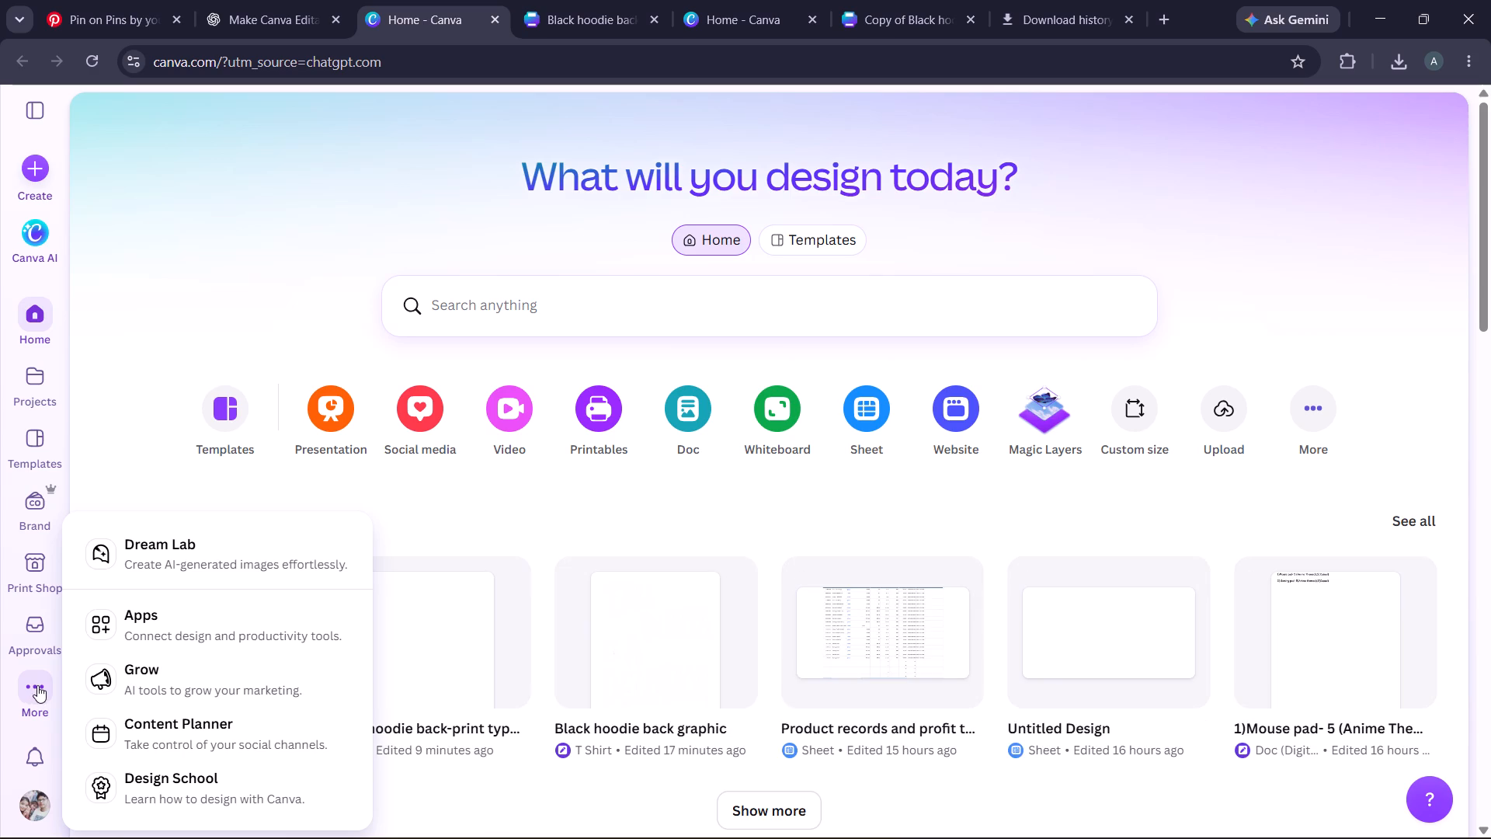
left_click(42, 113)
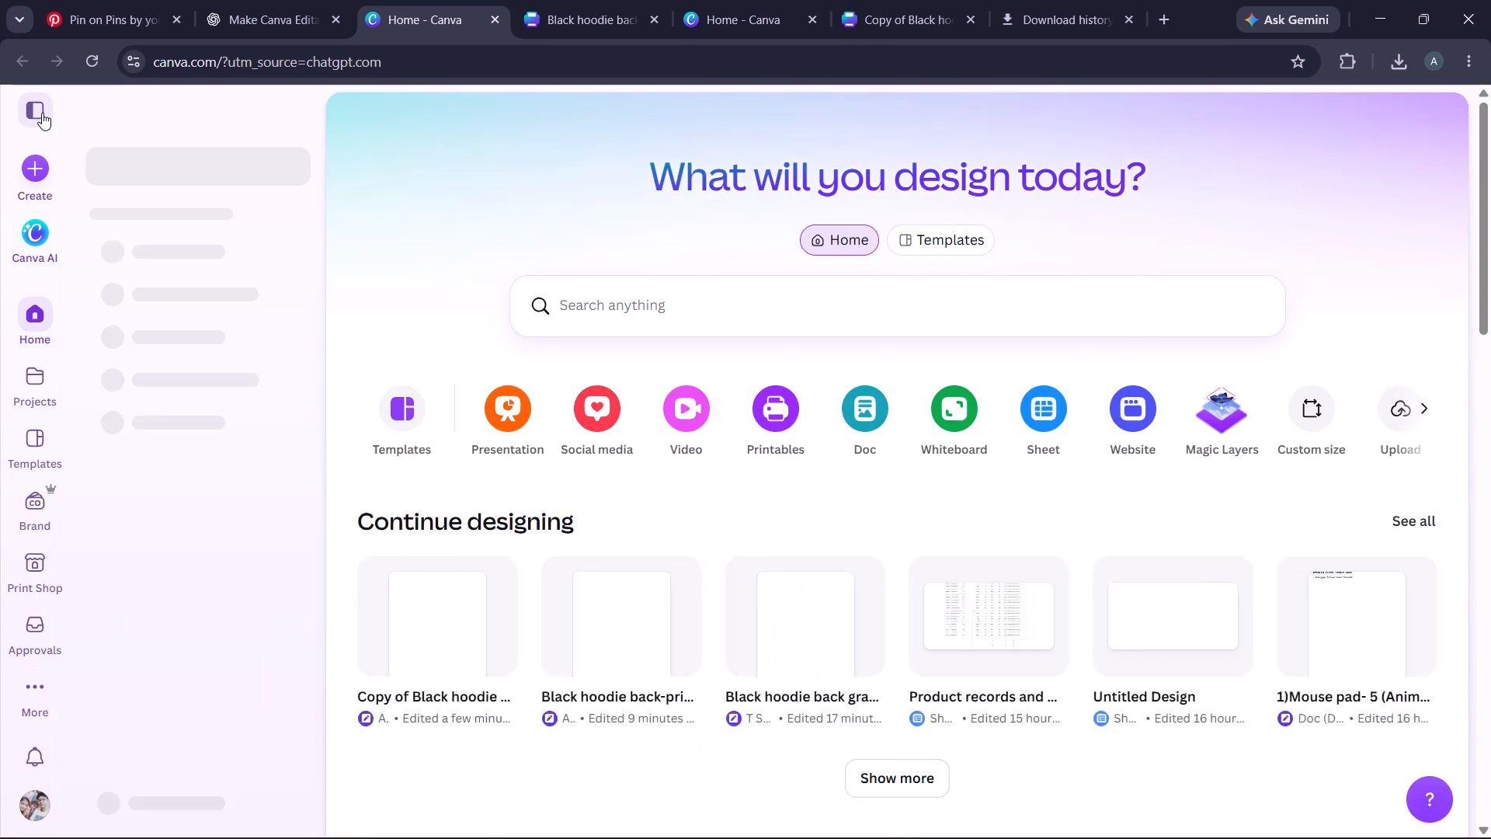
left_click(46, 691)
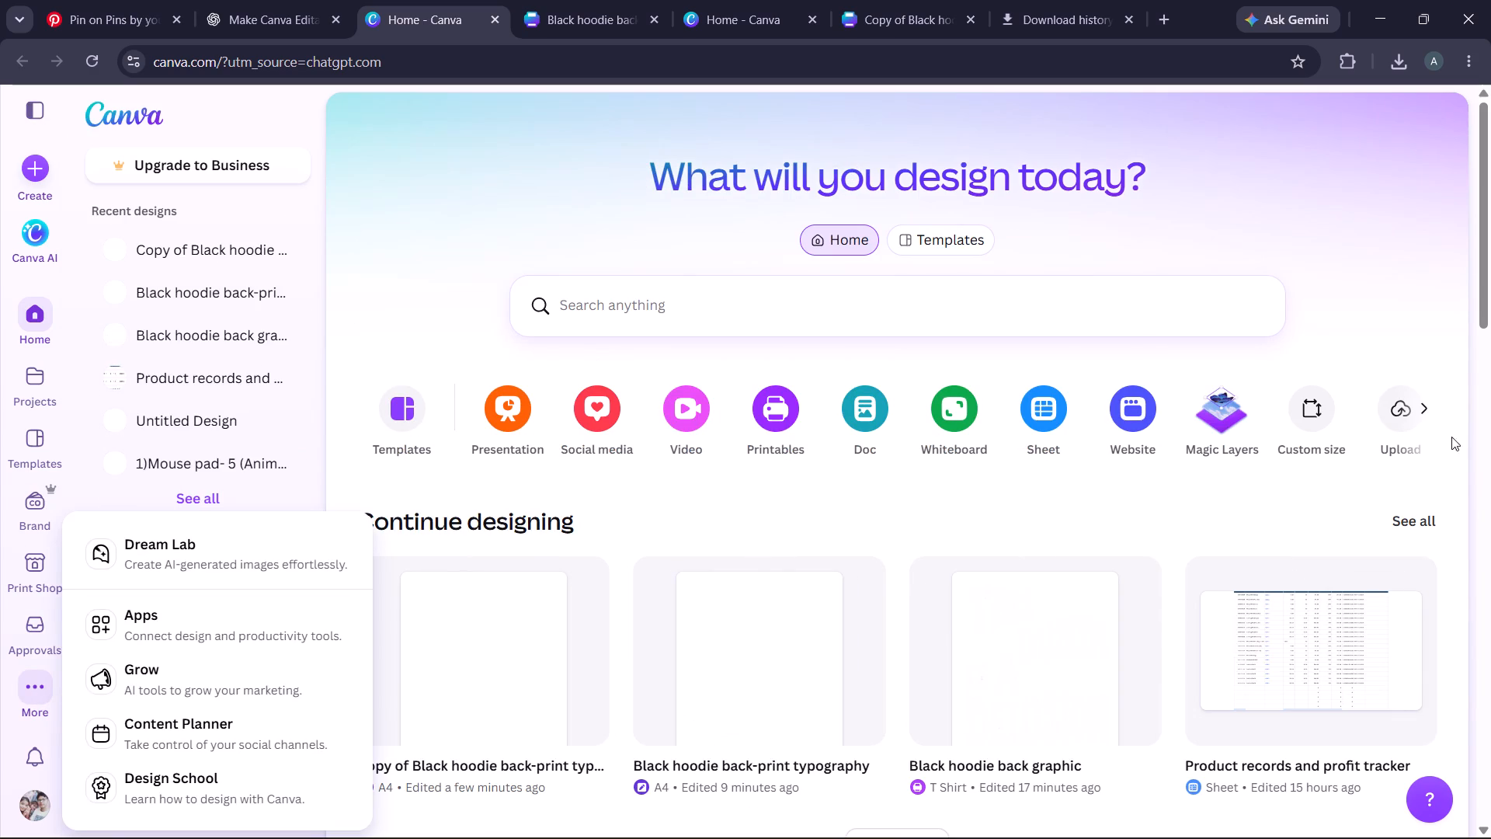
left_click(1407, 413)
left_click(1321, 411)
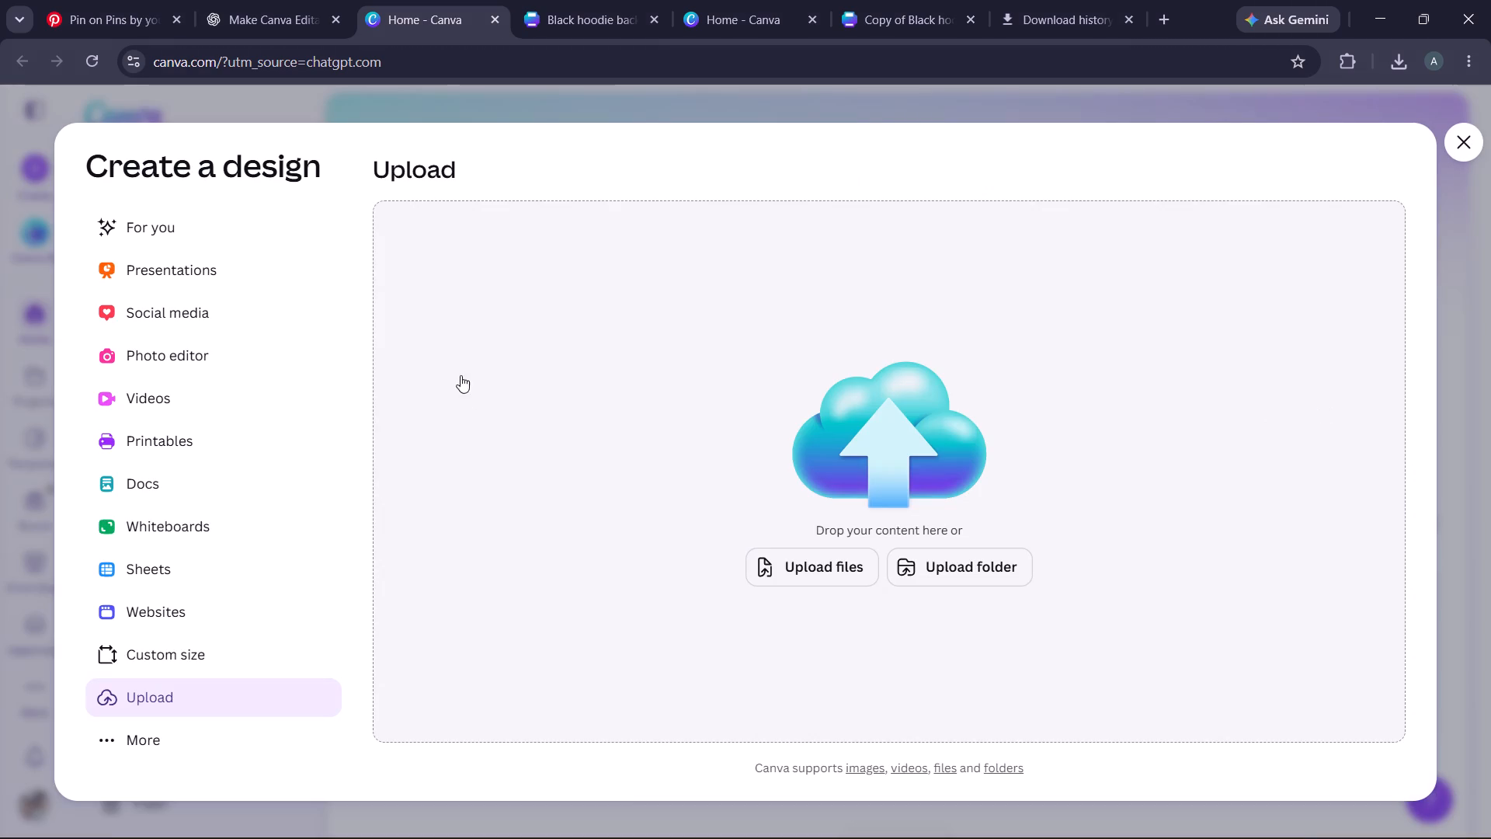
left_click(821, 553)
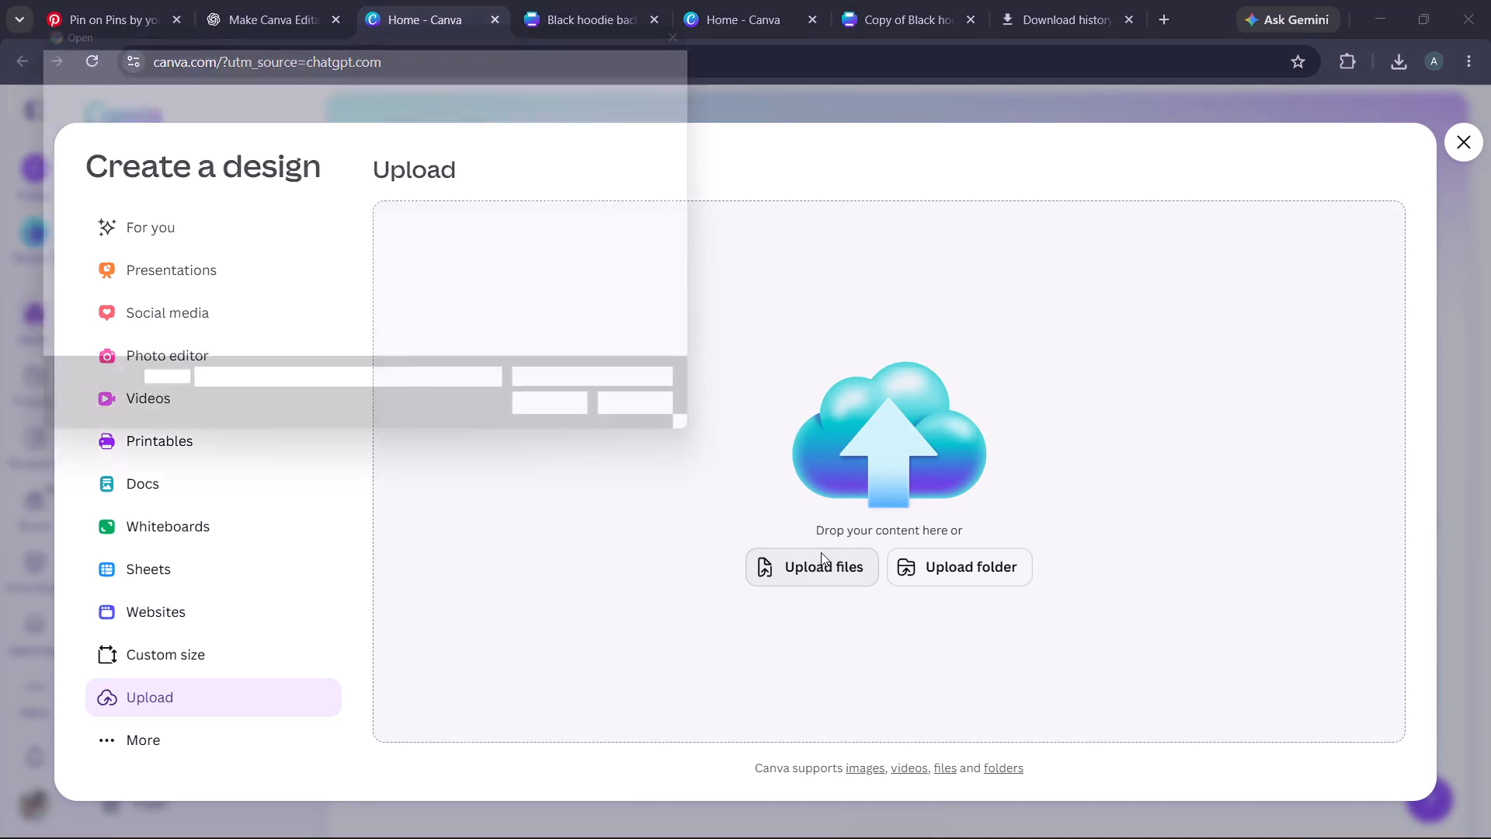
scroll(98, 166, "up", 6)
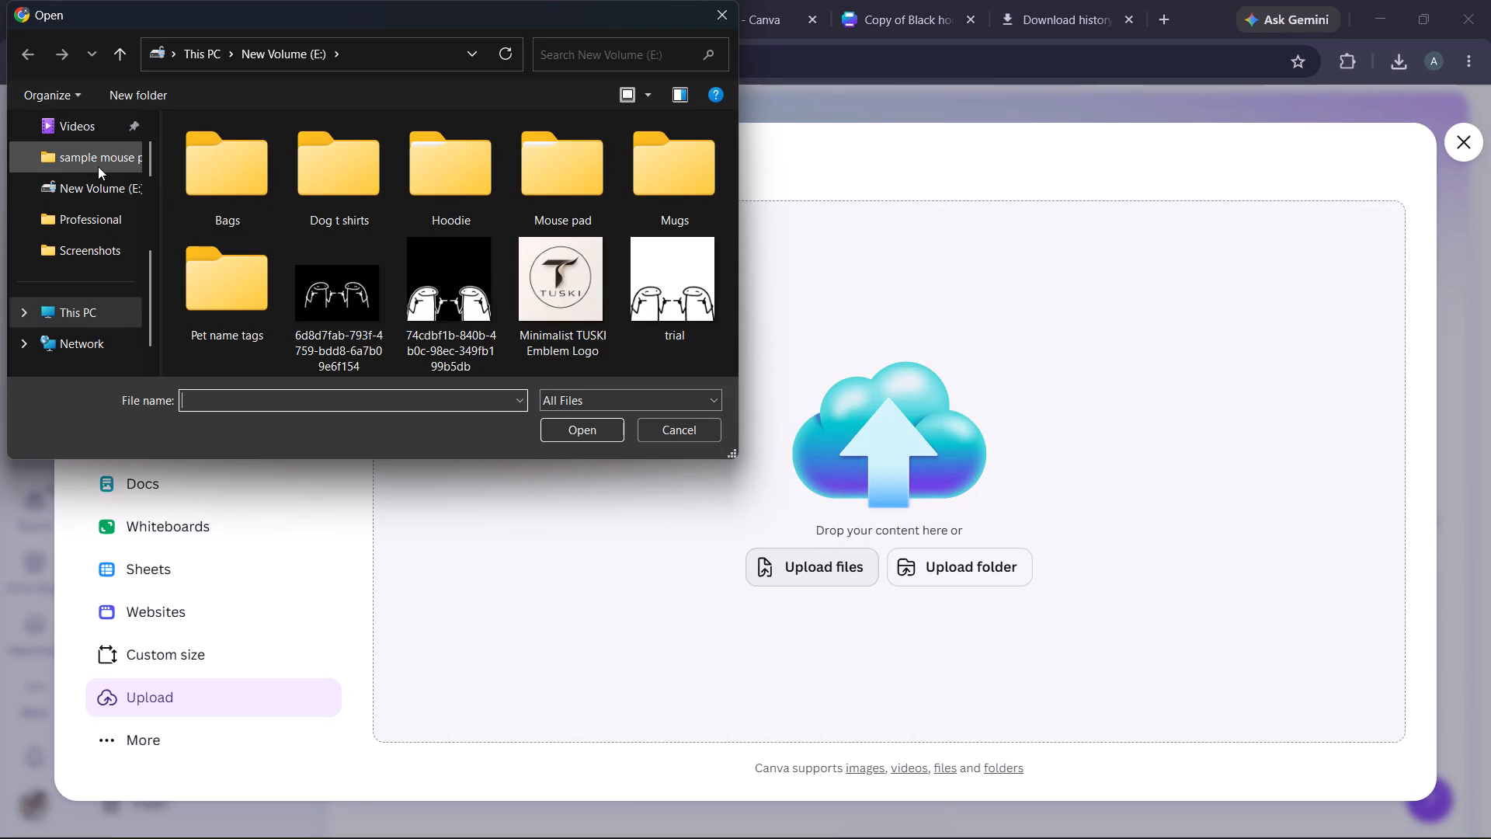
left_click(87, 284)
left_click(259, 176)
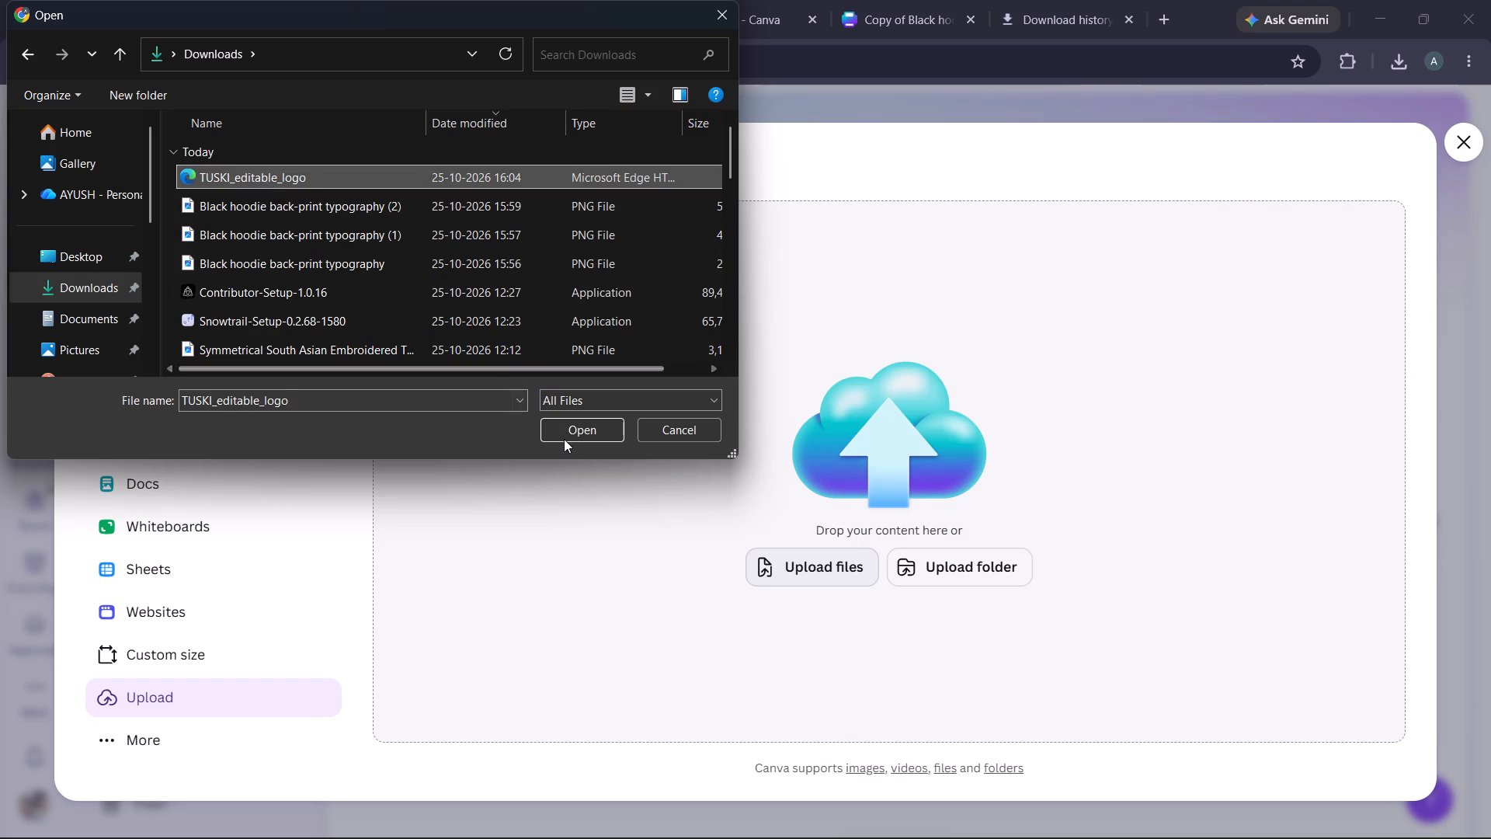
left_click(566, 439)
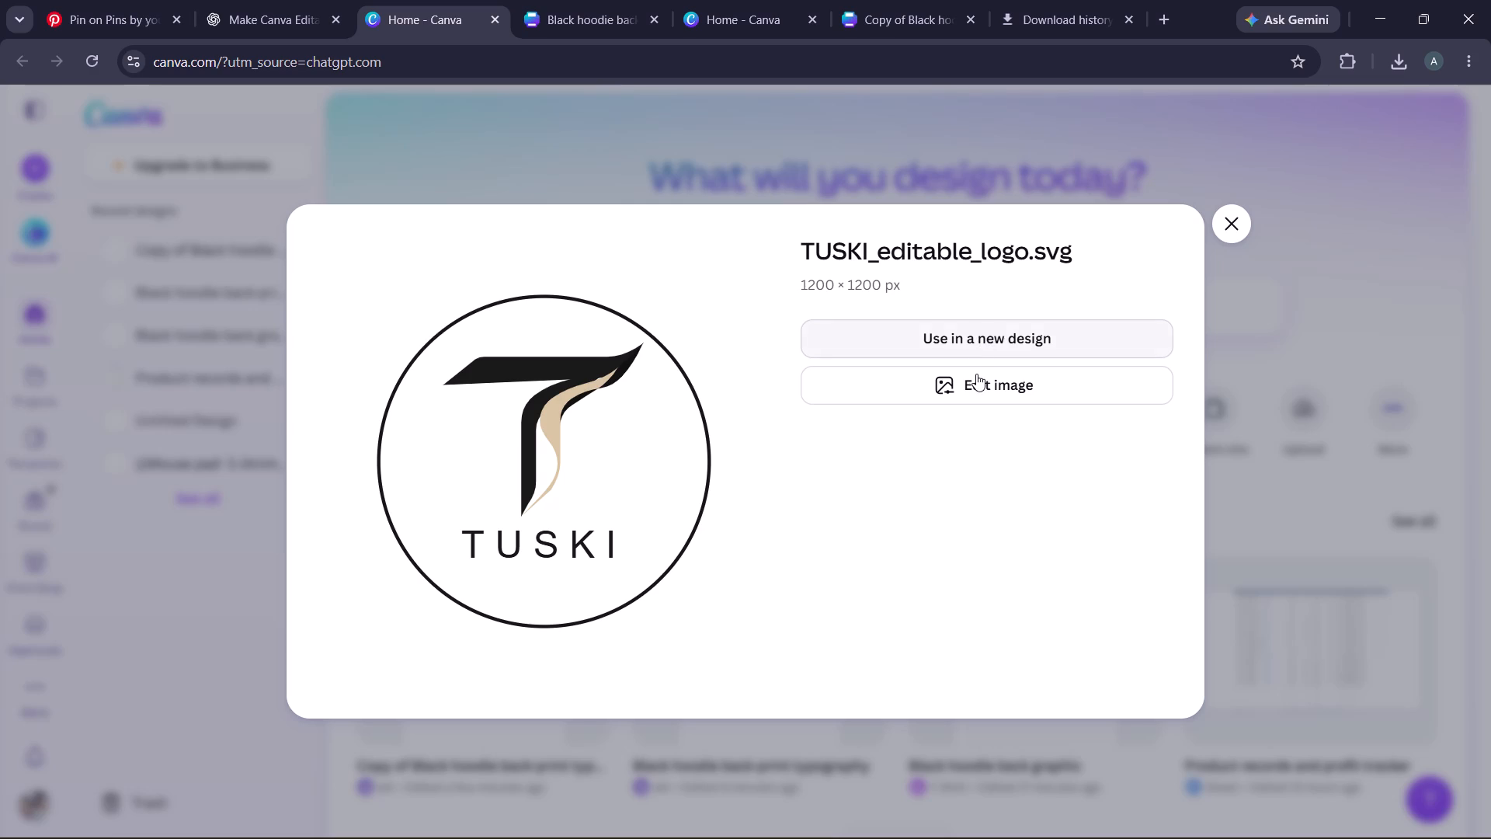
Open the uploaded TUSKI logo for image editing in a new 1200 × 1200 px Canva design.
left_click(999, 339)
left_click(811, 383)
left_click(824, 381)
left_click(968, 388)
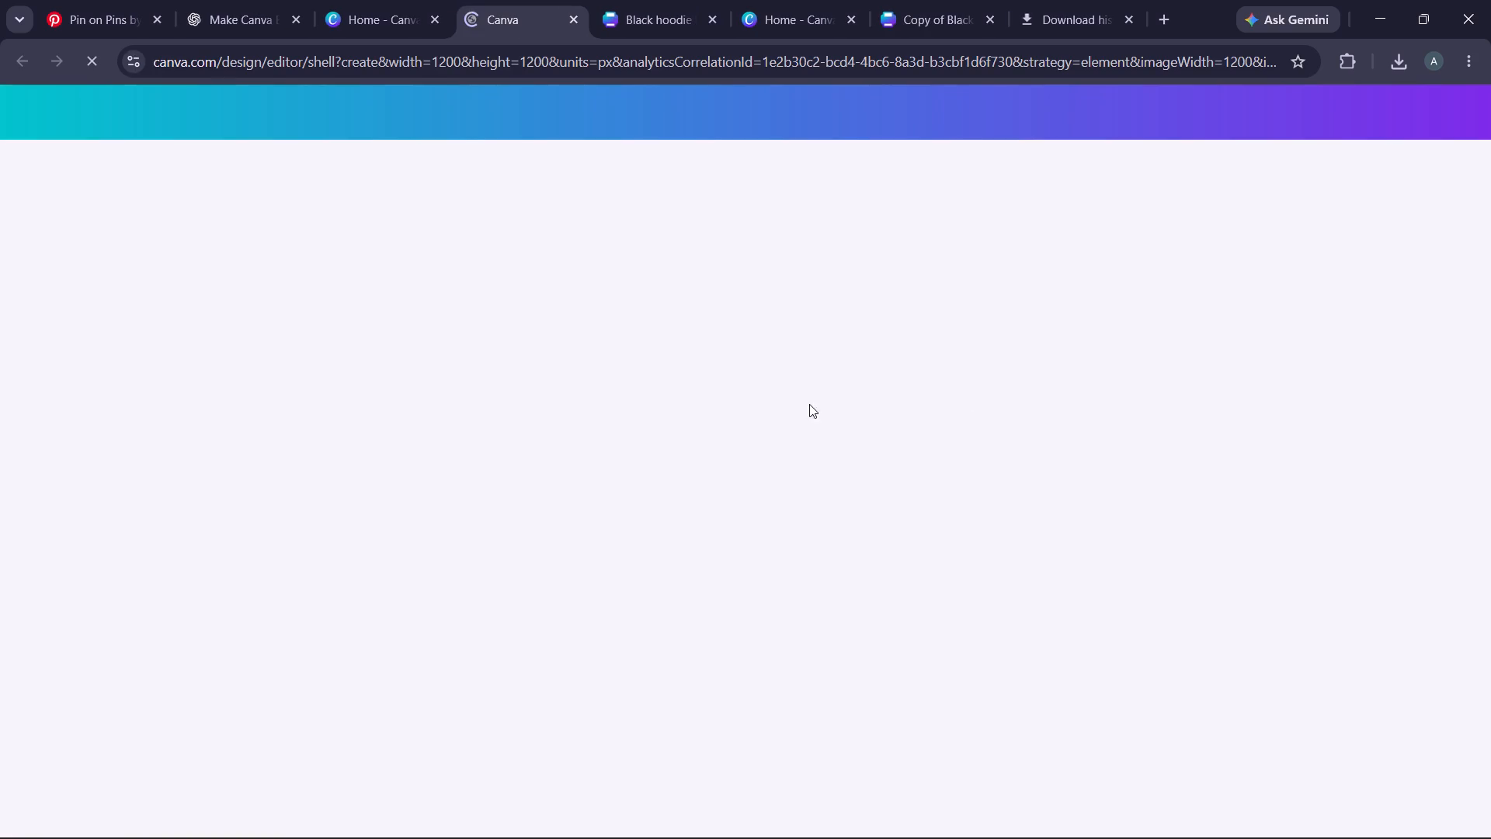
left_click(378, 10)
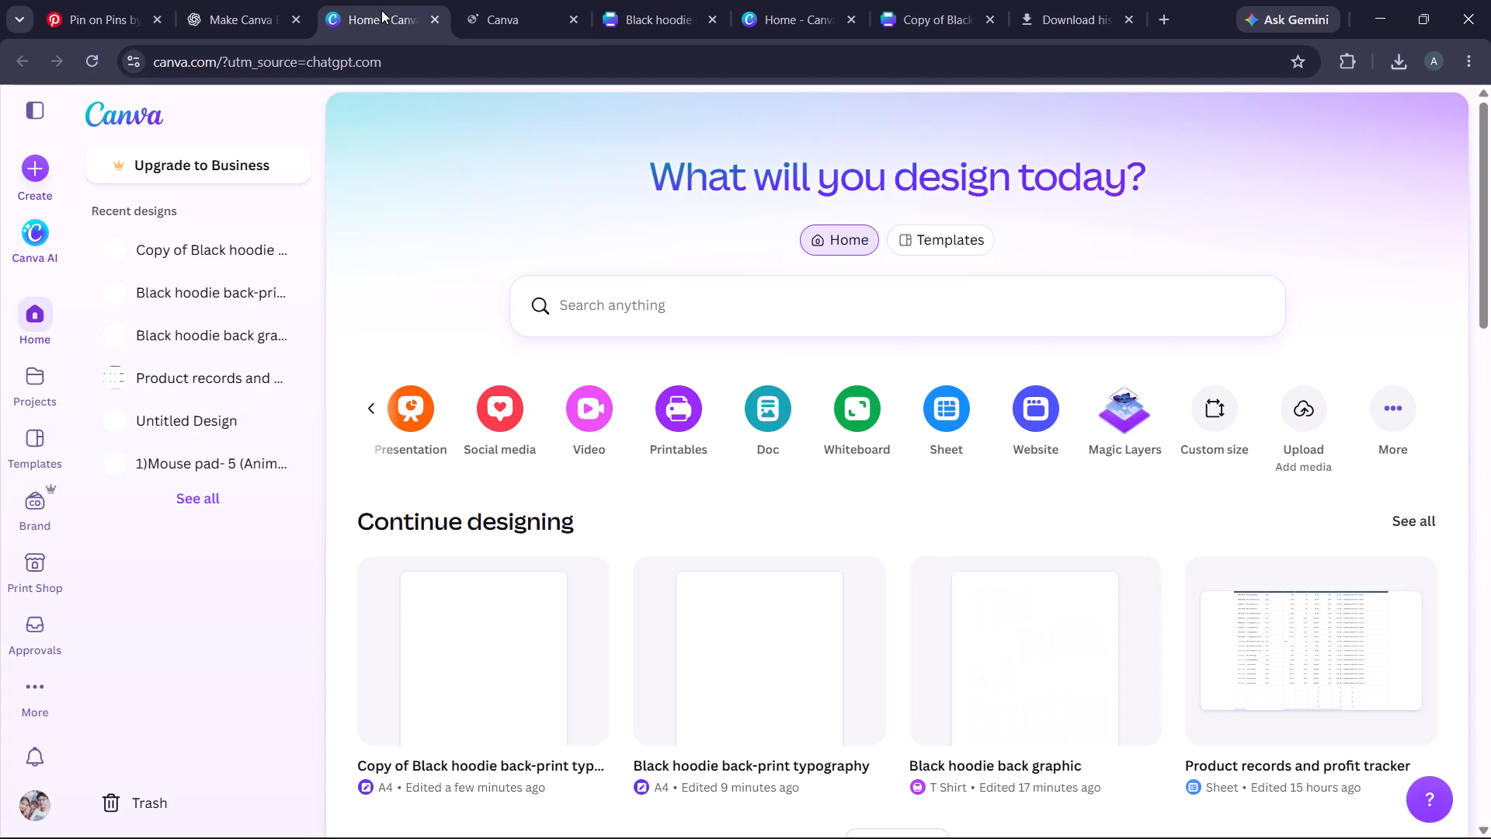
left_click(546, 6)
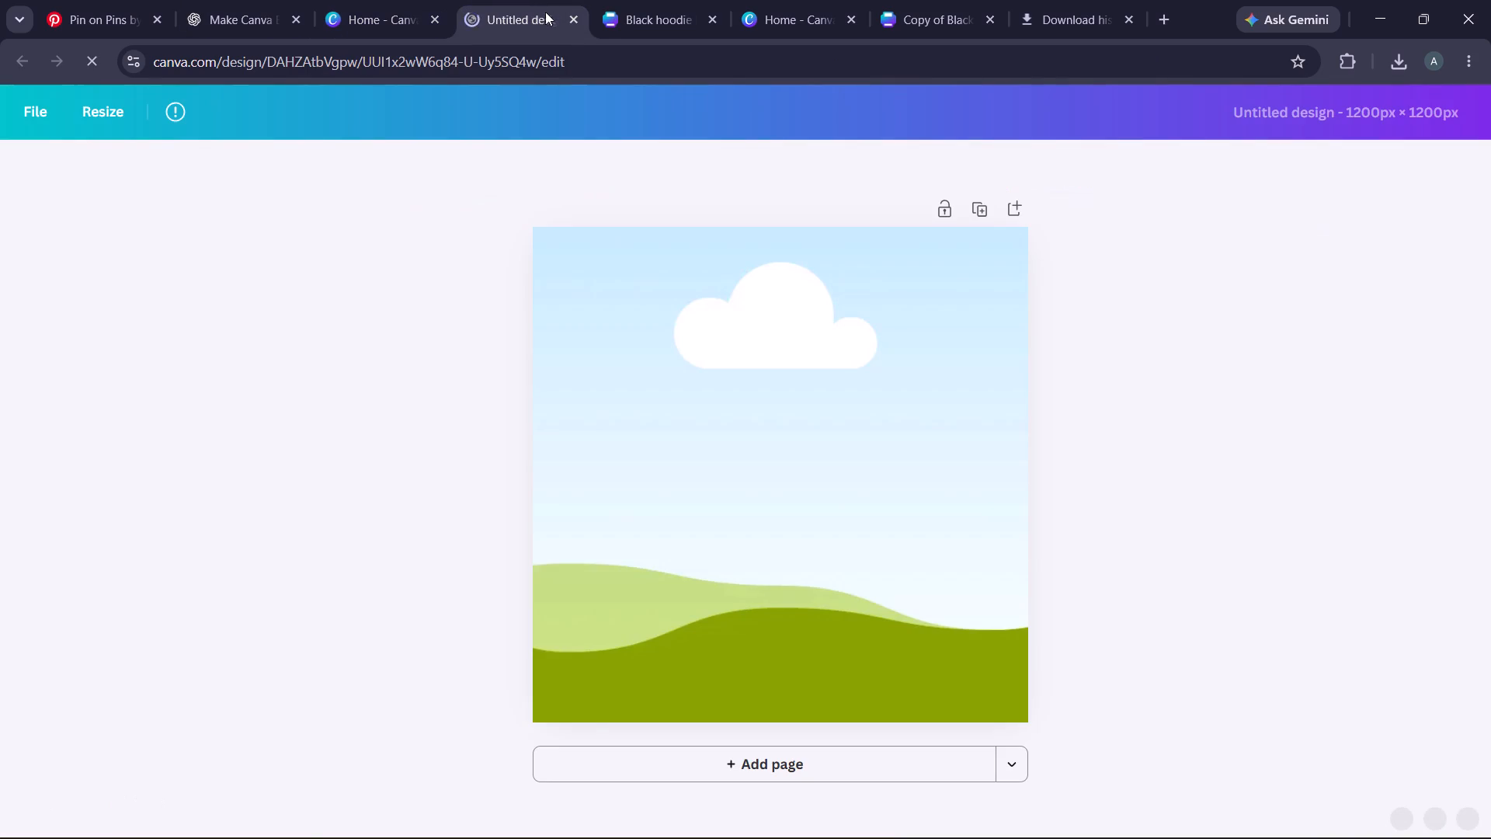
left_click(1268, 323)
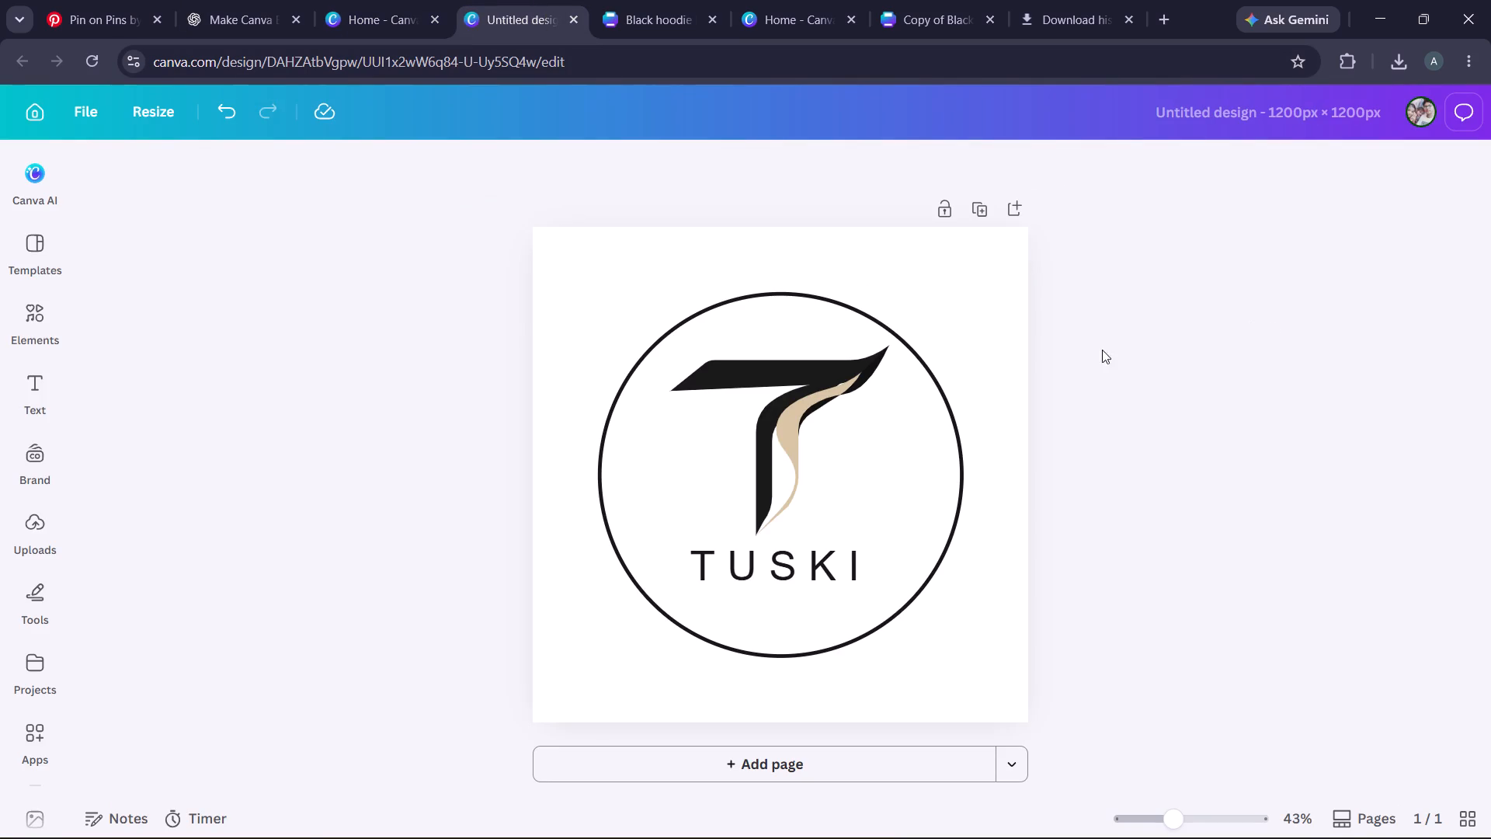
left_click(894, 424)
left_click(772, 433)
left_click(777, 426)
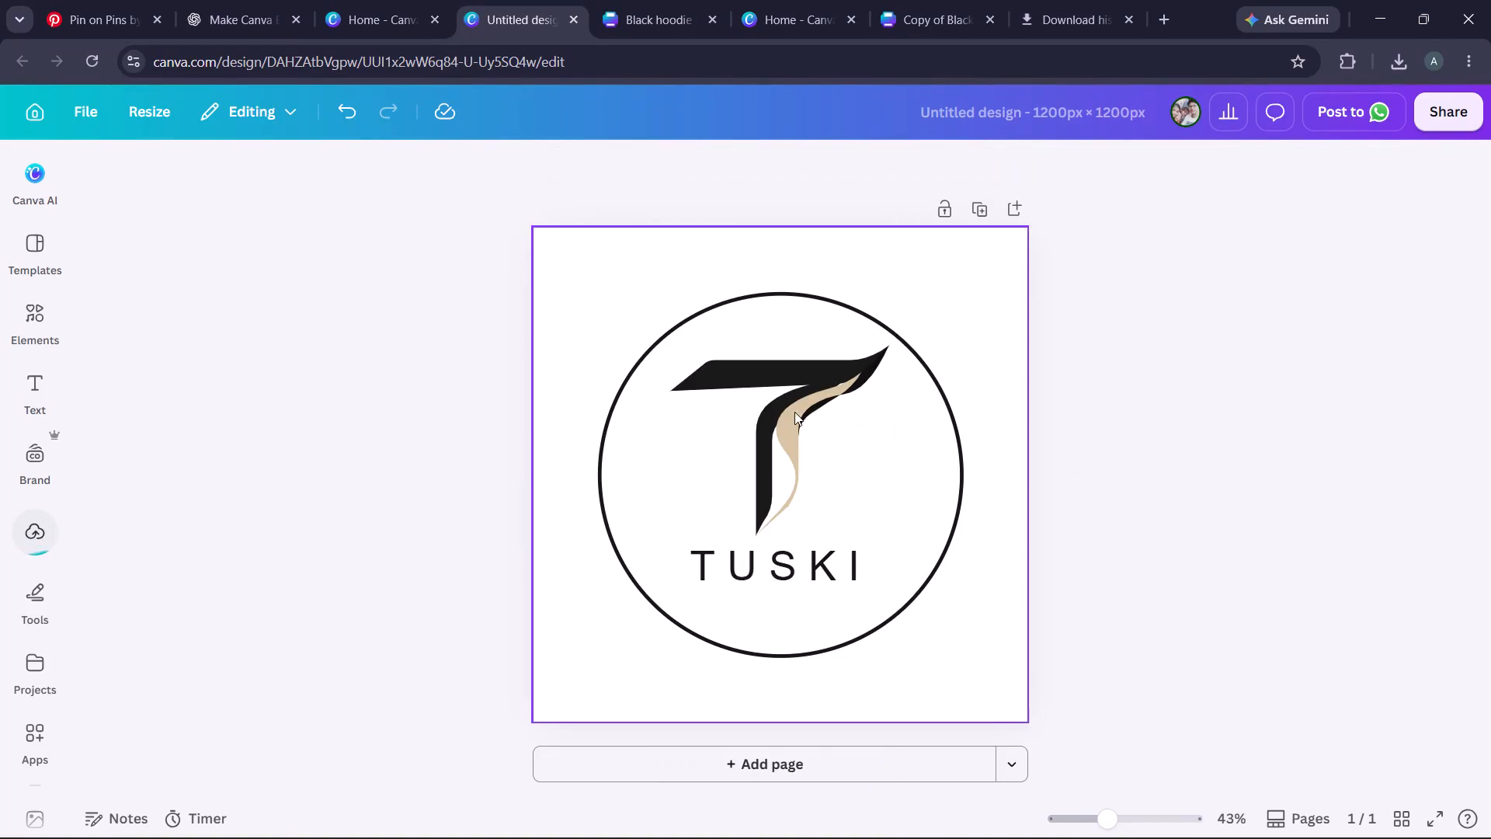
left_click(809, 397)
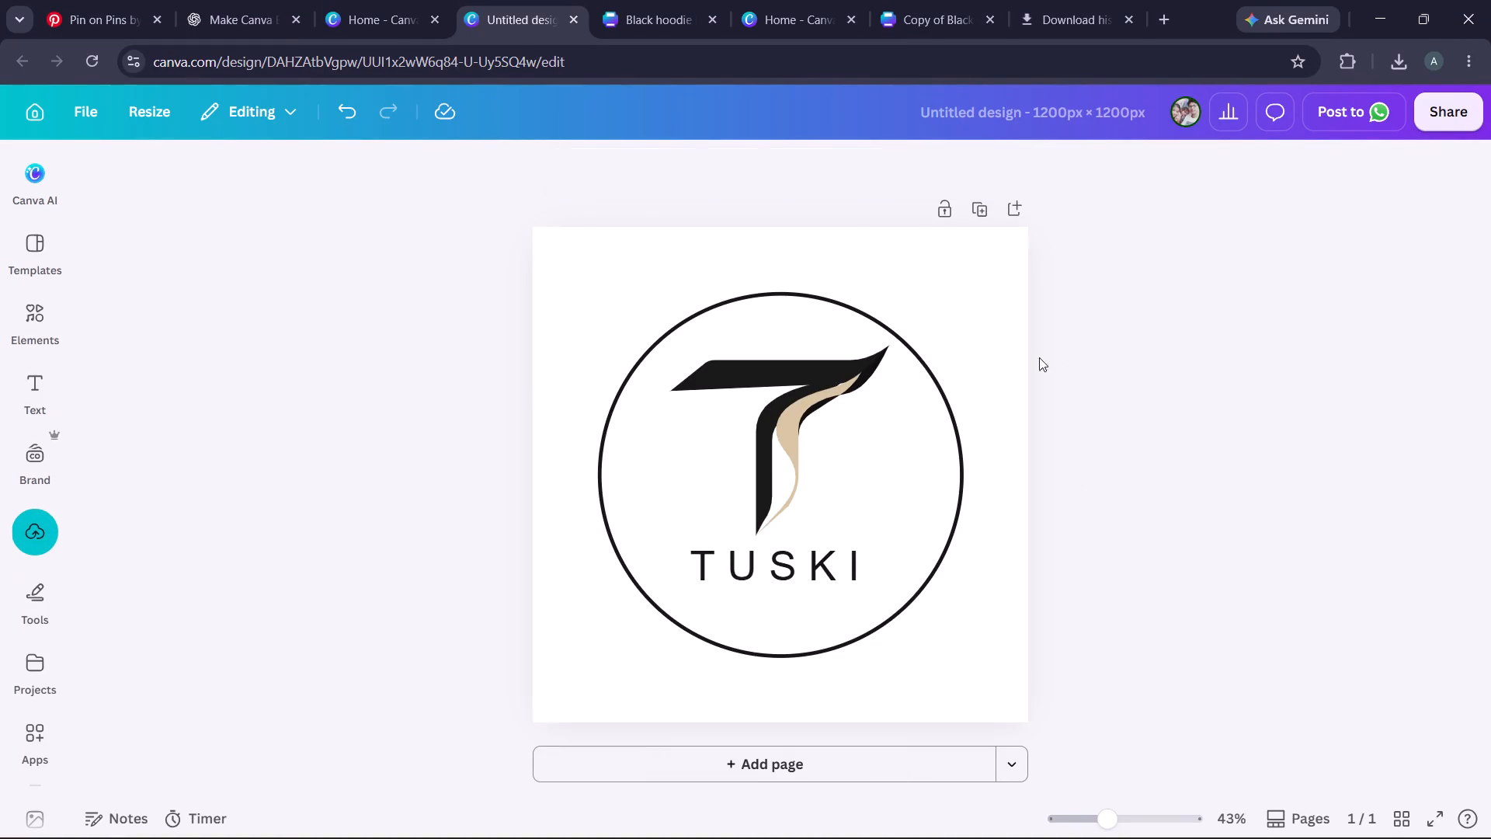
Download the TUSKI logo design as a PNG with a transparent background, enlarged to 3300 × 3300 px.
left_click(1463, 114)
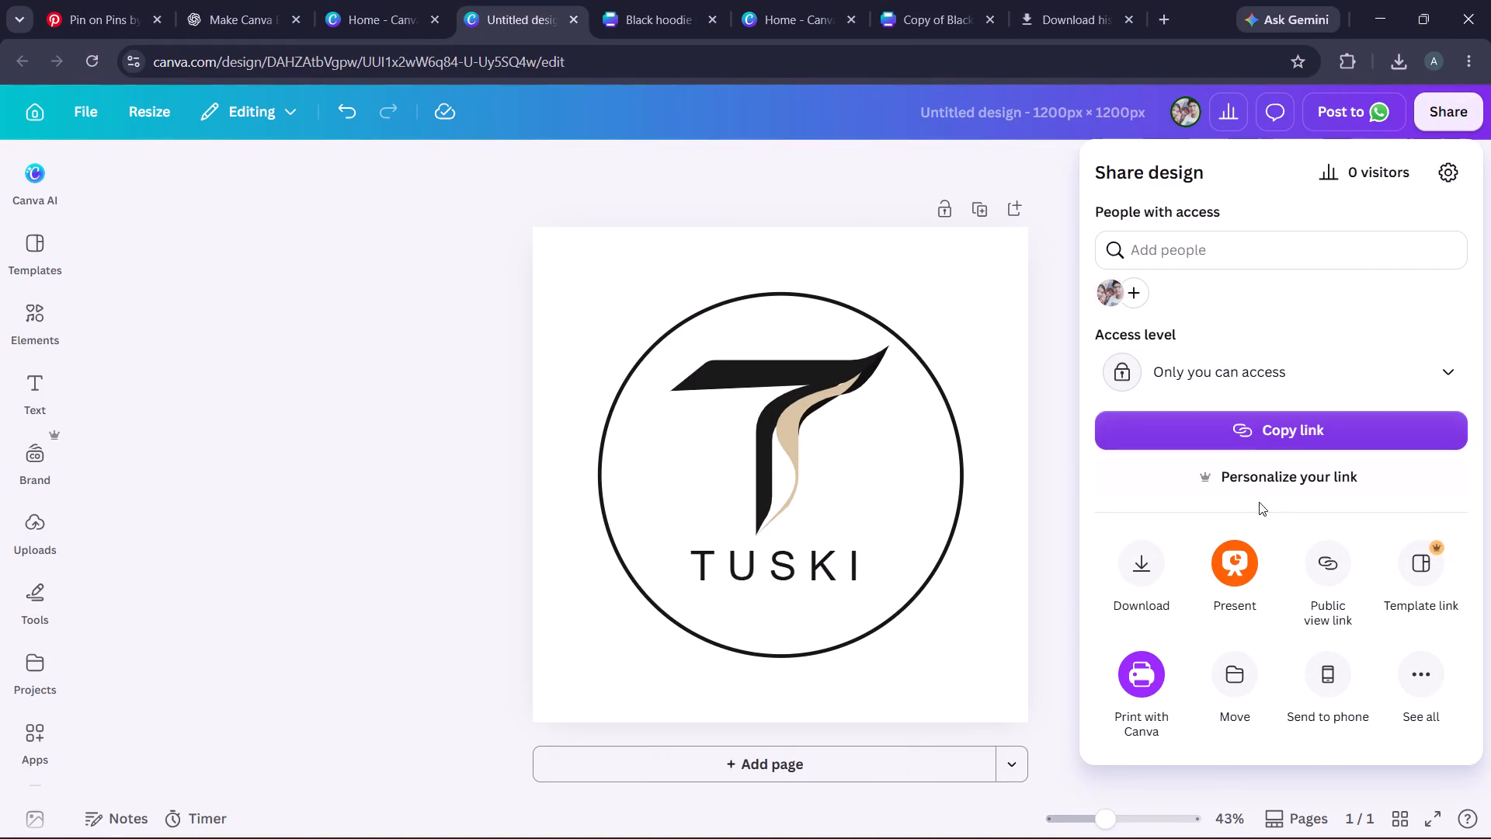
left_click(1156, 575)
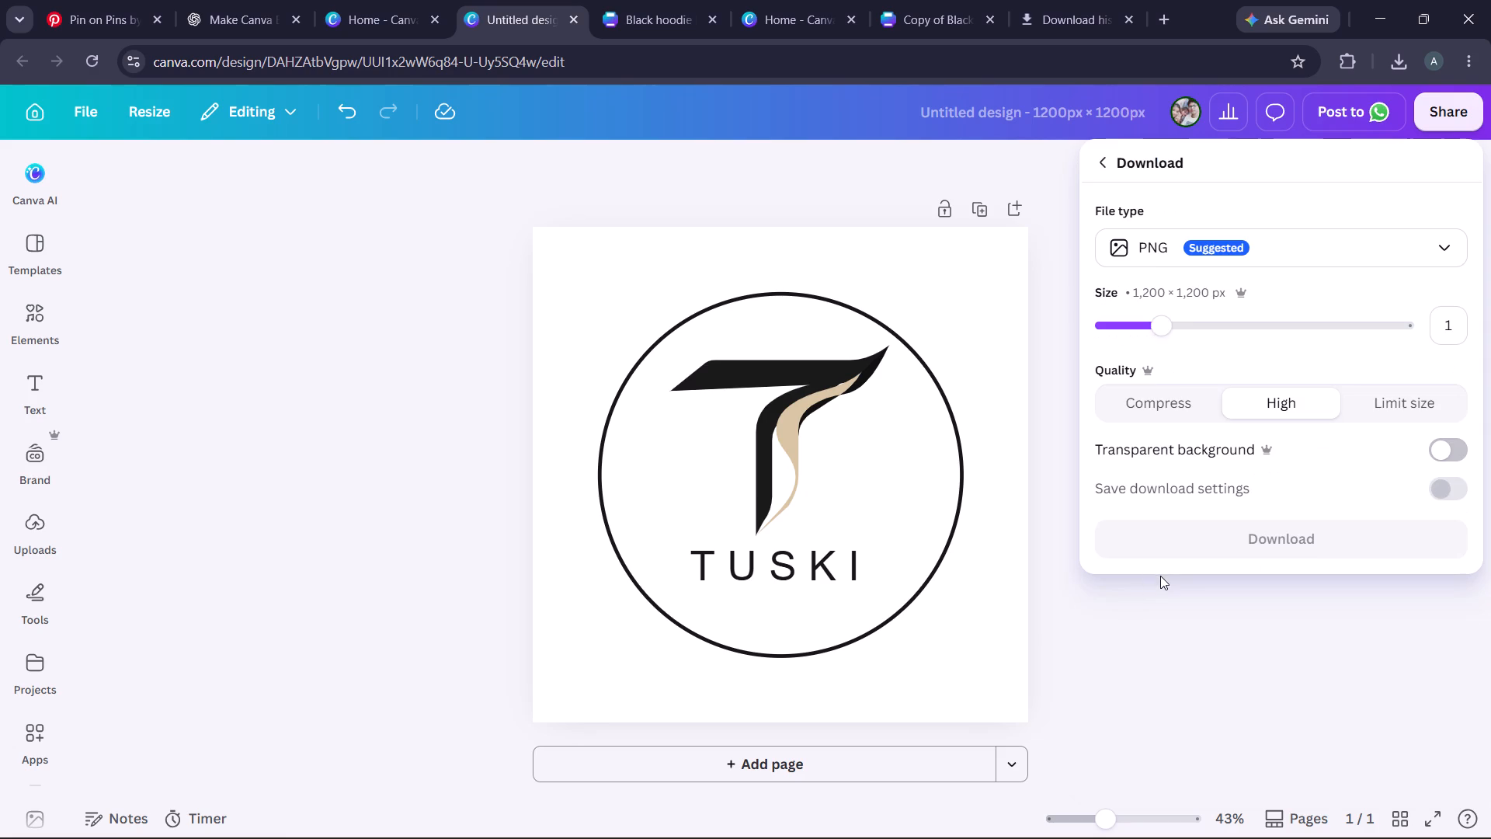
left_click(1458, 450)
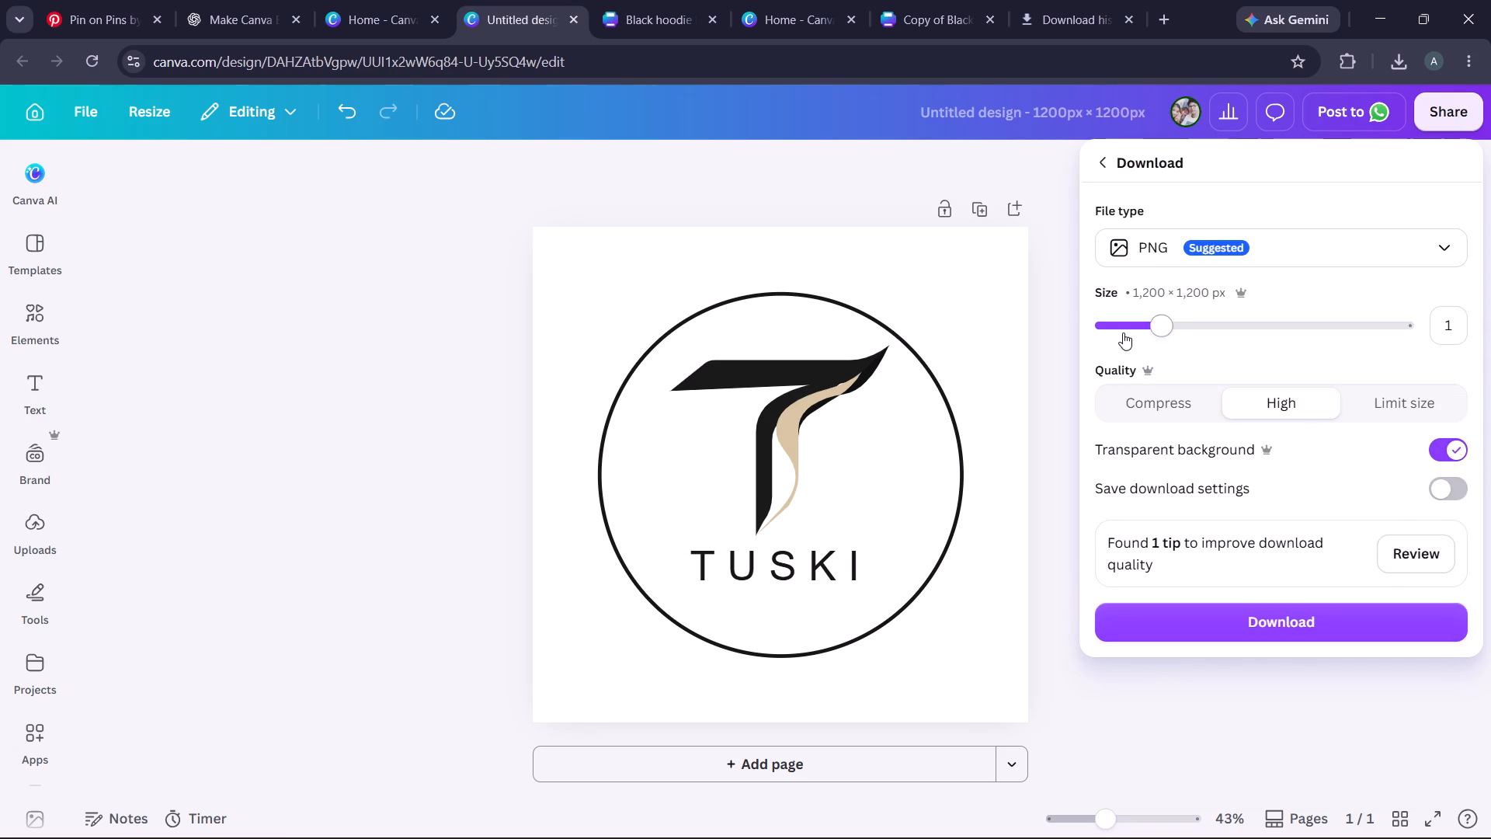
left_click_drag(1166, 324, 1322, 346)
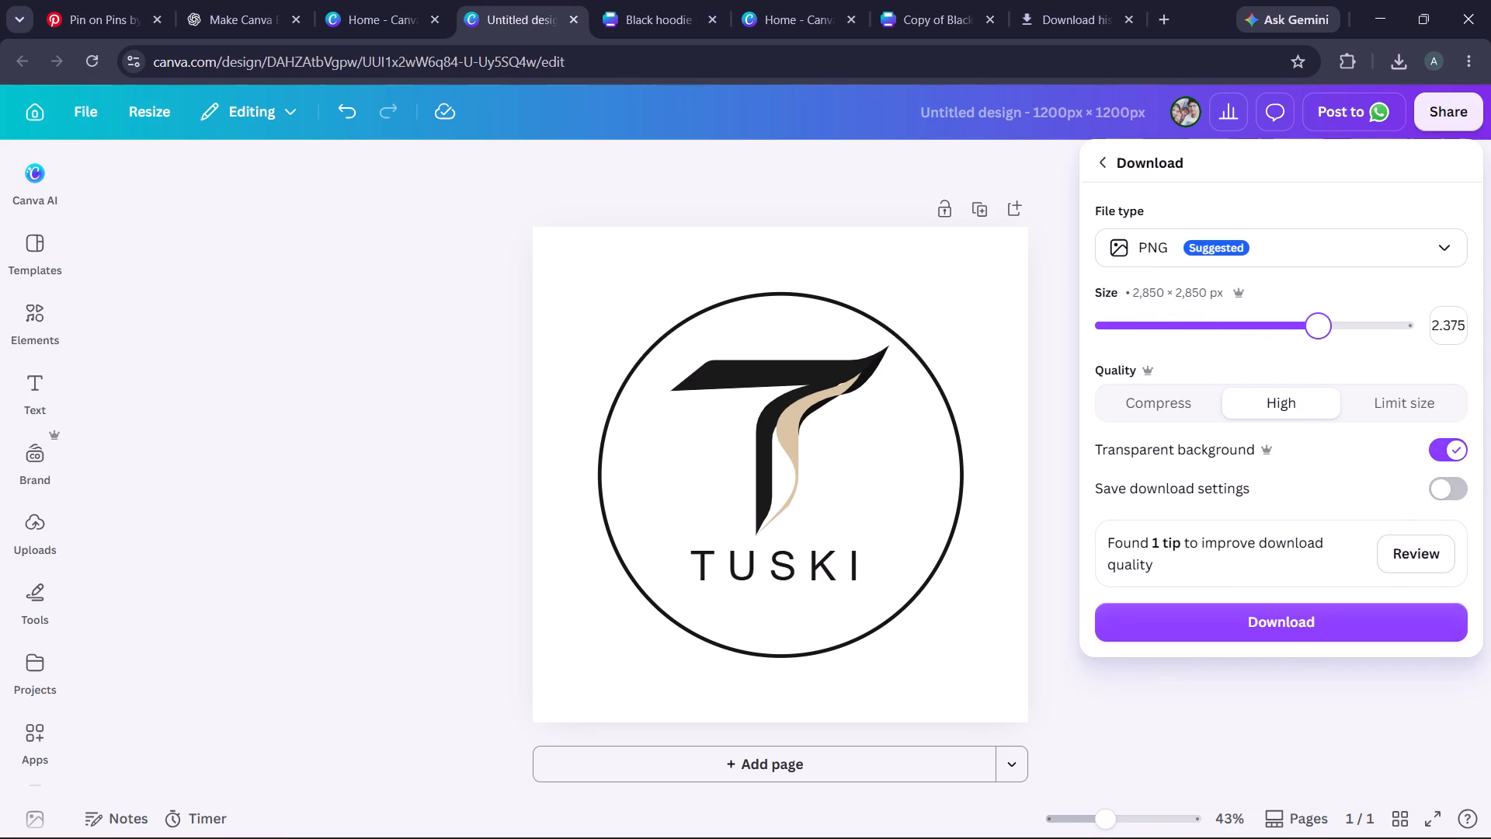
left_click_drag(1322, 346, 1360, 359)
left_click(1305, 628)
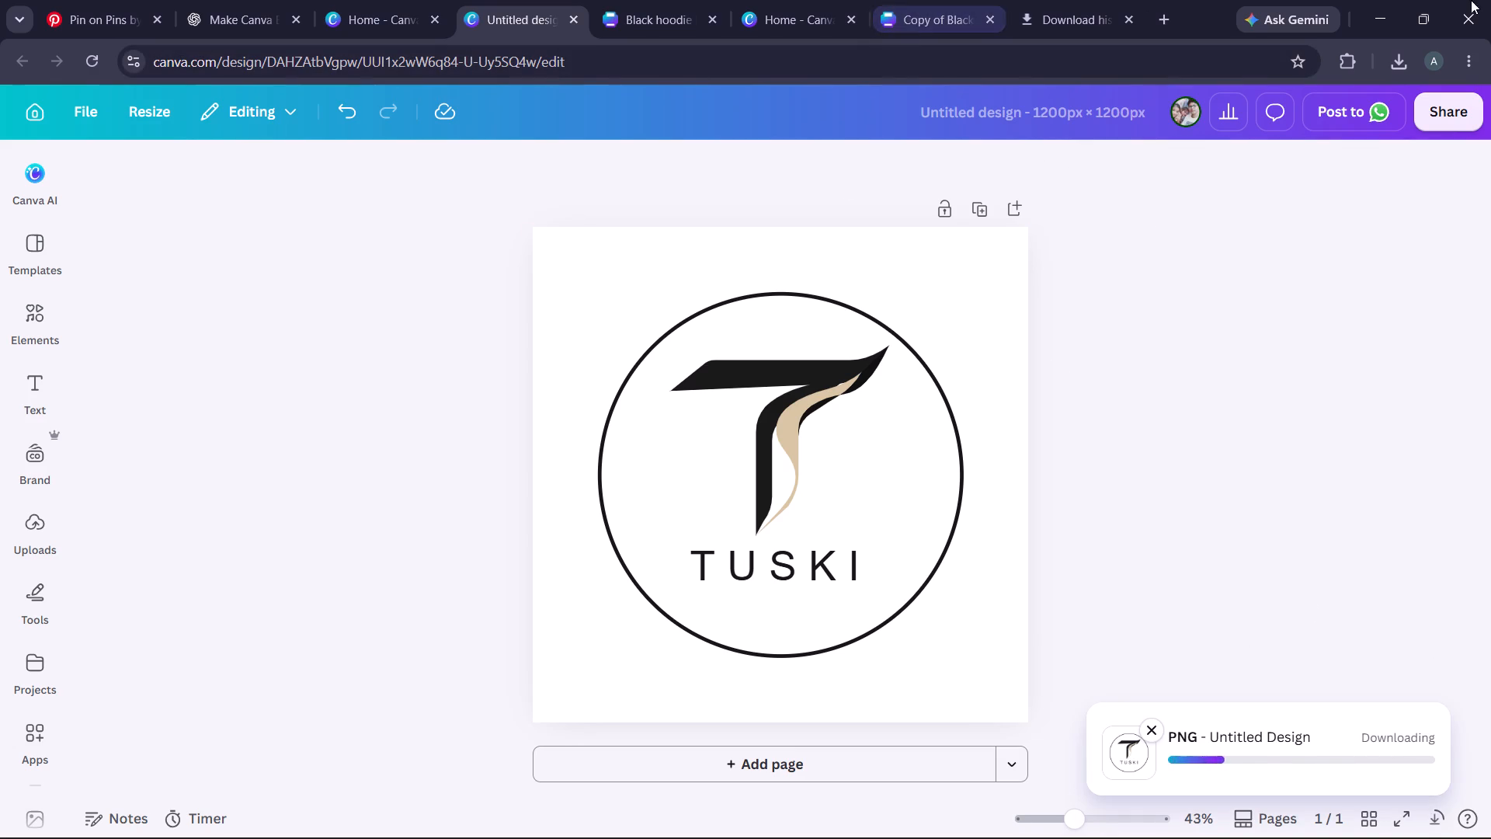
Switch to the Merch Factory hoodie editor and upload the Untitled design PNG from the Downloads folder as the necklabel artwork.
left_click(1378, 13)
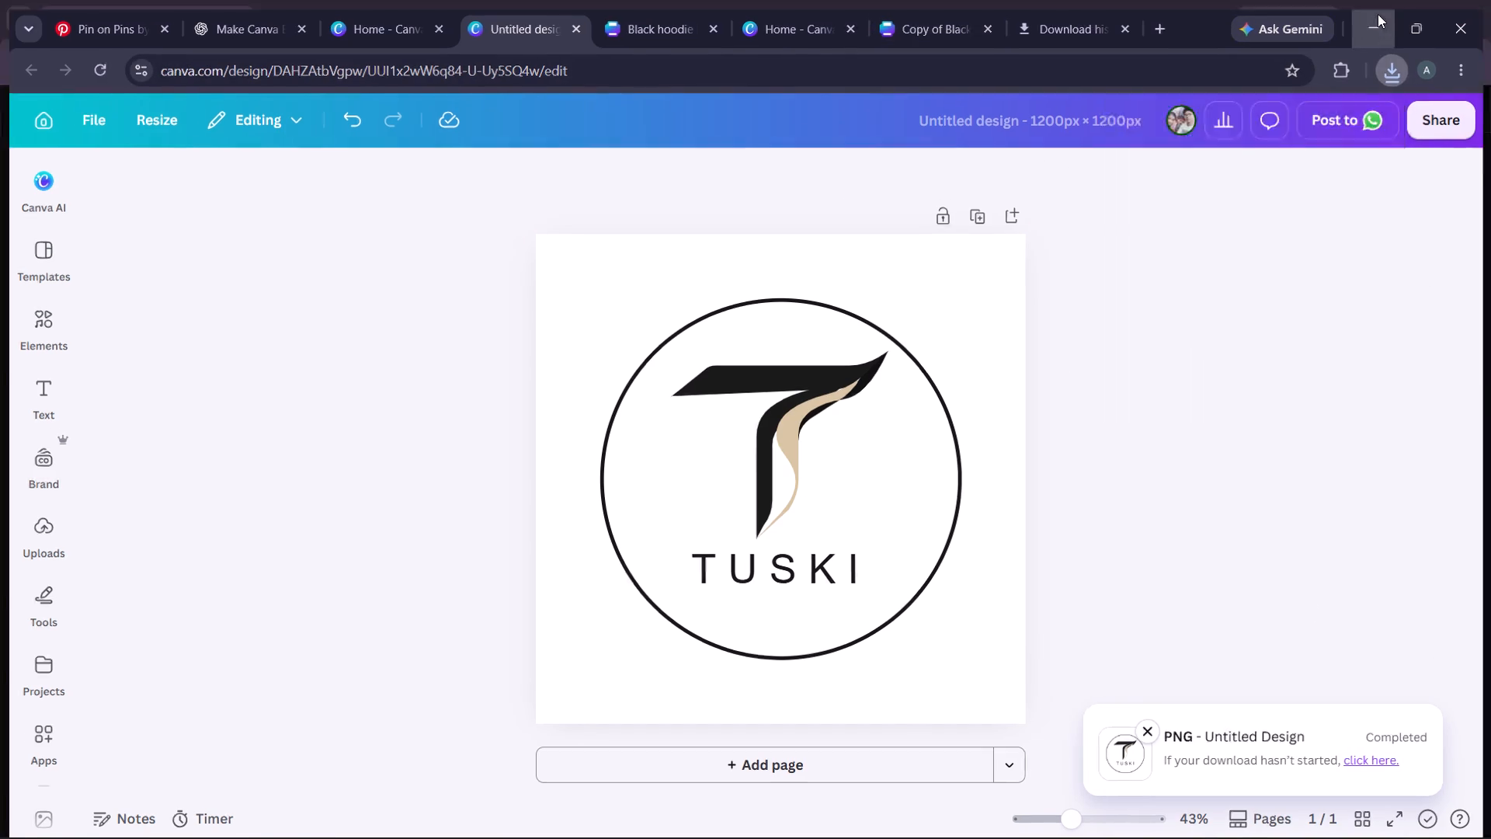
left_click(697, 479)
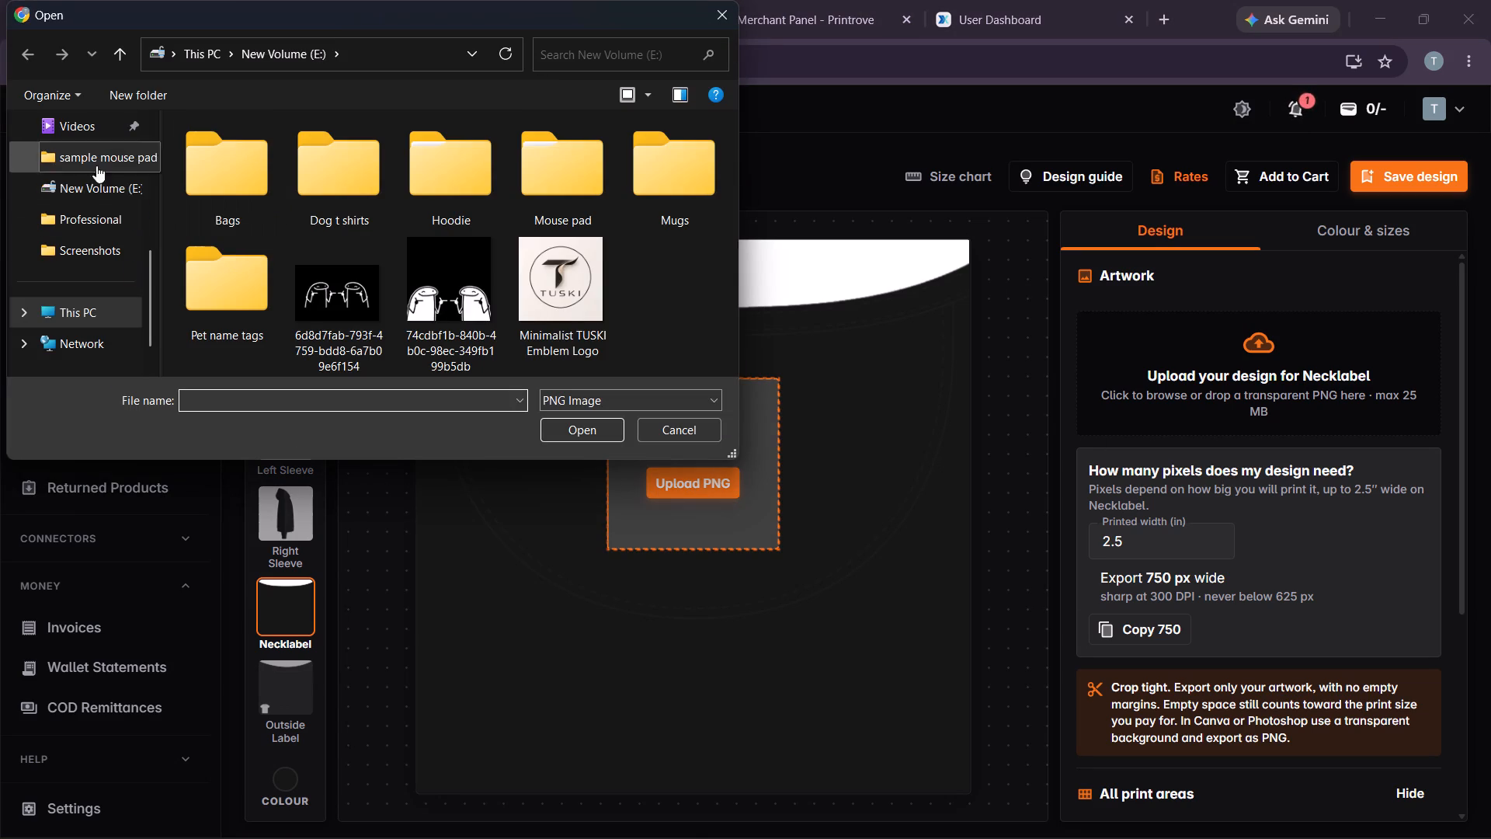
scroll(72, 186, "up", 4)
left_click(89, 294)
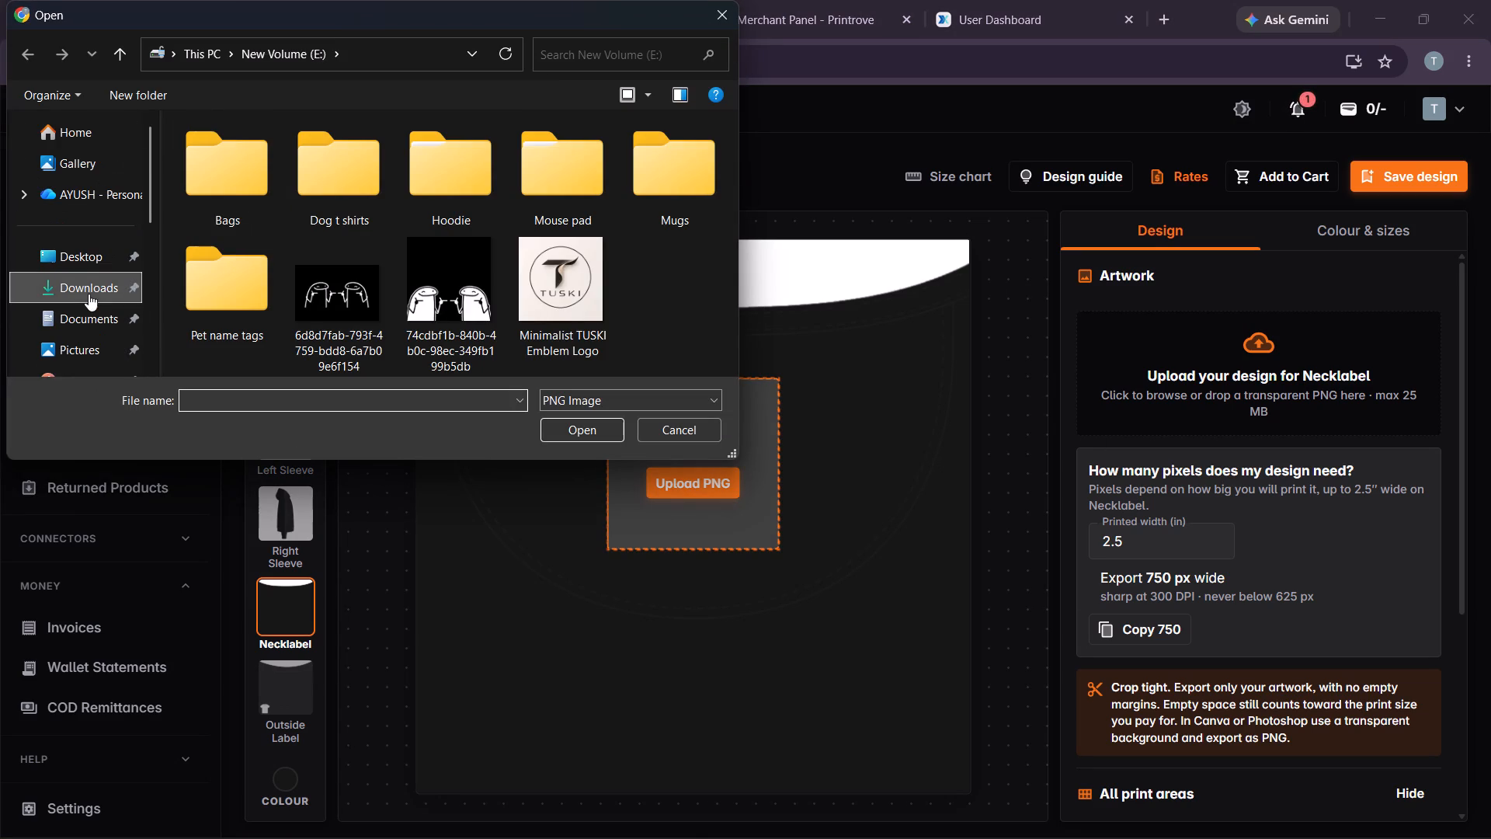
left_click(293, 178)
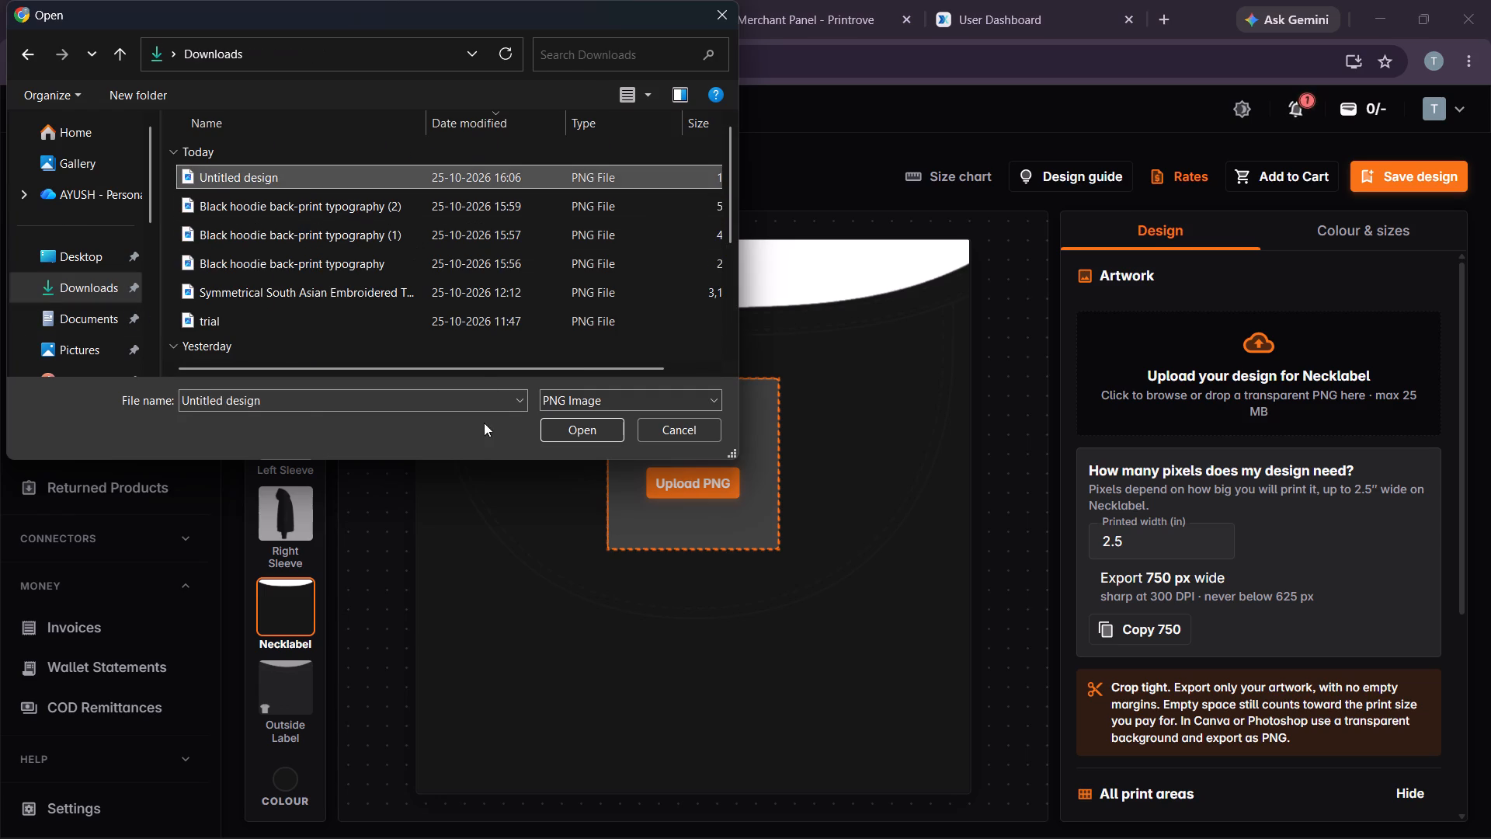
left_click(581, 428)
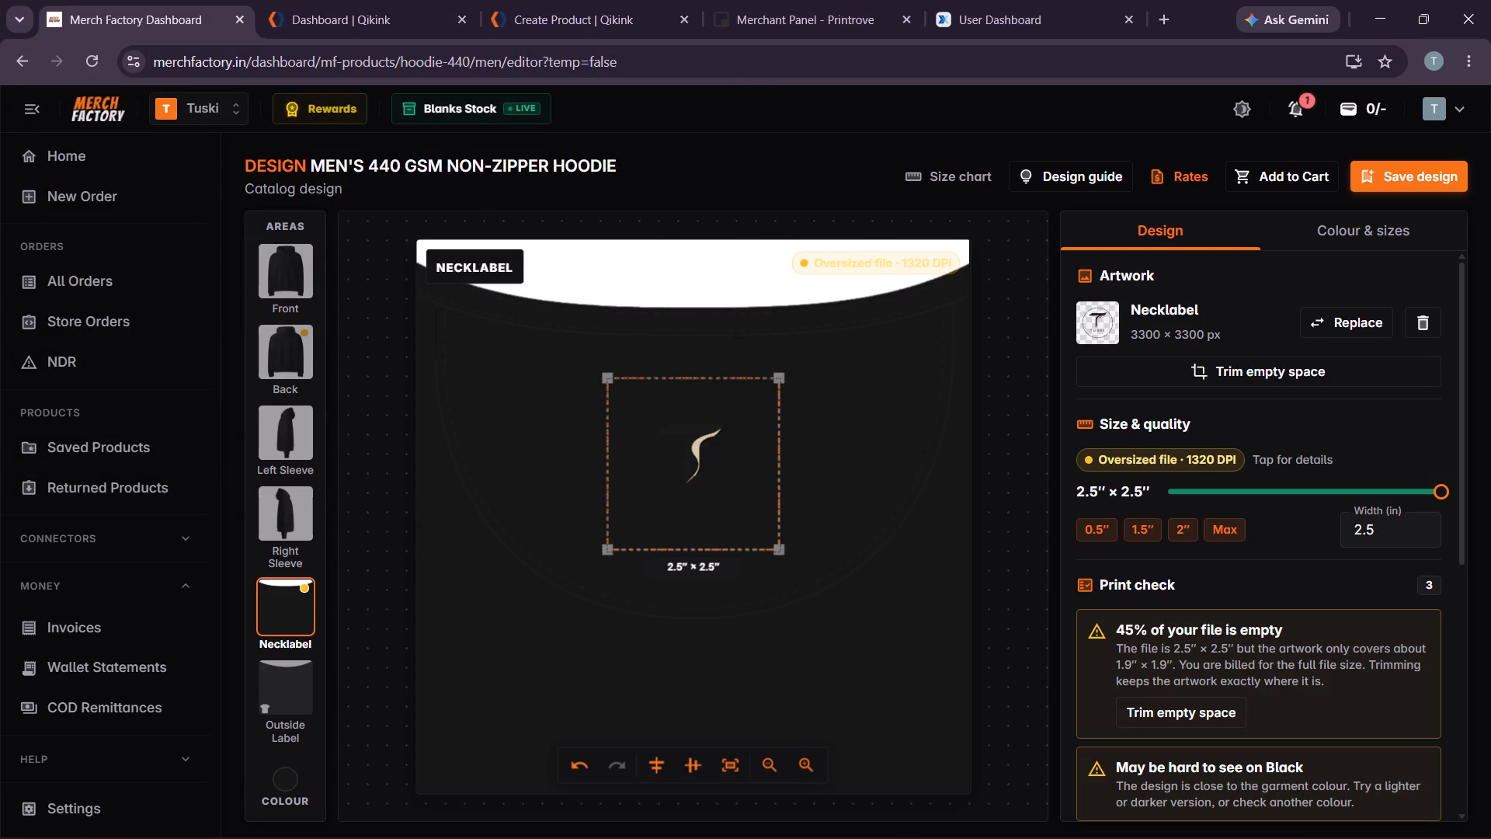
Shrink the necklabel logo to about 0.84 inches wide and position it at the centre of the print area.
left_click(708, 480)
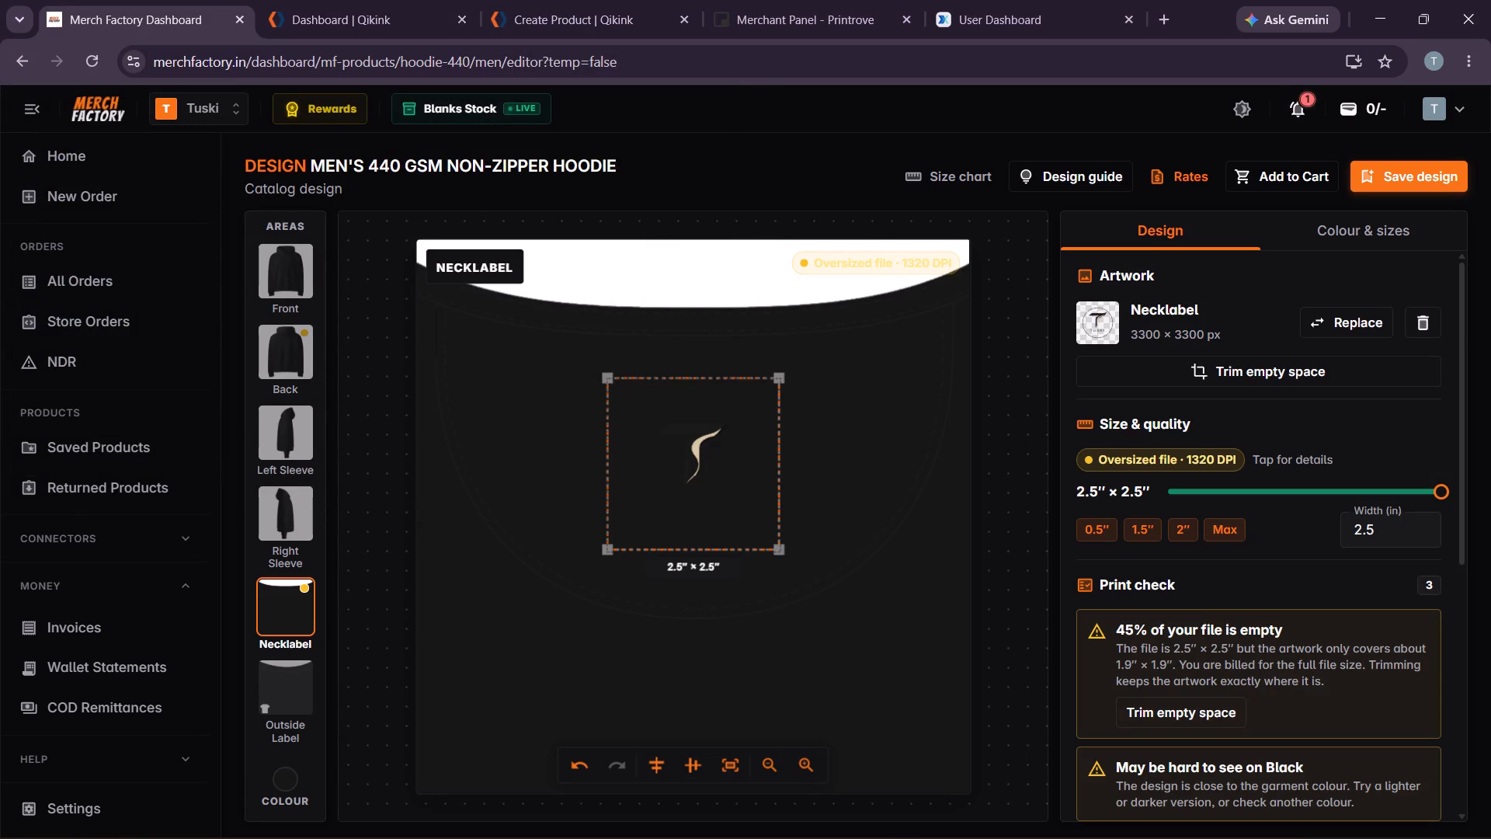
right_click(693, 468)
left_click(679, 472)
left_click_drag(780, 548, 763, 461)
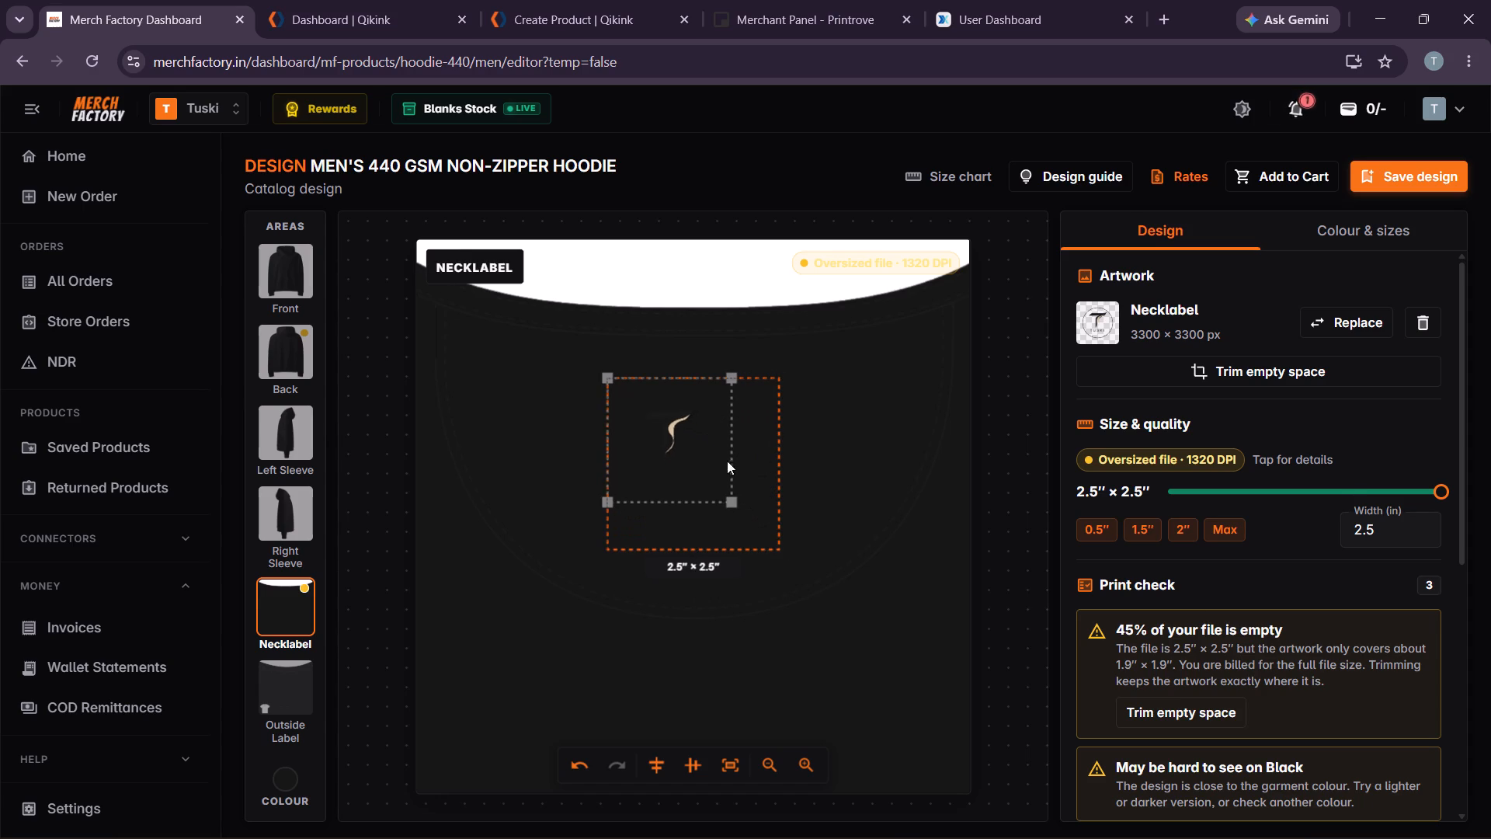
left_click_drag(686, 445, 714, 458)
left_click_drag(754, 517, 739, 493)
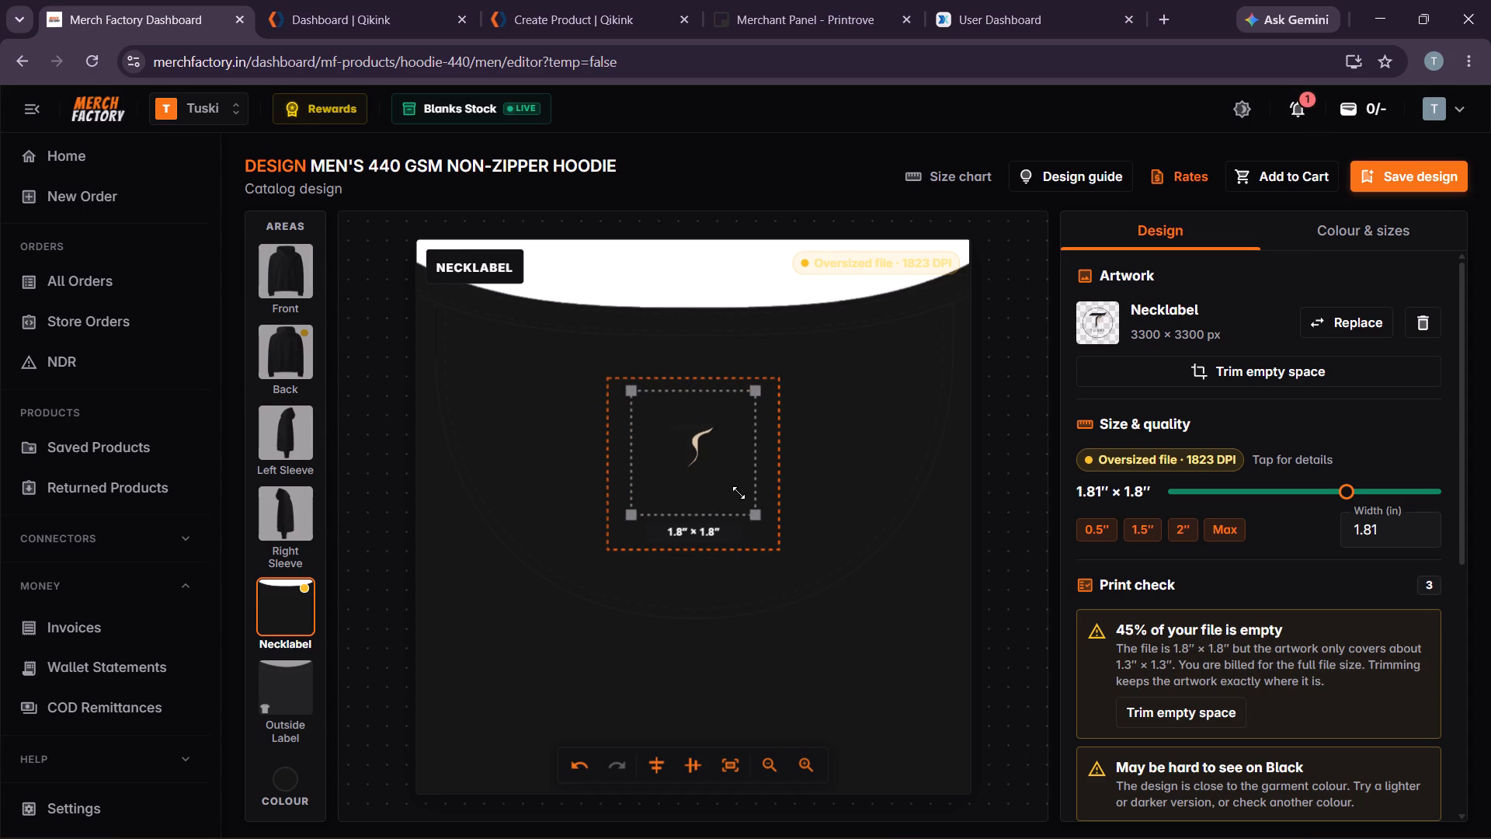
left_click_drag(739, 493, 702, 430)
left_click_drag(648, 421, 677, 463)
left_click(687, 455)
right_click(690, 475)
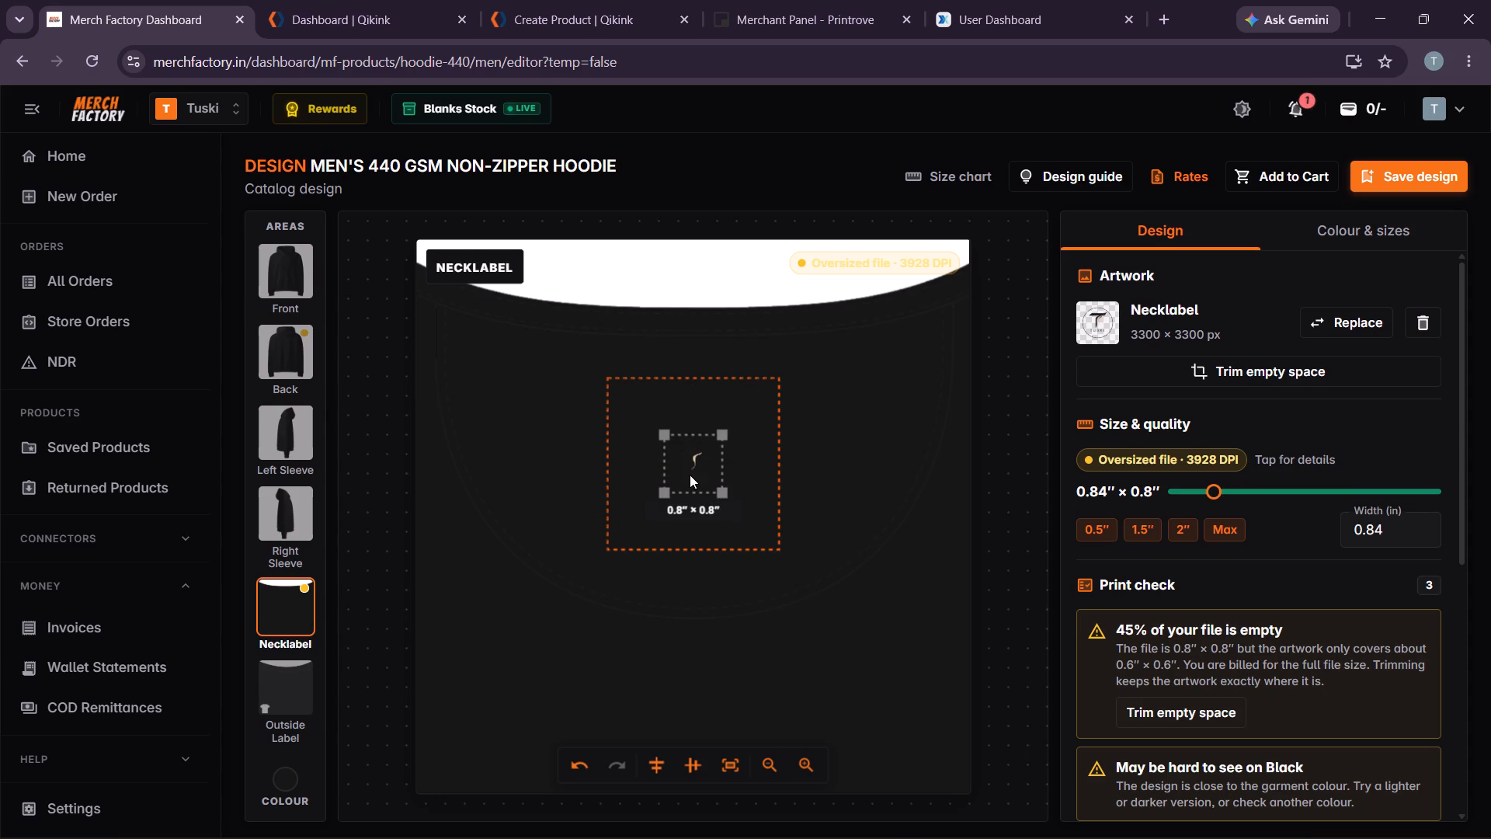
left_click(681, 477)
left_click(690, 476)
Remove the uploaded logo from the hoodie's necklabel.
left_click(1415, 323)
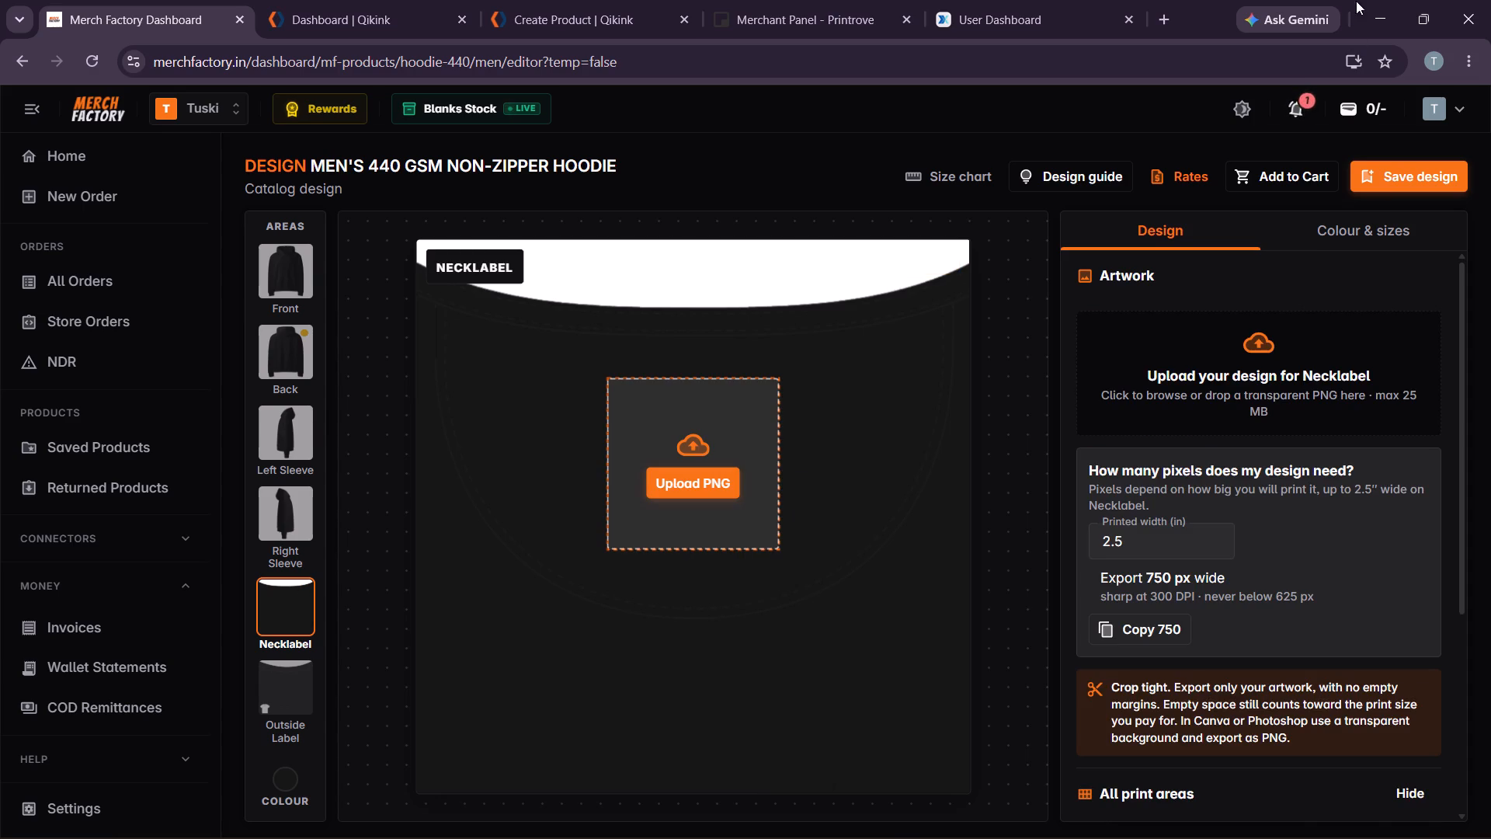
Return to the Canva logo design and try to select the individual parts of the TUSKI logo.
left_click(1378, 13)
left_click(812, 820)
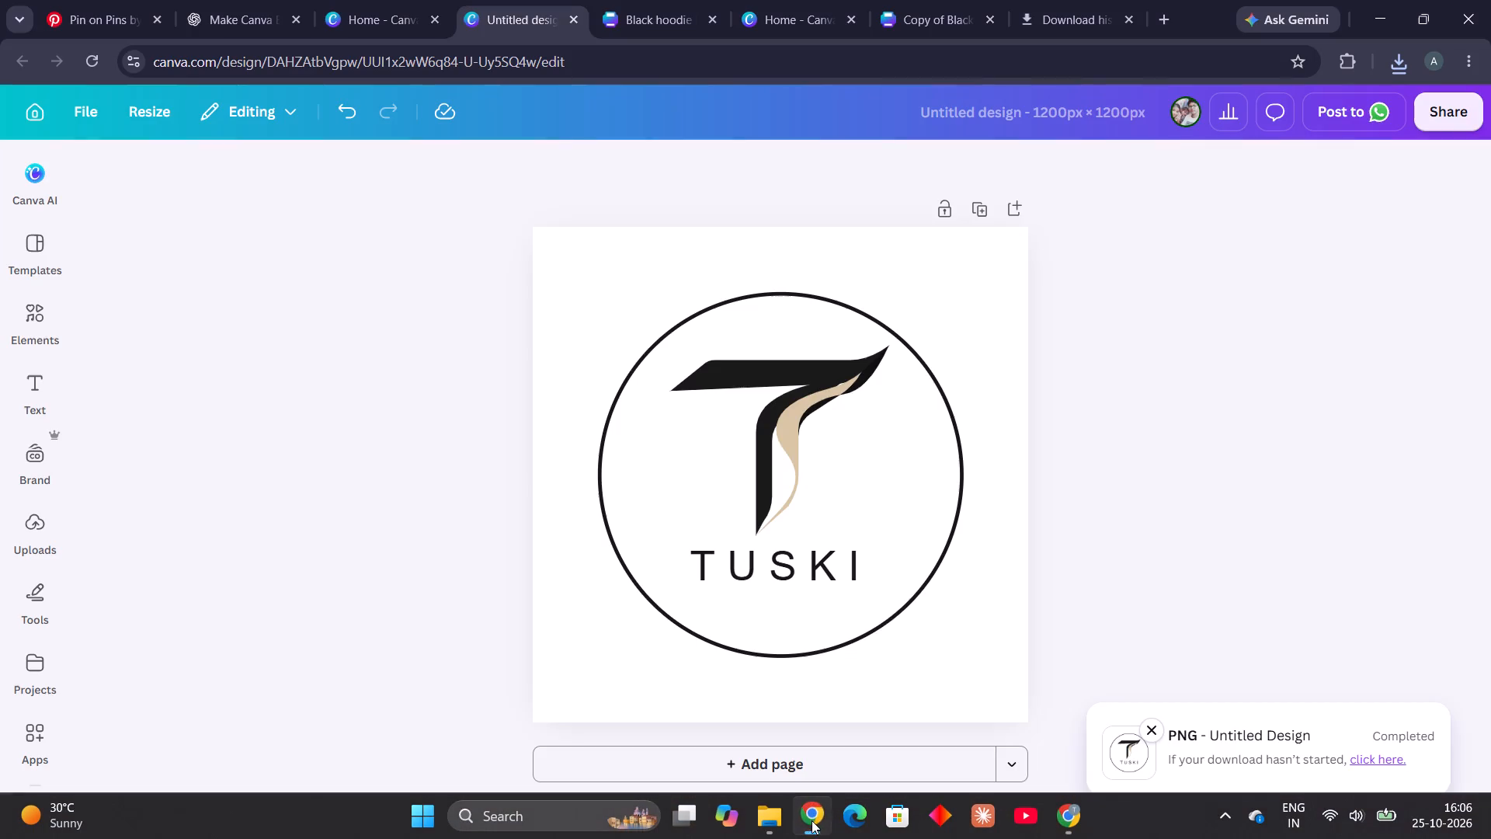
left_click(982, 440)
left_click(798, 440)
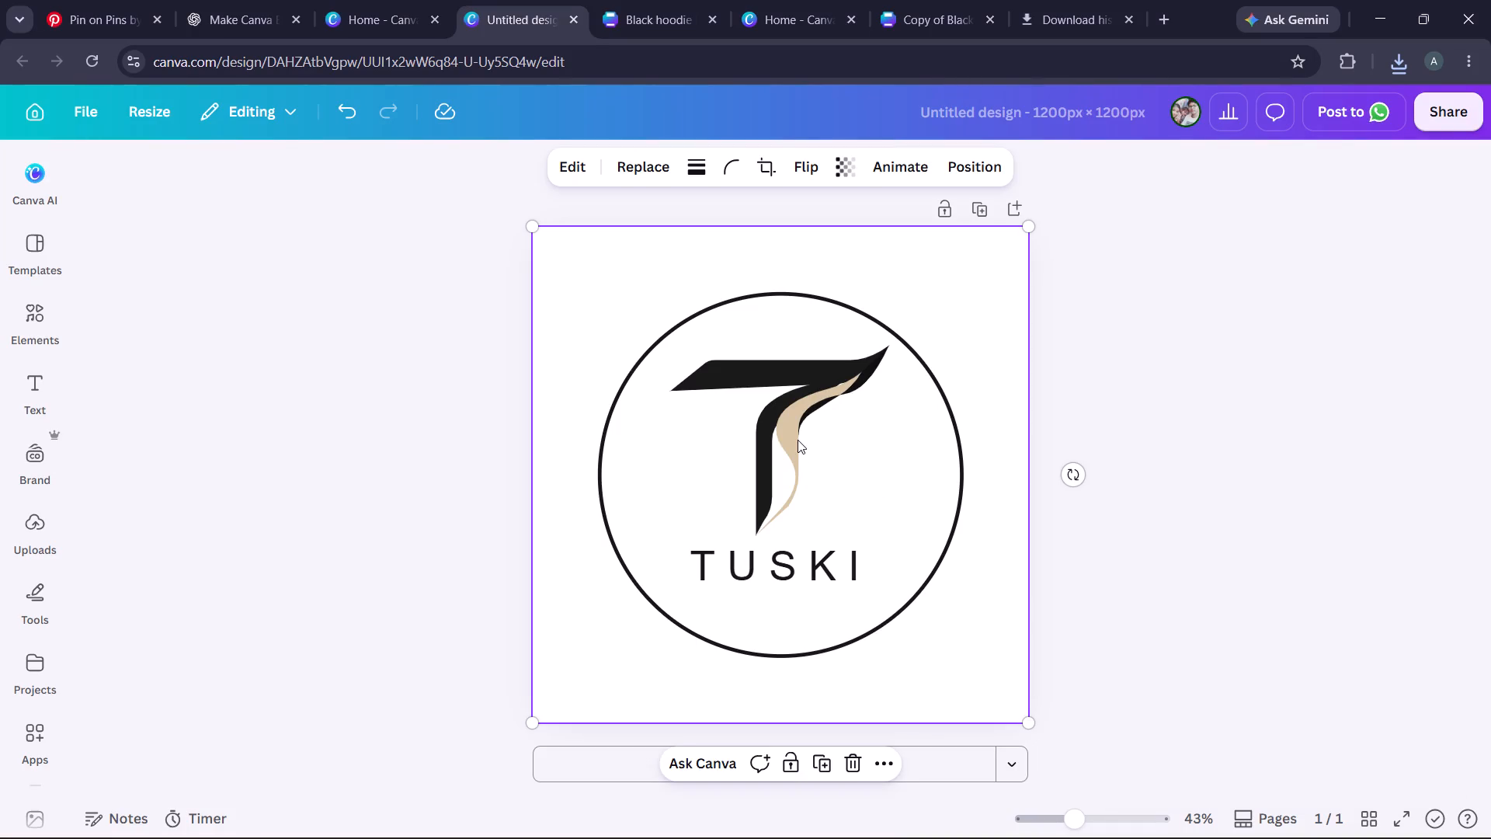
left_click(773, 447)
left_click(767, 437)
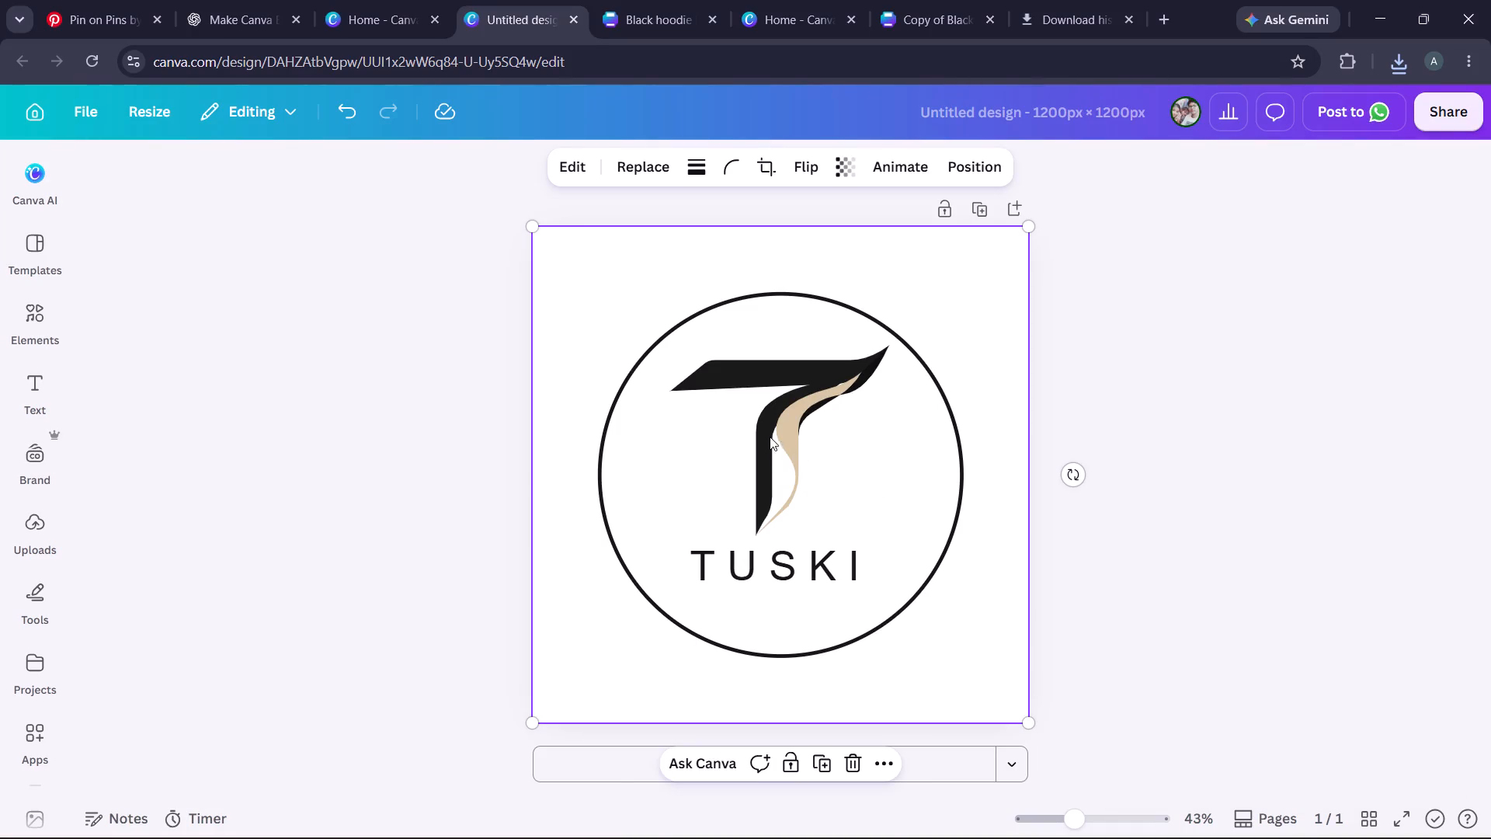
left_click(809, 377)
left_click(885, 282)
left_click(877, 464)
Look through the logo image's editing tools, style matches and filters for a way to rework it.
left_click(585, 167)
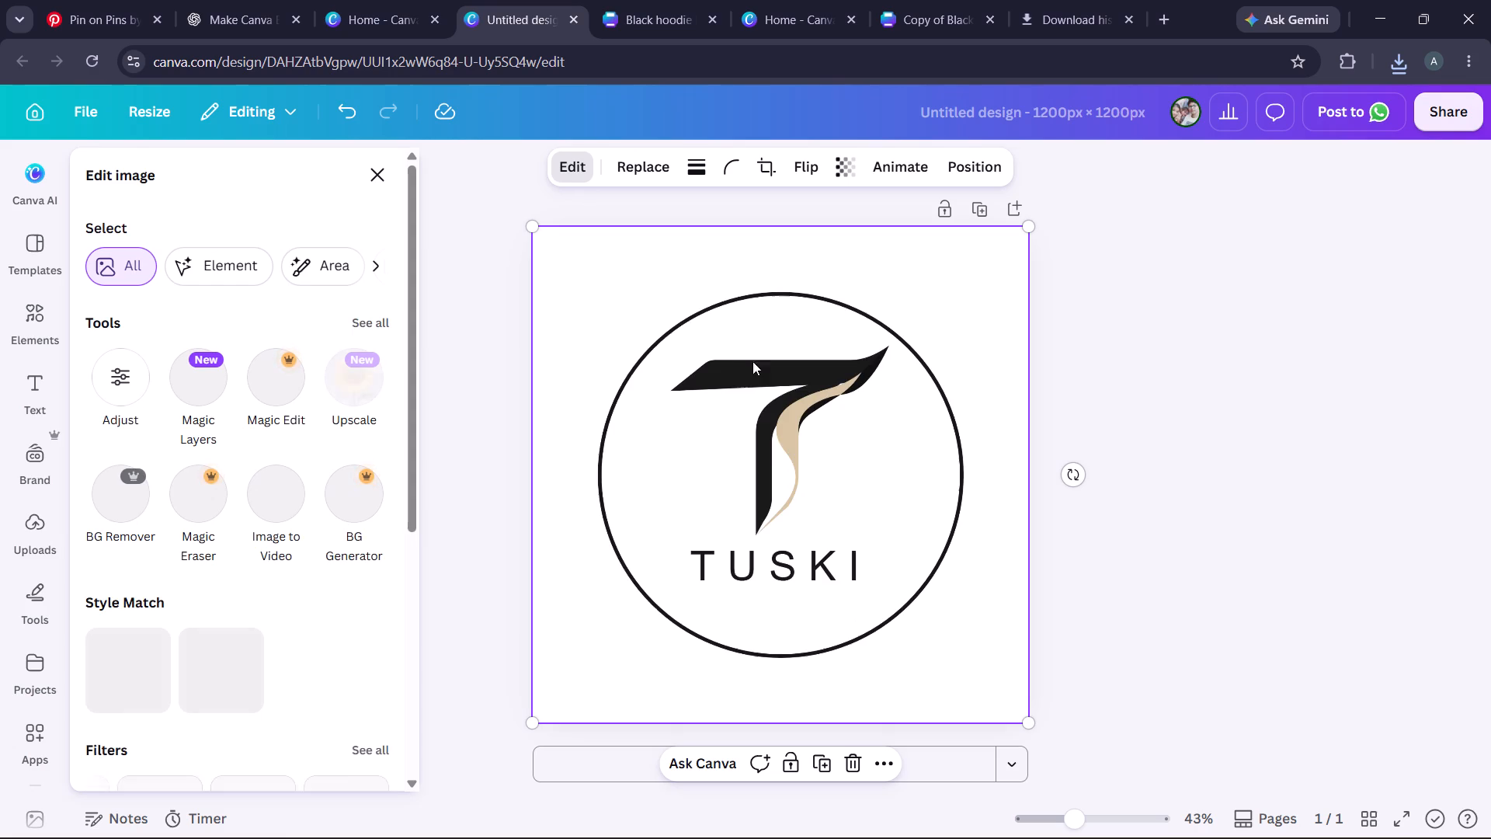
left_click(714, 446)
left_click(704, 460)
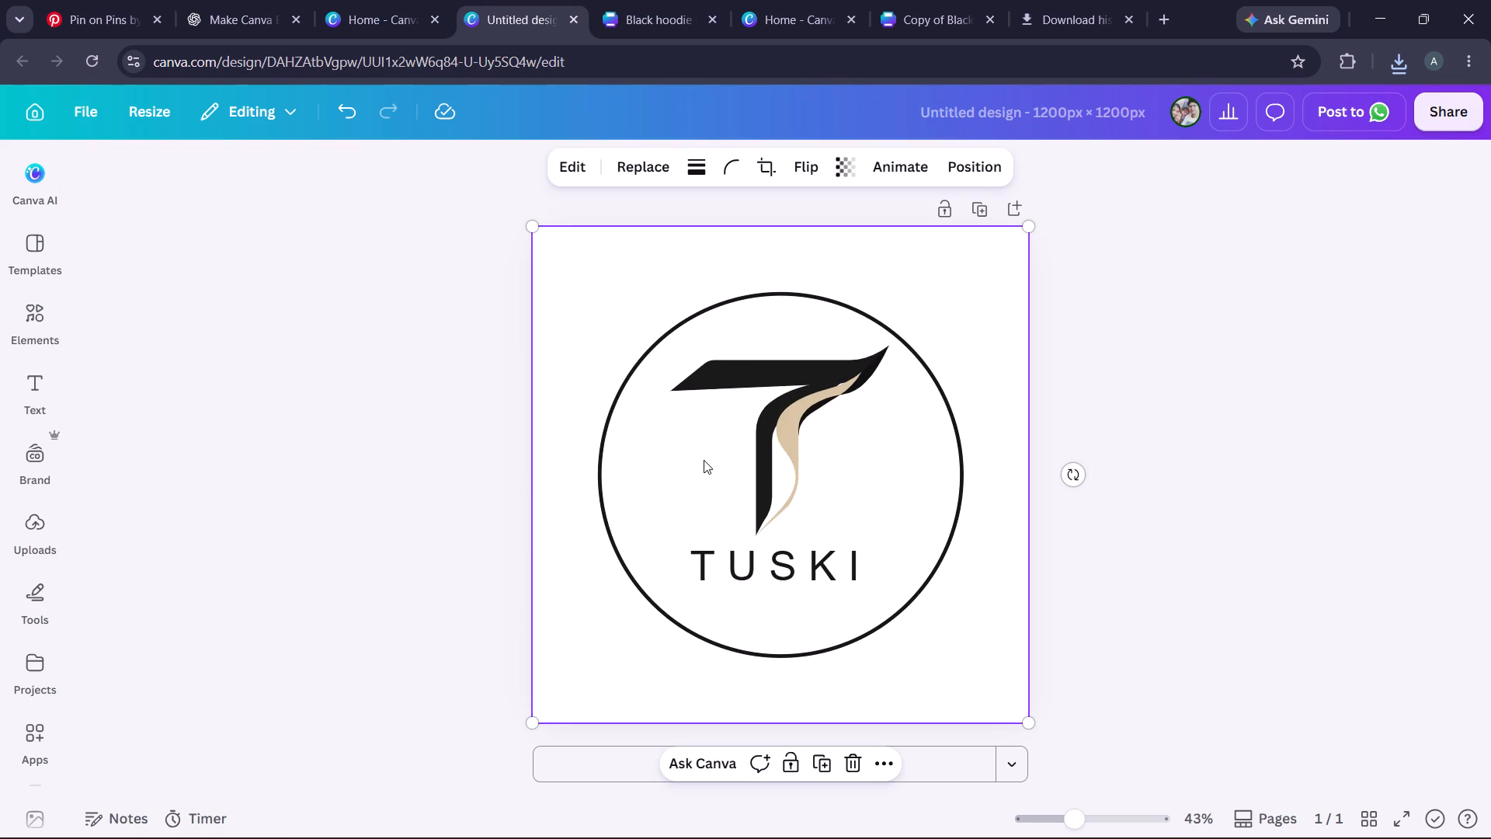
left_click(573, 171)
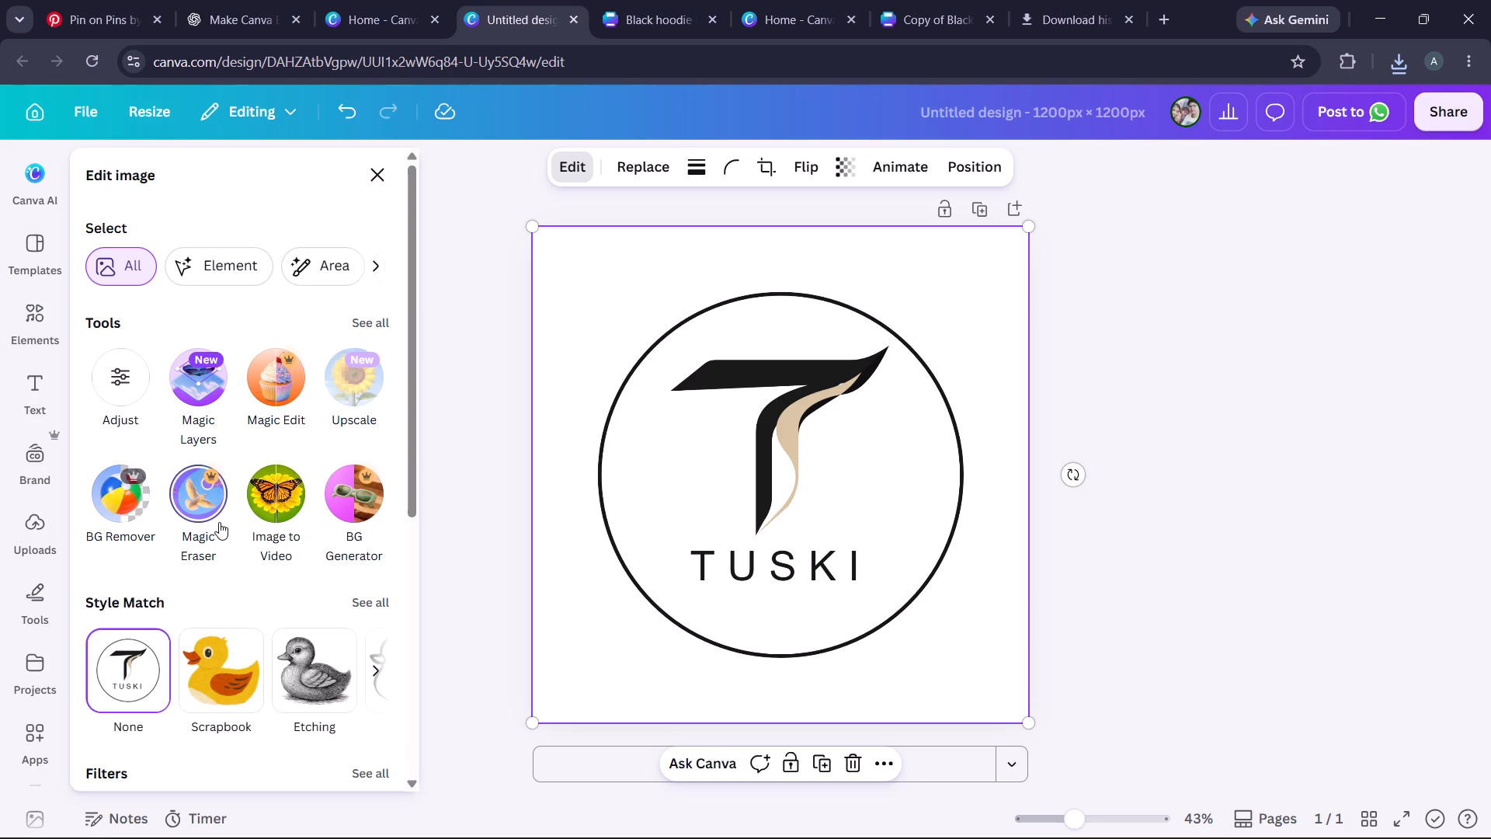
scroll(283, 560, "down", 4)
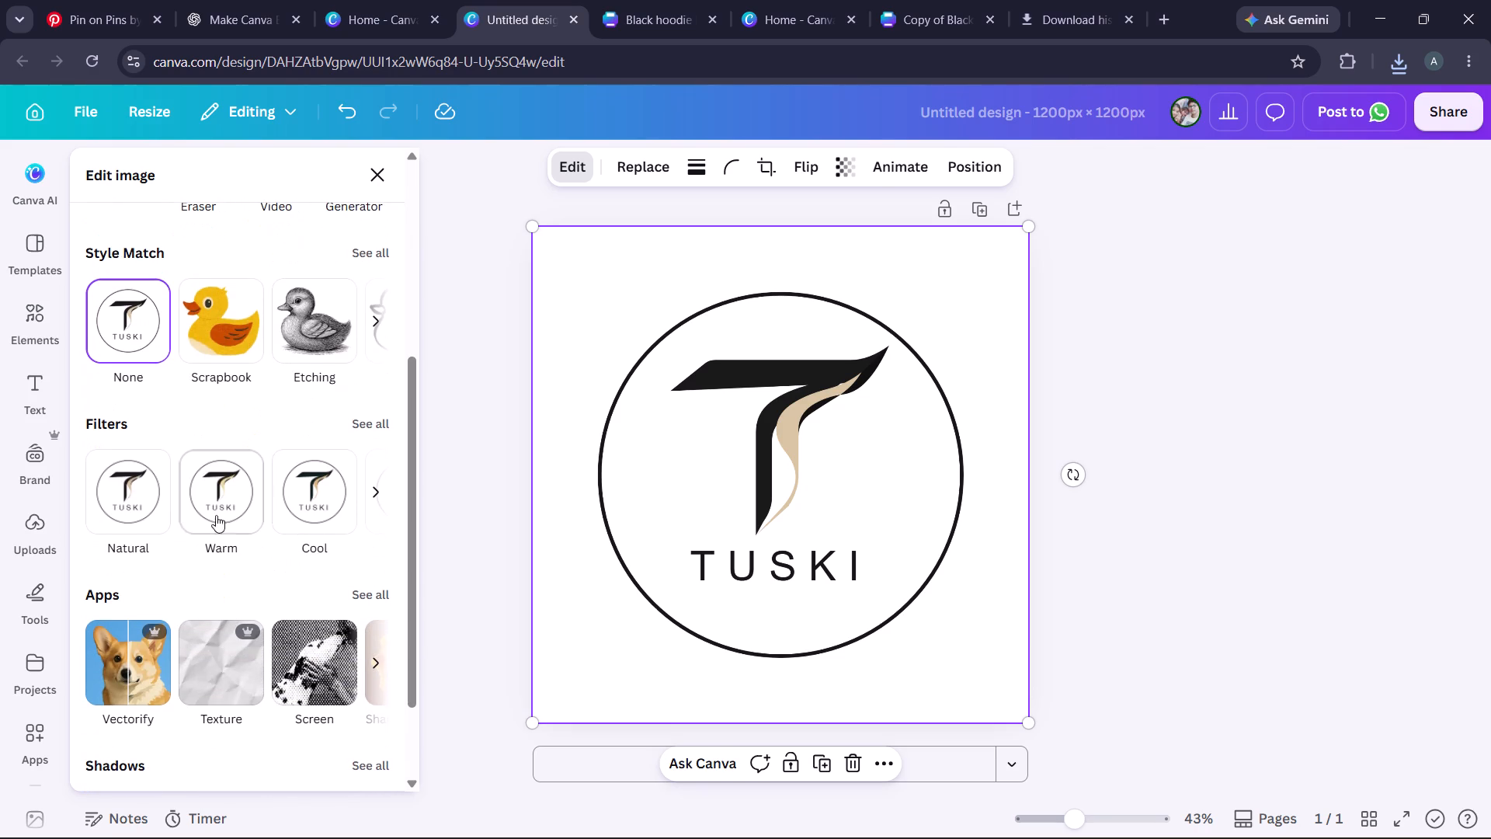
scroll(209, 507, "left", 4)
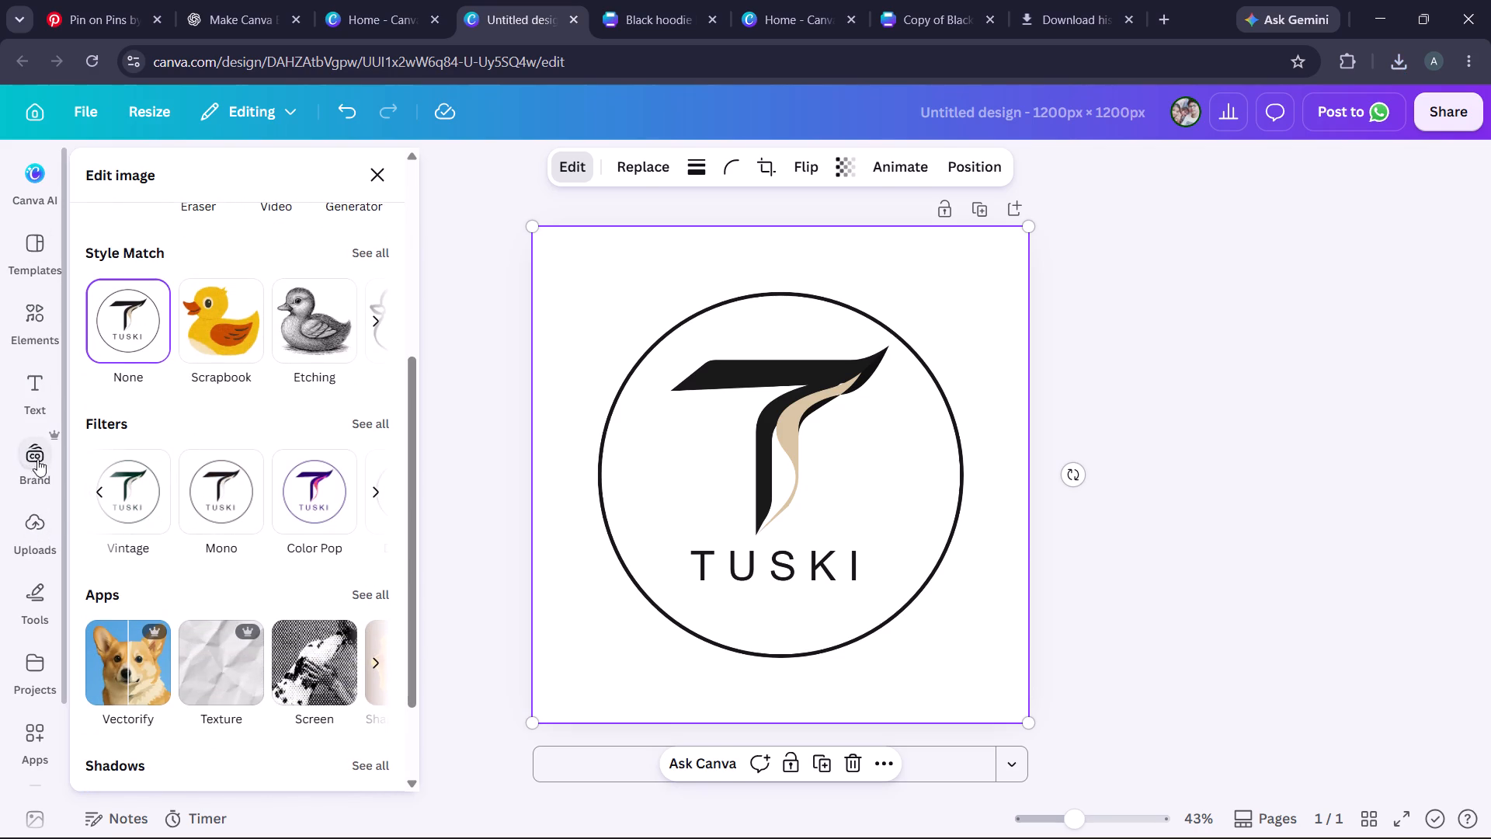
left_click(36, 325)
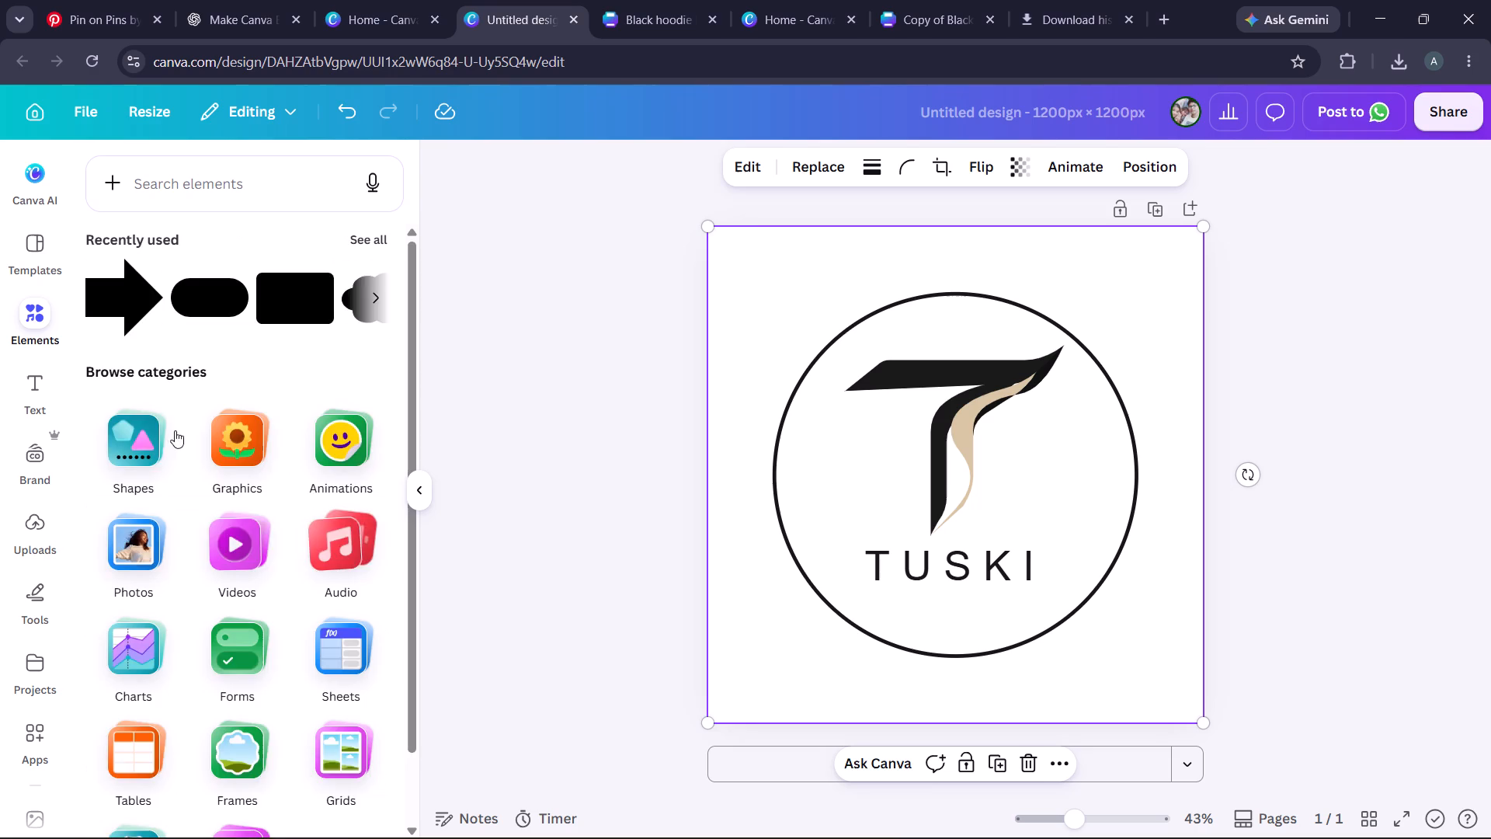
scroll(165, 484, "down", 2)
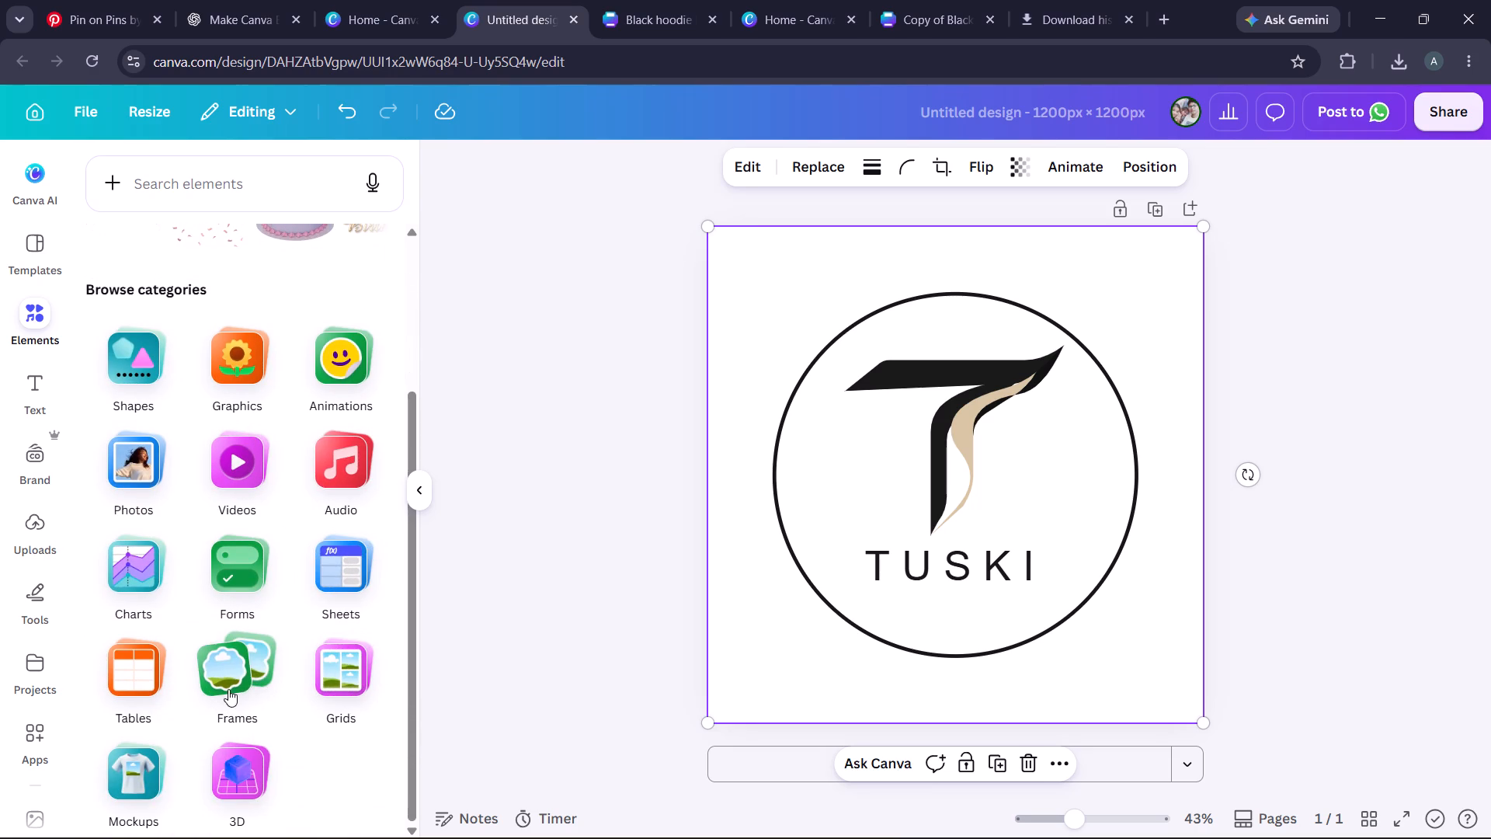
left_click(131, 773)
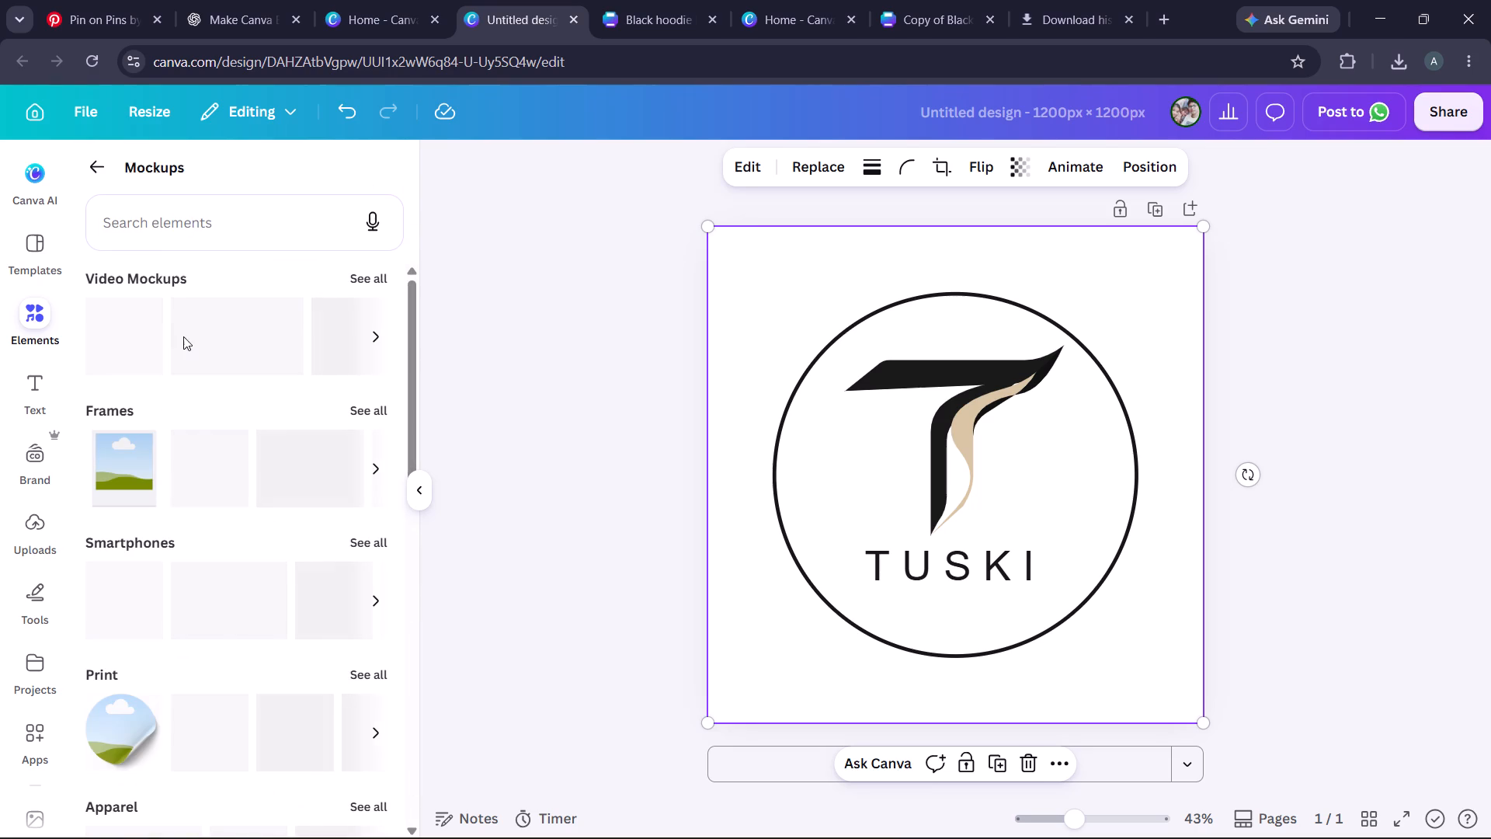
scroll(207, 534, "down", 1)
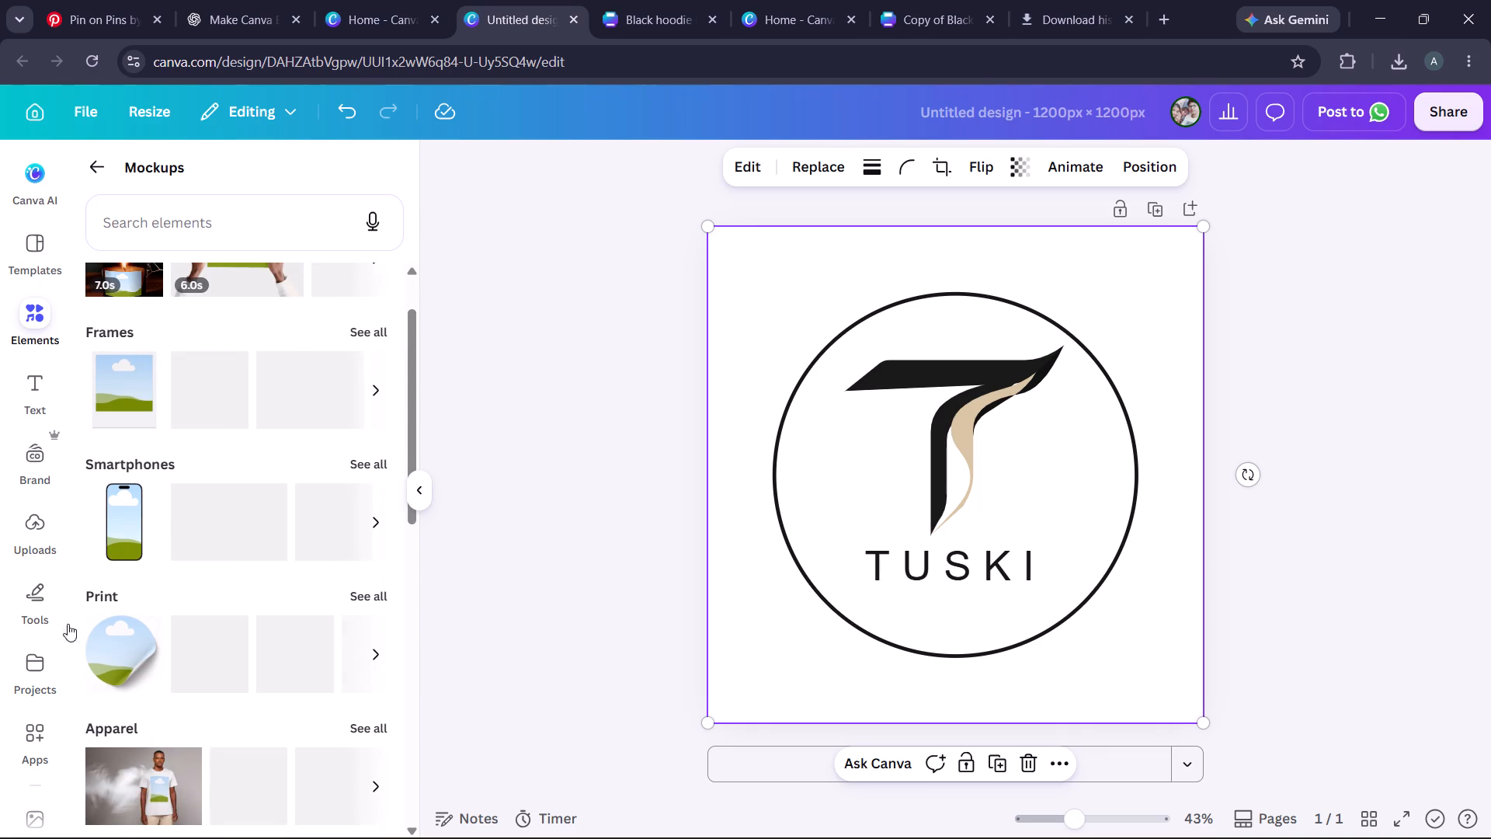
left_click(34, 674)
scroll(35, 674, "down", 1)
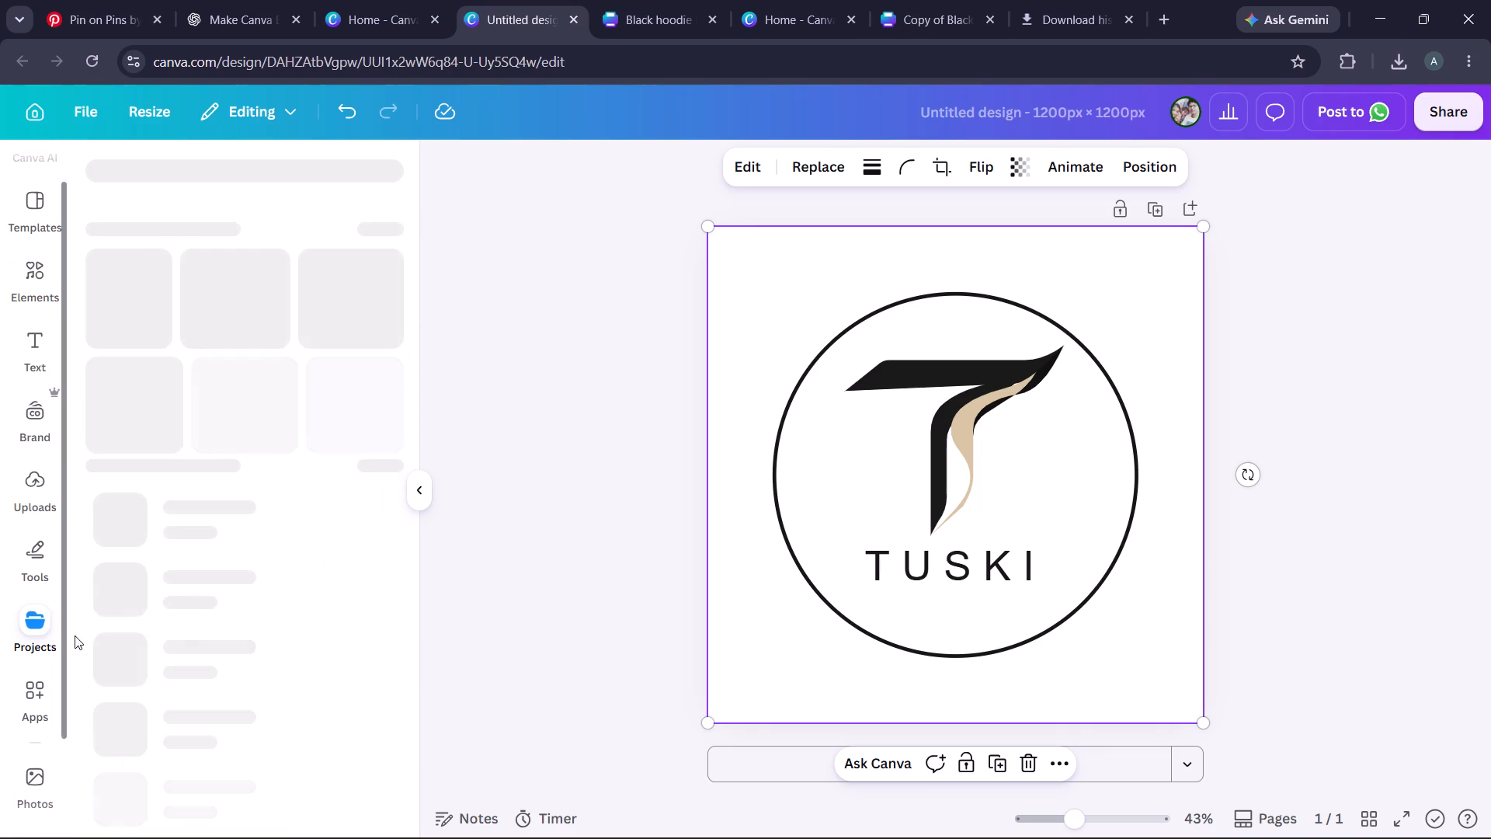
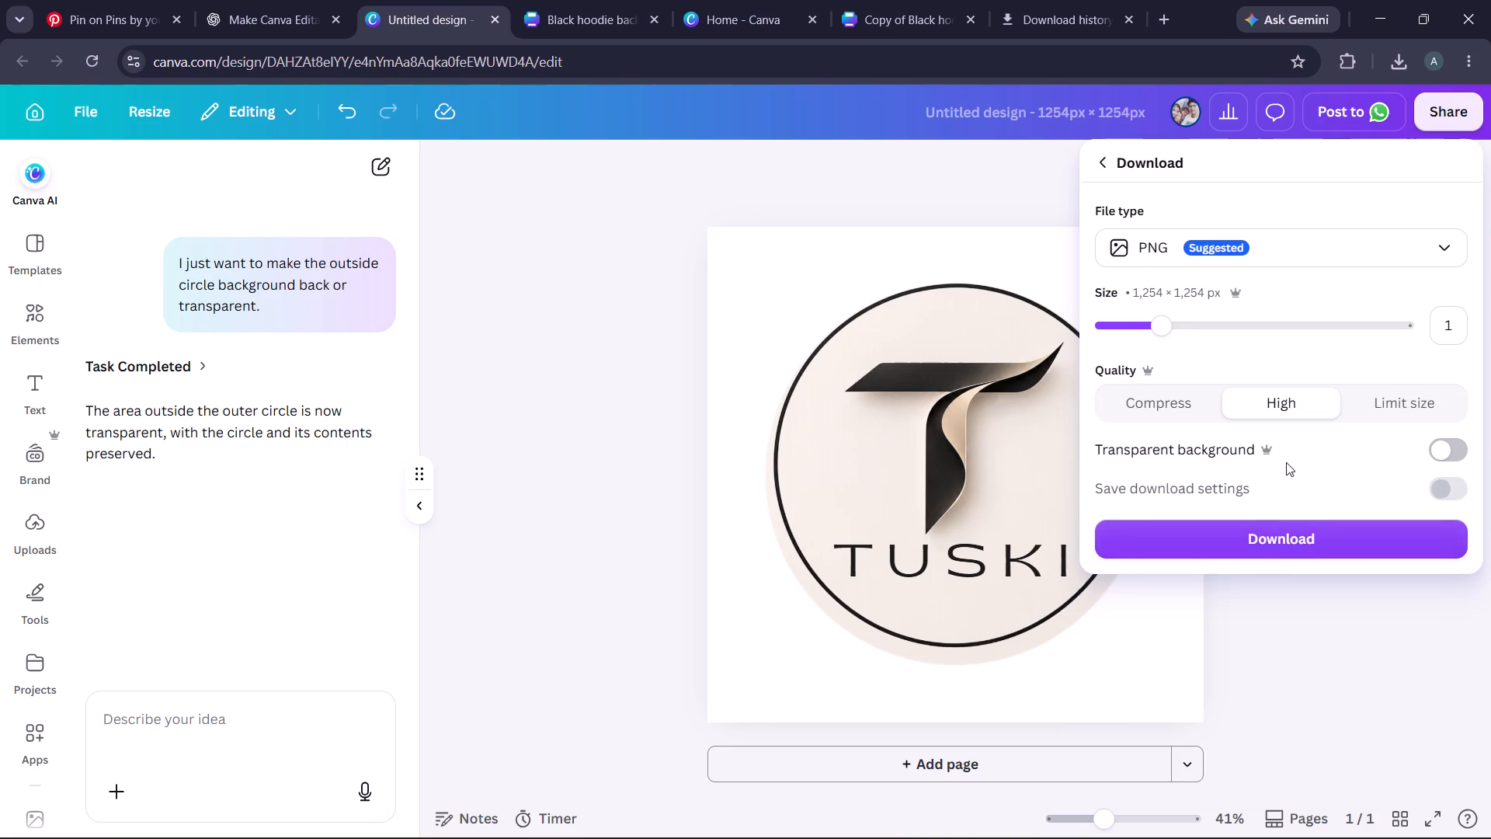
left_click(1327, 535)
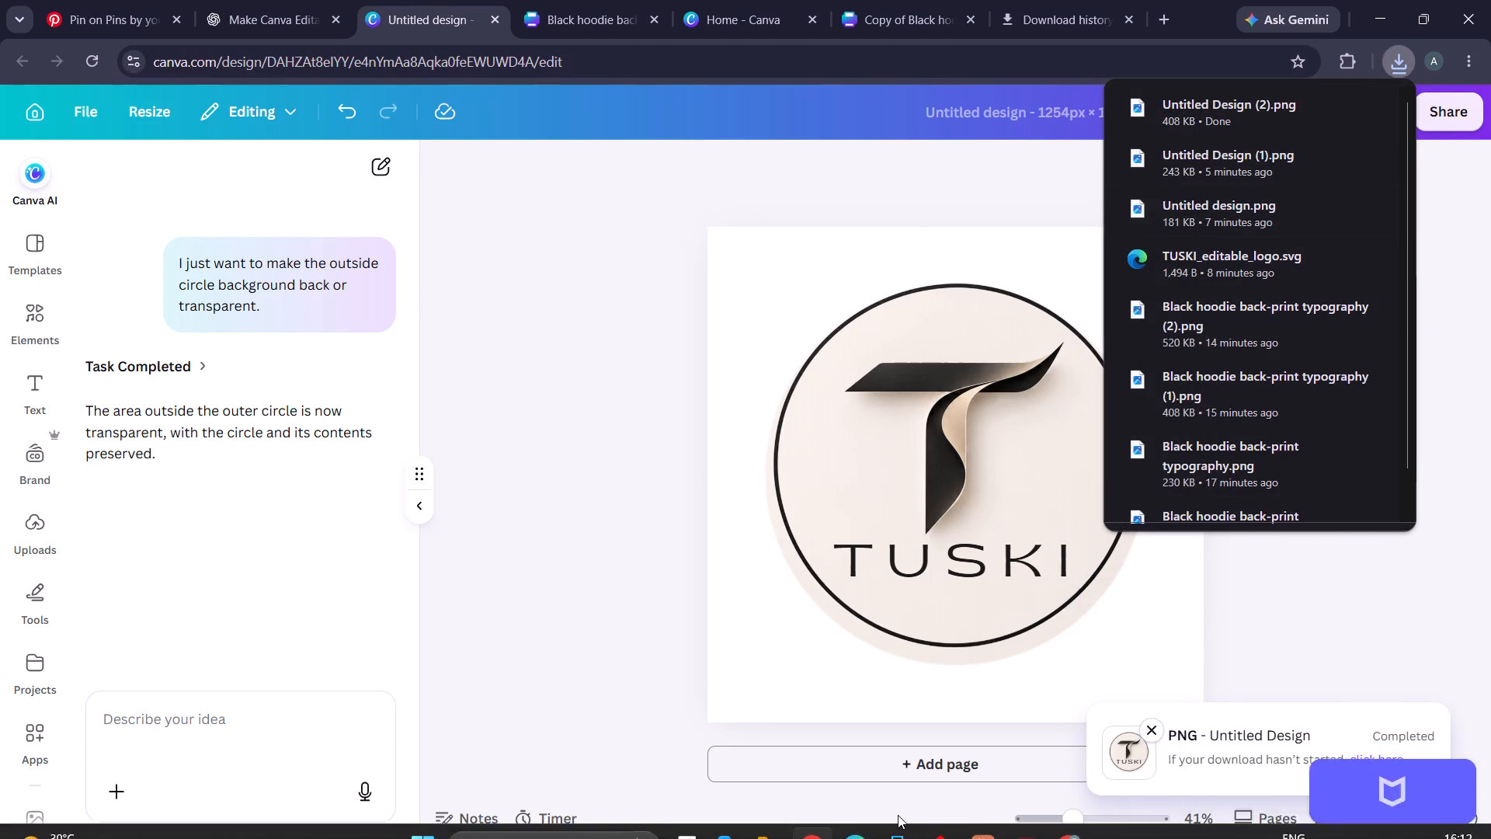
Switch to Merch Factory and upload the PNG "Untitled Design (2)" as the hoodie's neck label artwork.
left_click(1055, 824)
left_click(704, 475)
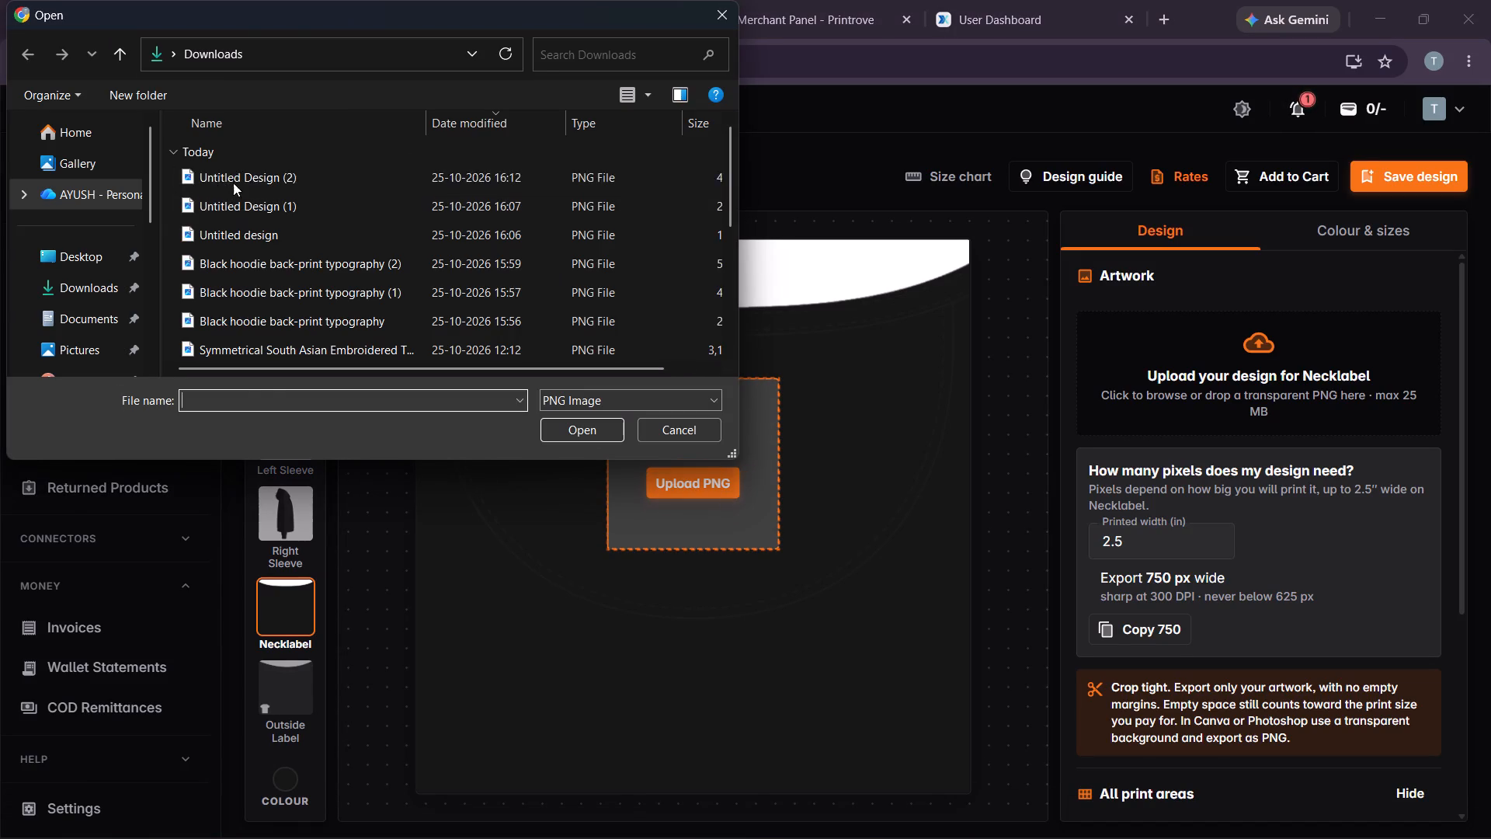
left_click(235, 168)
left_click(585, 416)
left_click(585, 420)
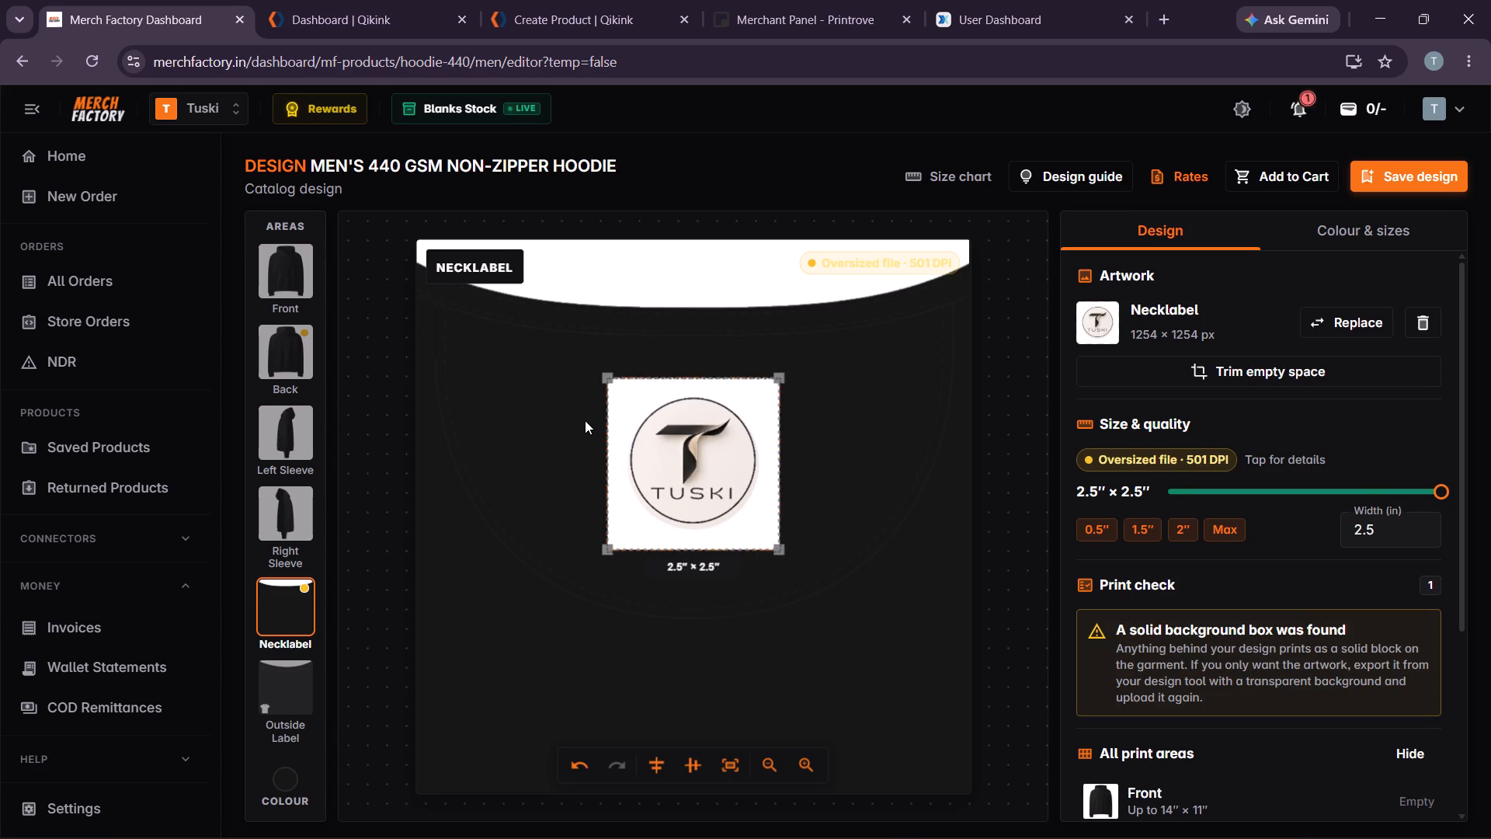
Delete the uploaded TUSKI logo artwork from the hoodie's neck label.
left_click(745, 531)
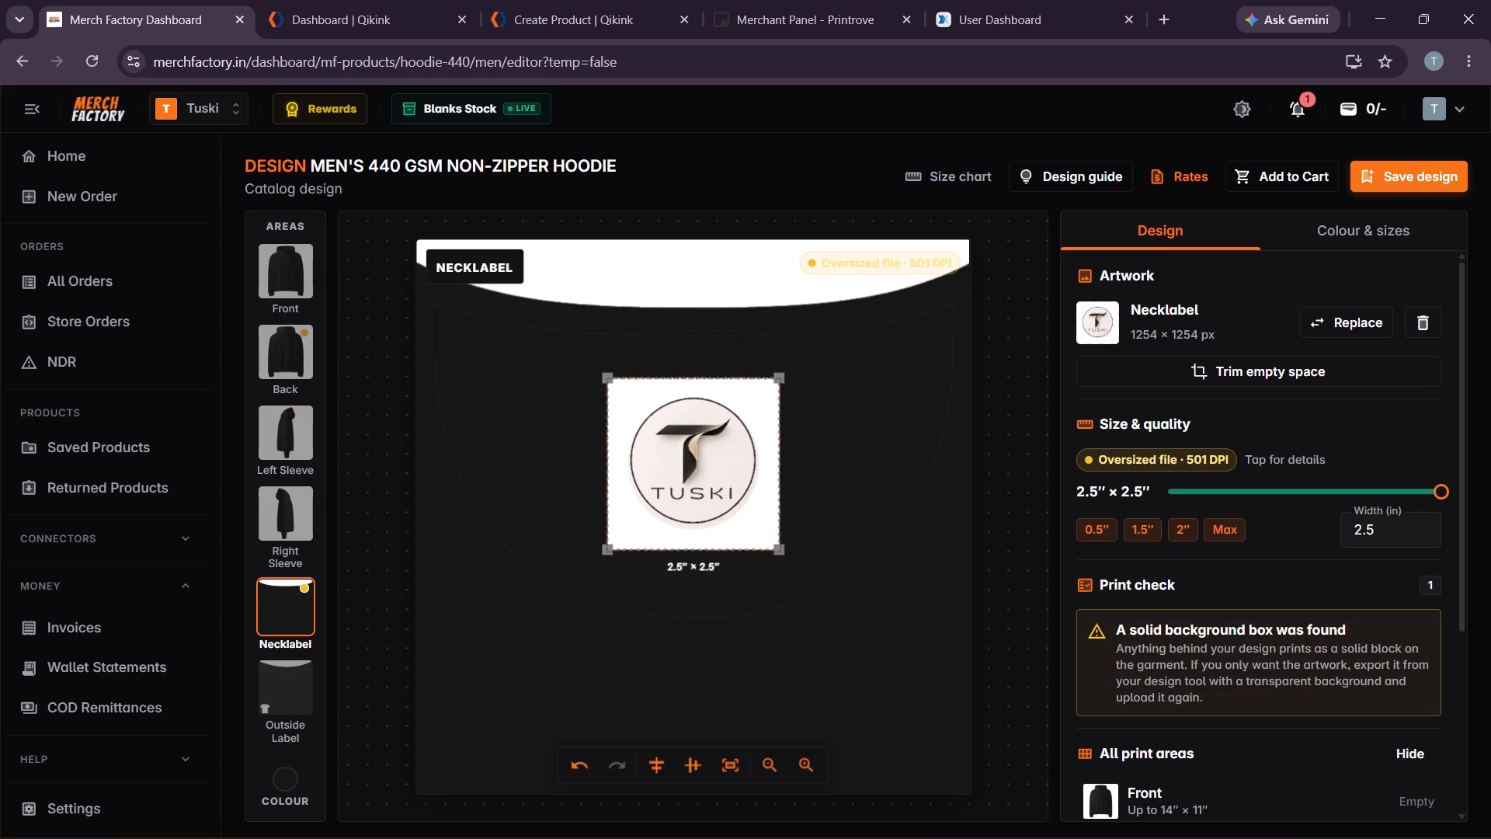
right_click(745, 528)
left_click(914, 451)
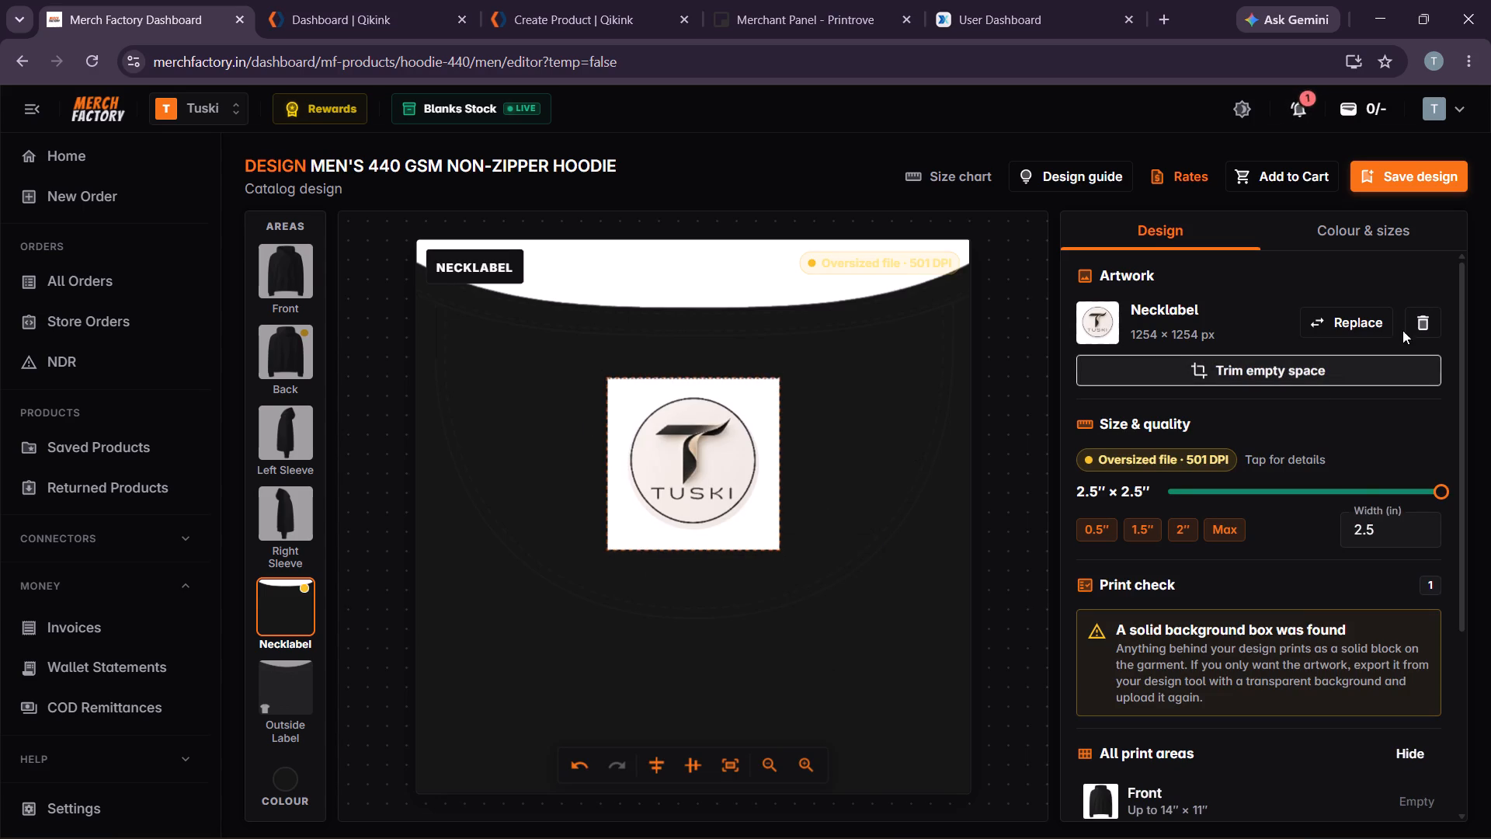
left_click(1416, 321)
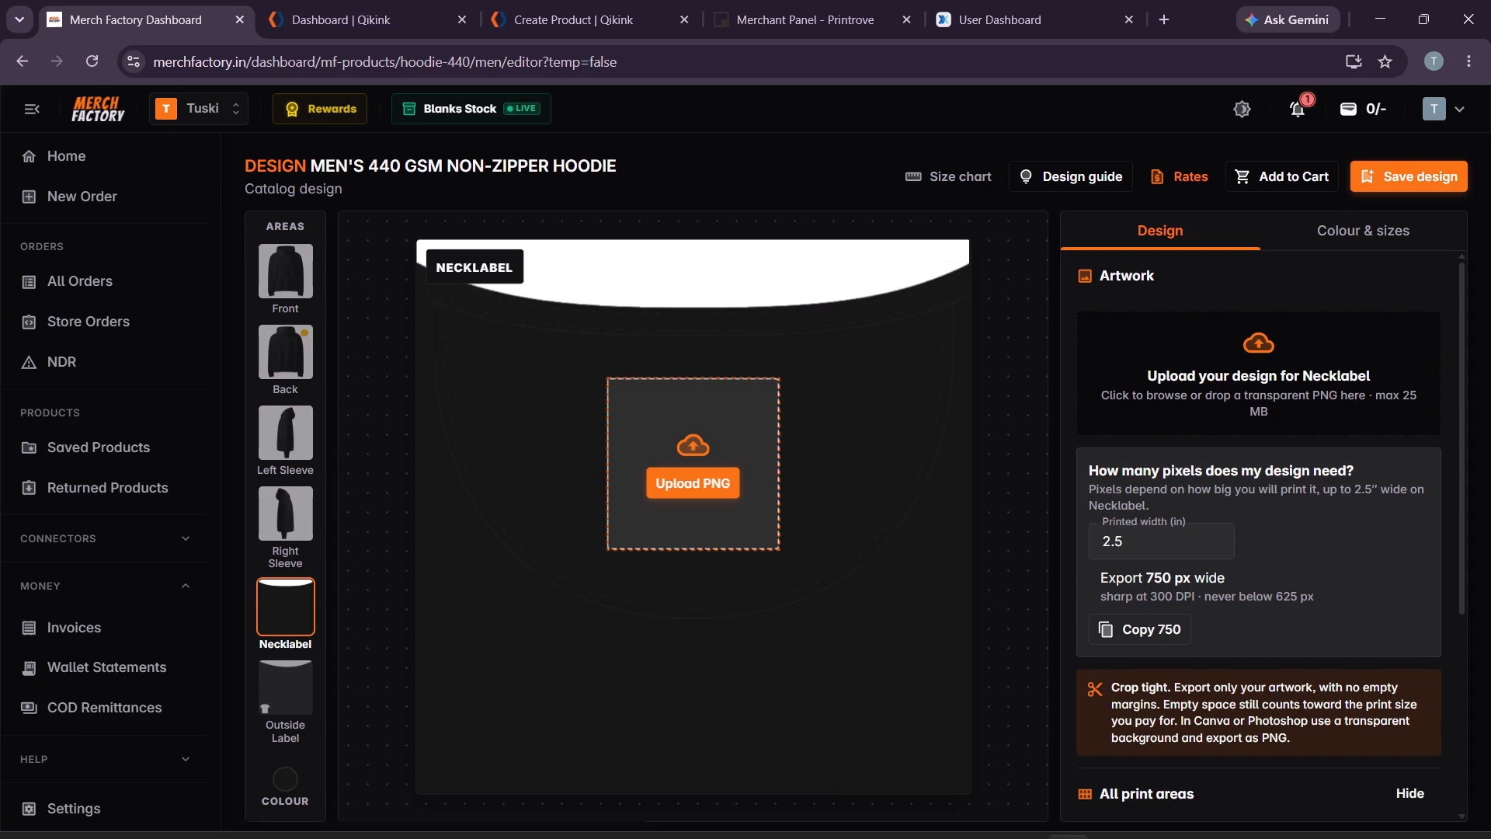
Switch back to Canva and download the TUSKI logo as a high-quality PNG with transparent background enabled.
left_click(812, 809)
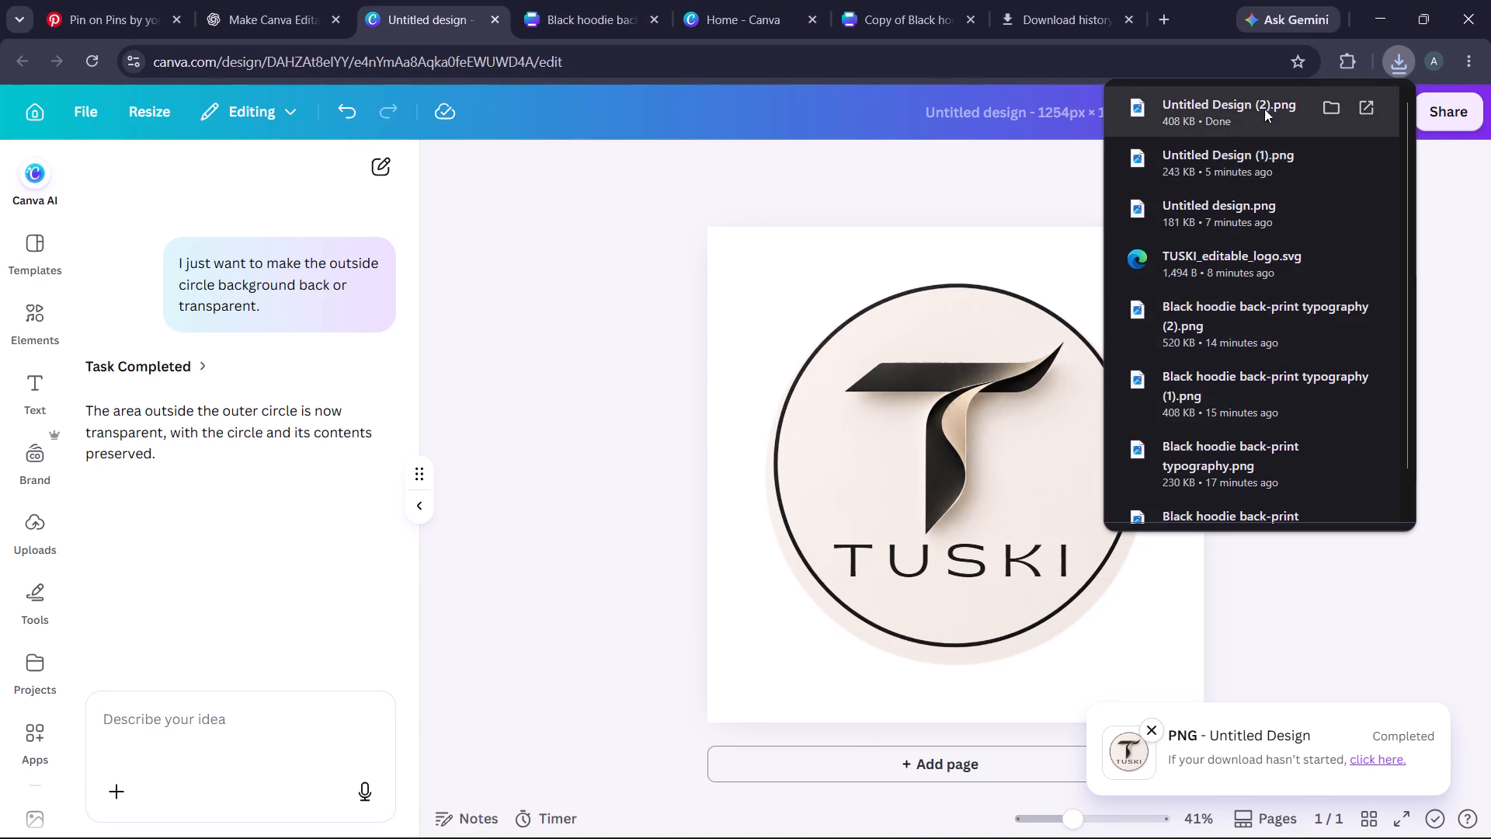
left_click(859, 188)
left_click(1429, 120)
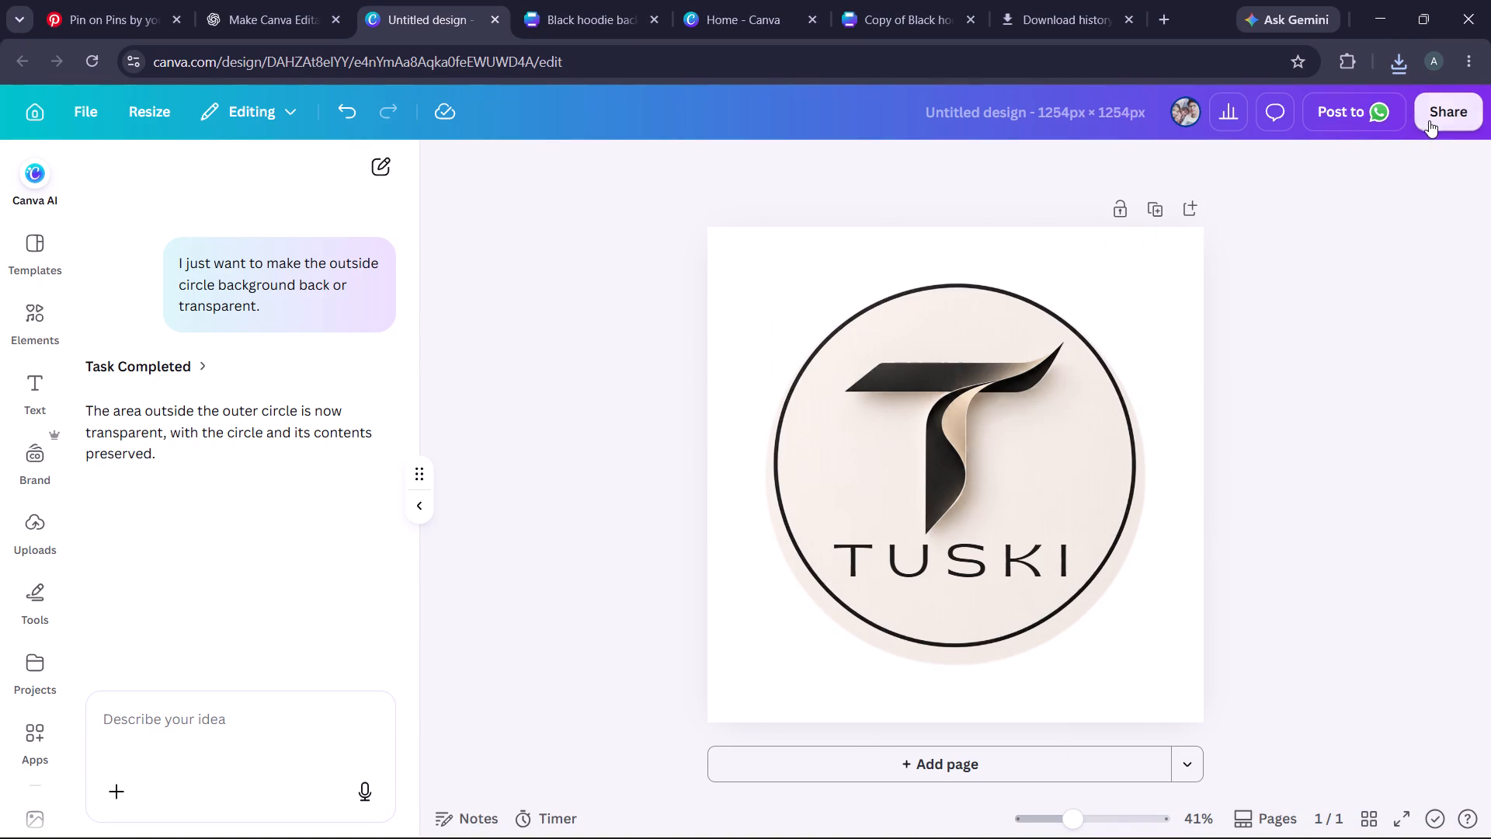
left_click(1140, 589)
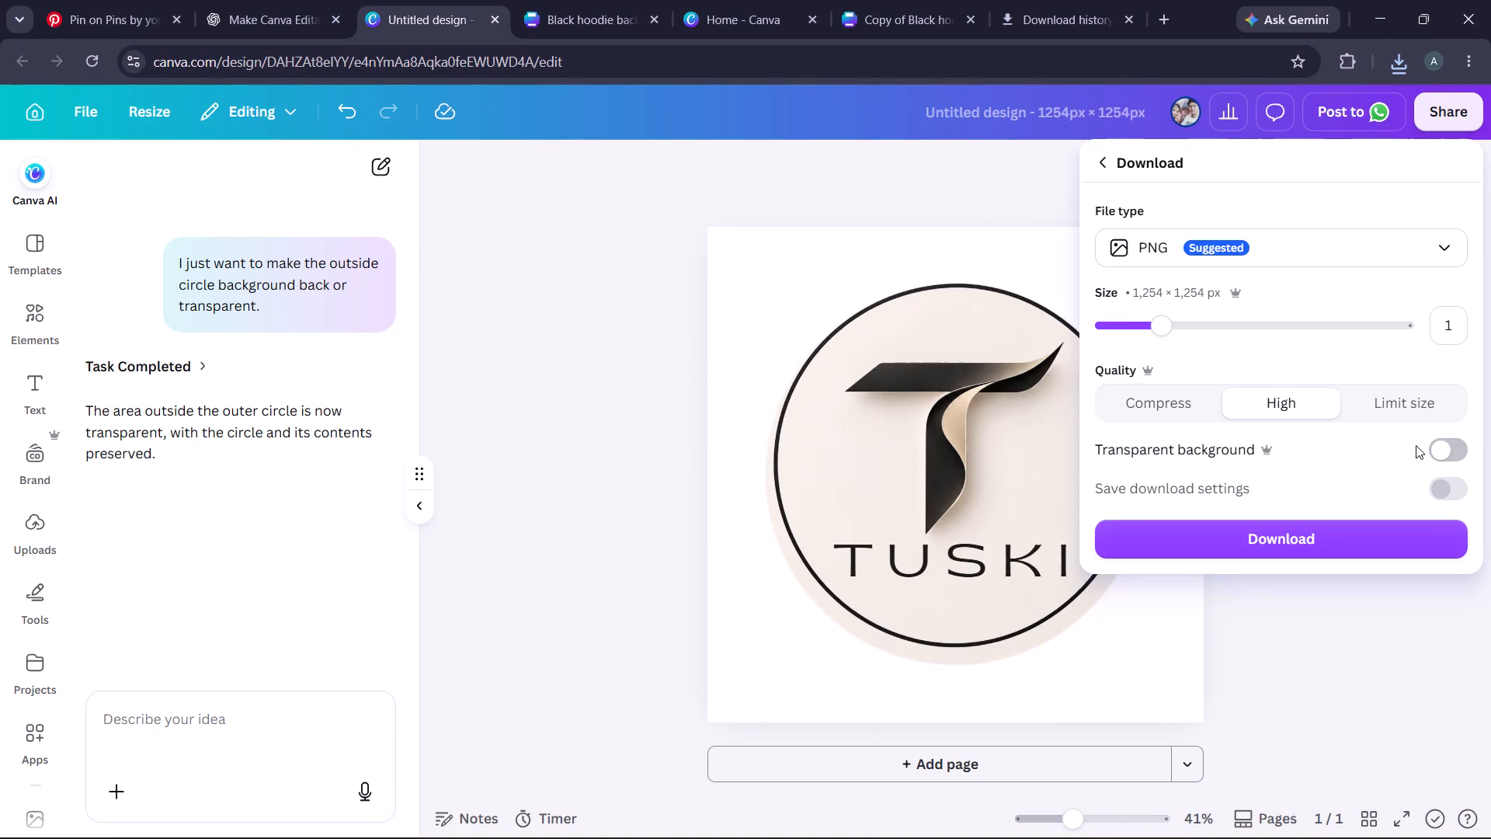
left_click(1456, 449)
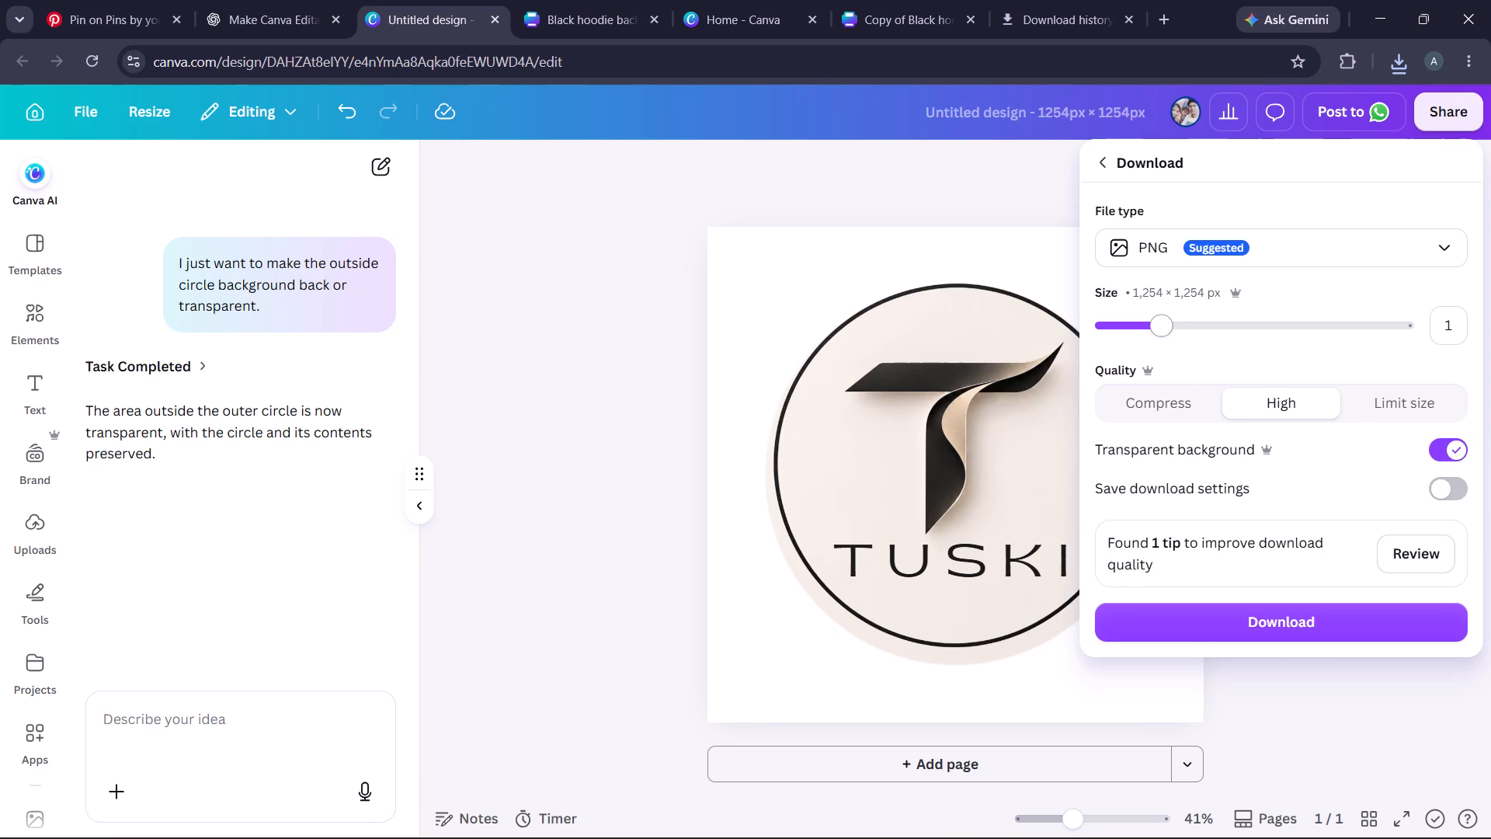
left_click_drag(1160, 329, 1158, 353)
left_click_drag(1158, 353, 1153, 360)
left_click(1270, 622)
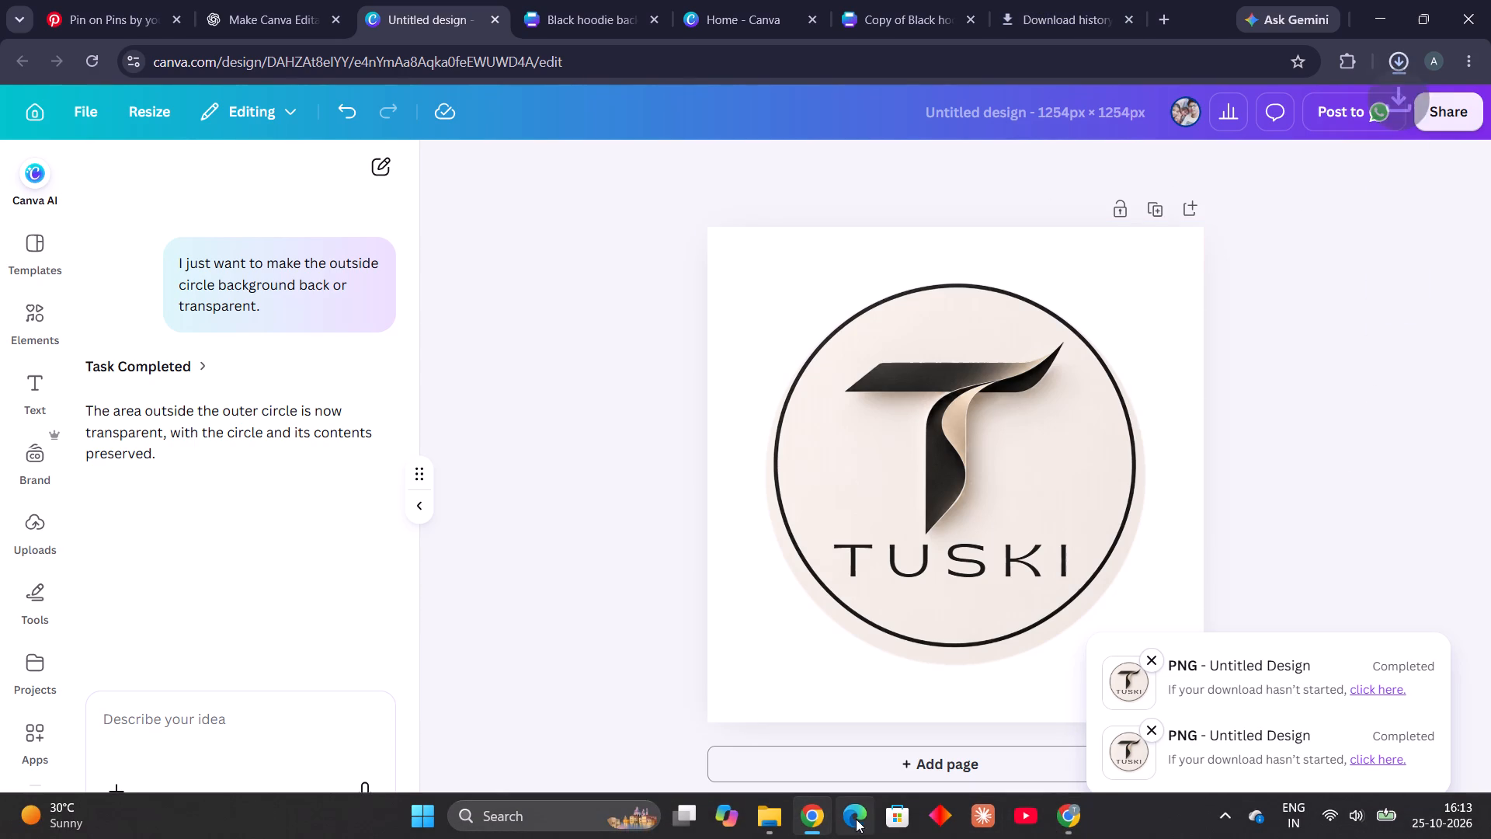
Switch to Merch Factory and upload the PNG "Untitled design (3)" as the hoodie's neck label artwork.
left_click(1081, 824)
left_click(737, 478)
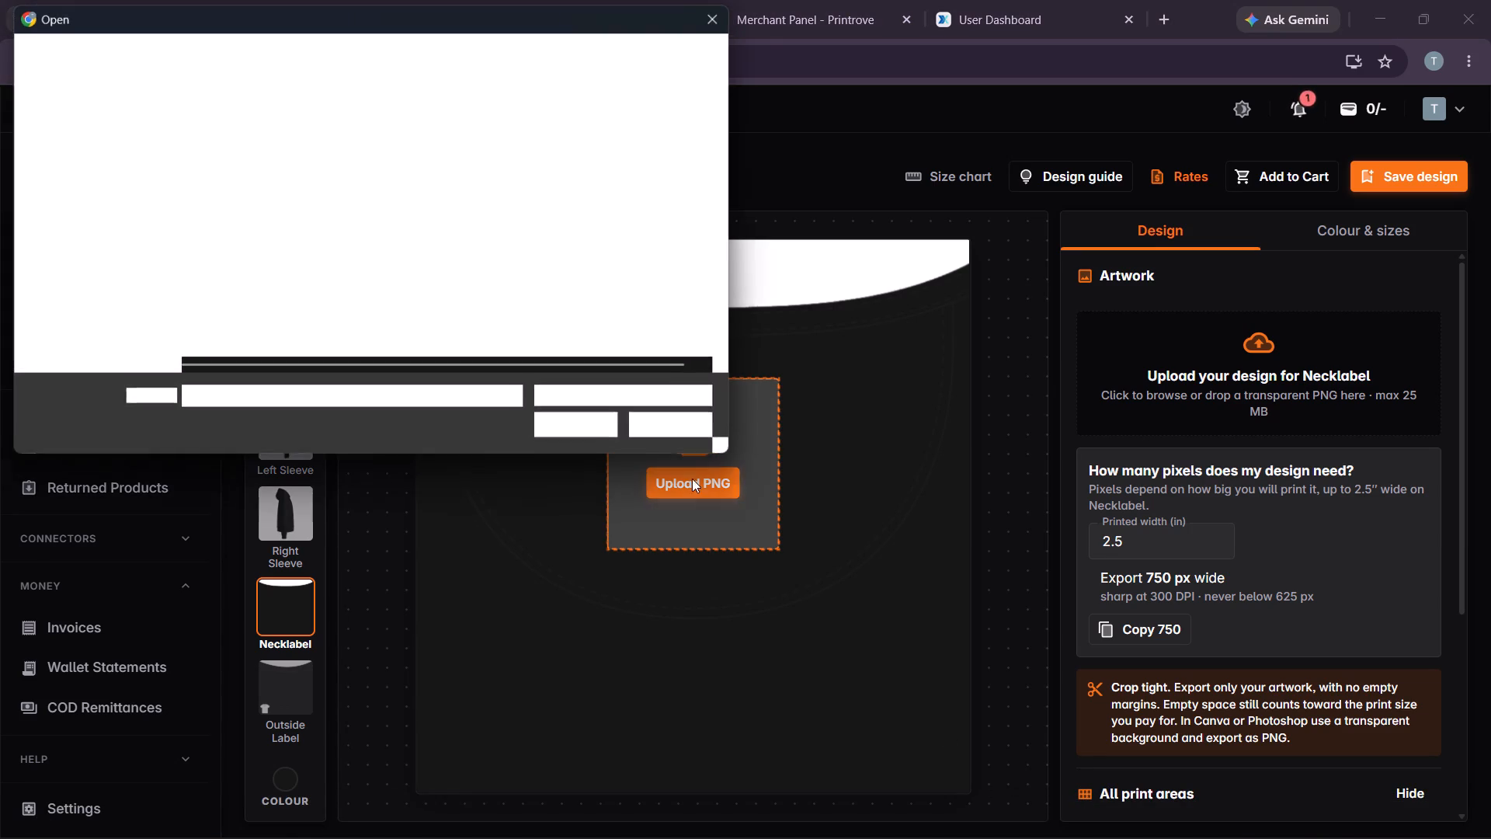
left_click(356, 172)
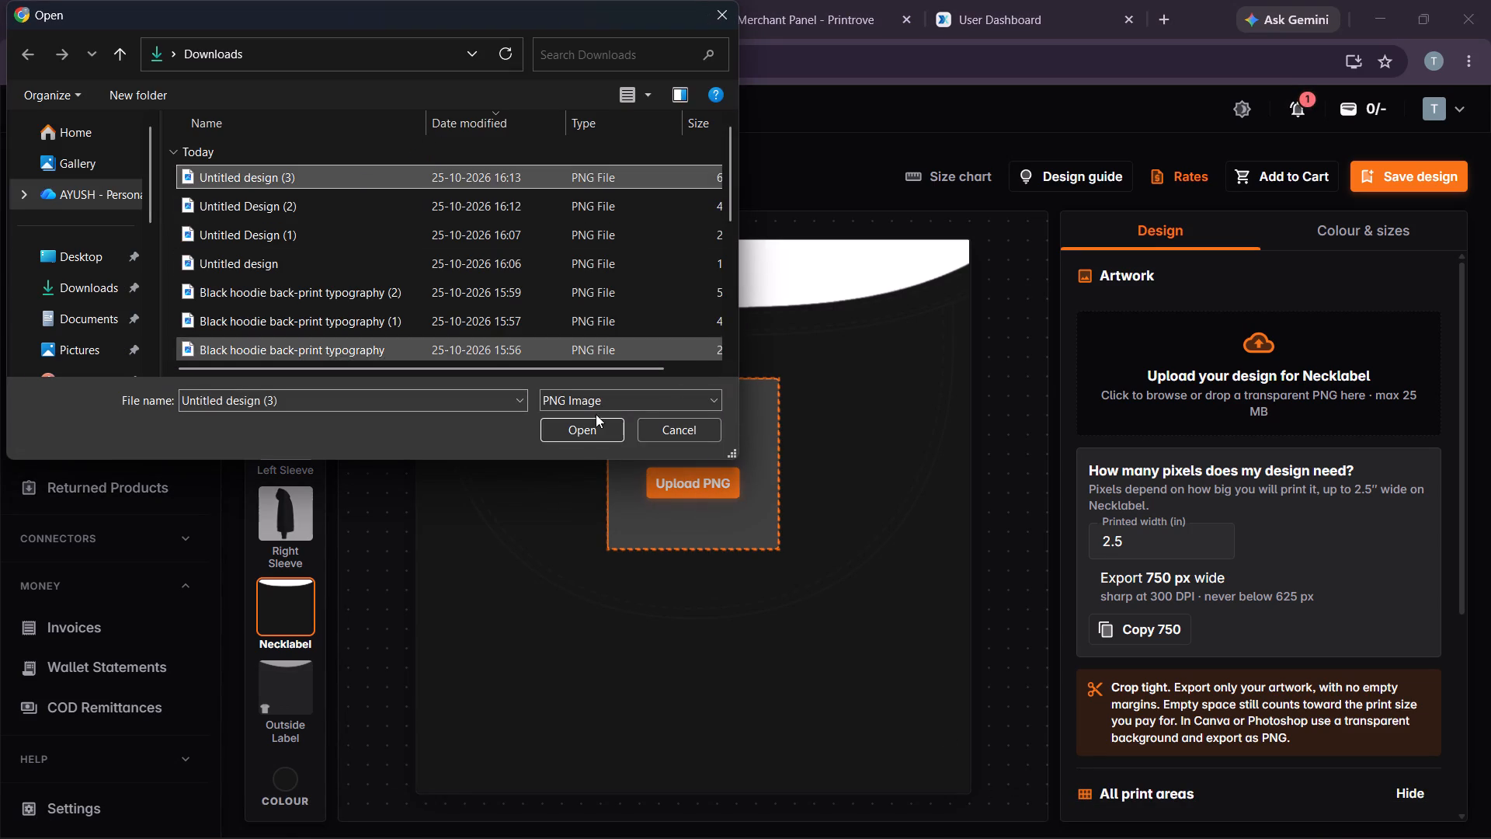
left_click(586, 430)
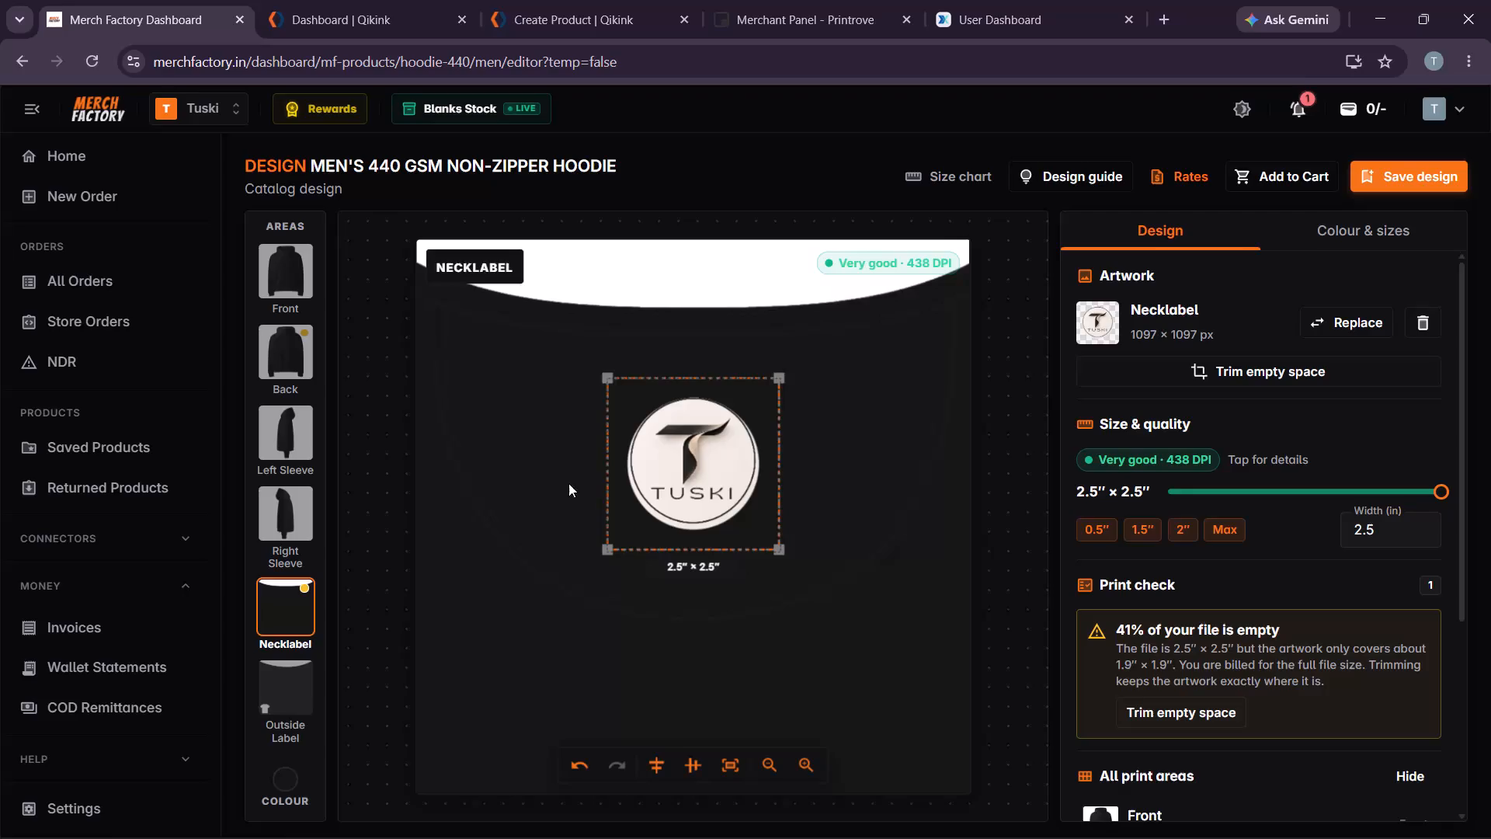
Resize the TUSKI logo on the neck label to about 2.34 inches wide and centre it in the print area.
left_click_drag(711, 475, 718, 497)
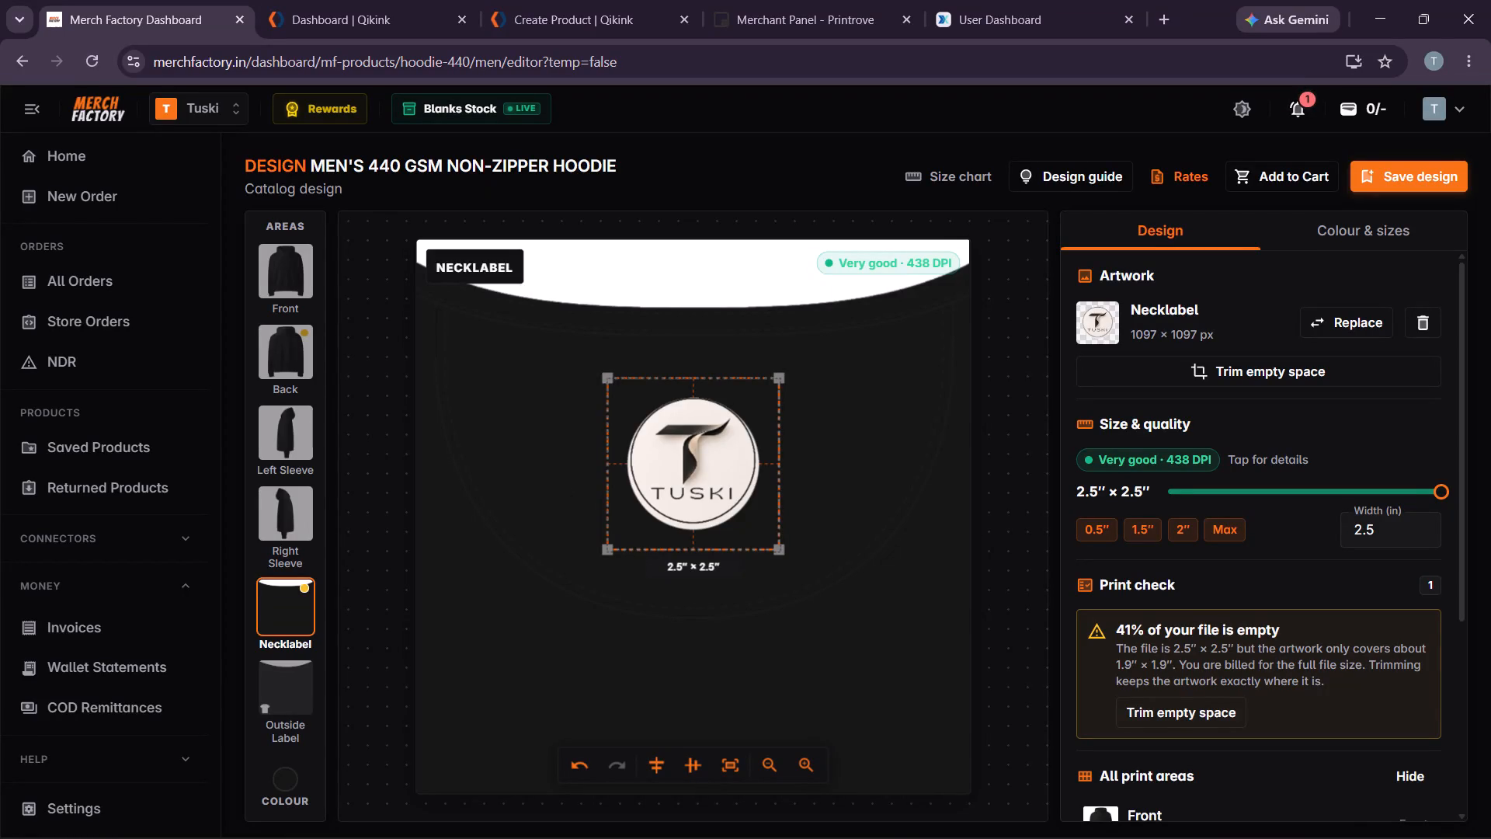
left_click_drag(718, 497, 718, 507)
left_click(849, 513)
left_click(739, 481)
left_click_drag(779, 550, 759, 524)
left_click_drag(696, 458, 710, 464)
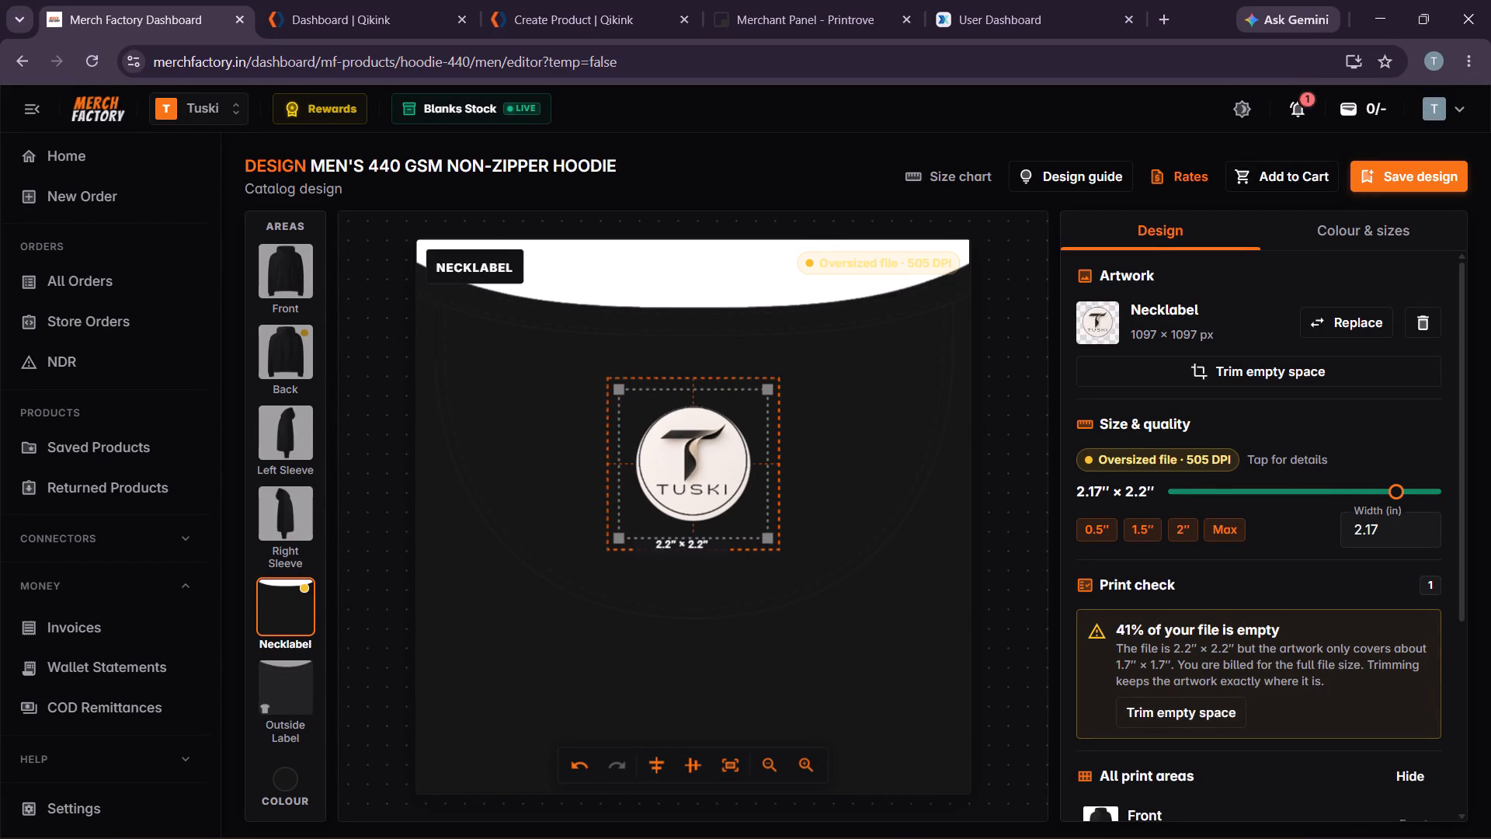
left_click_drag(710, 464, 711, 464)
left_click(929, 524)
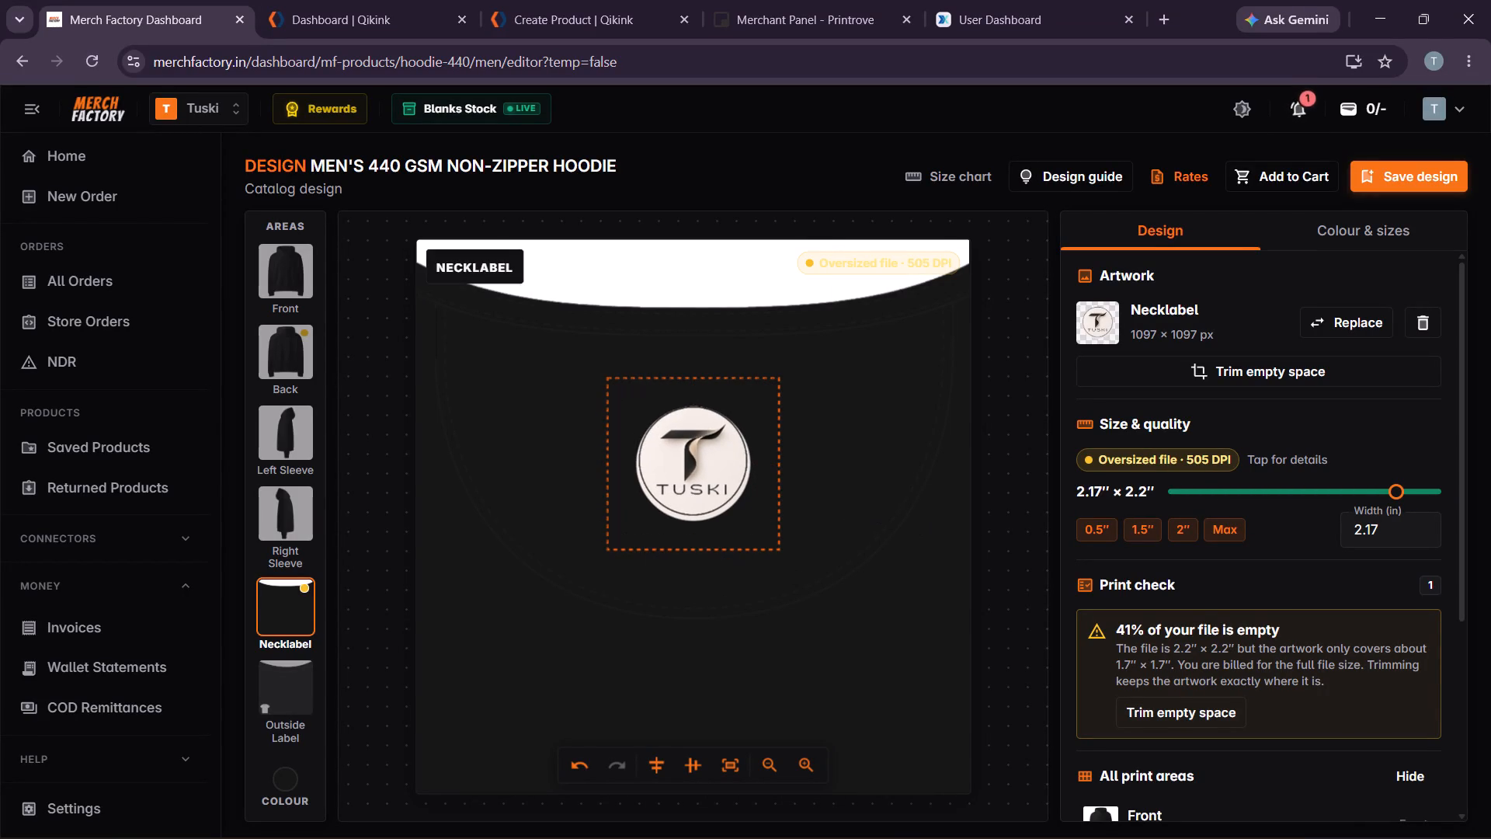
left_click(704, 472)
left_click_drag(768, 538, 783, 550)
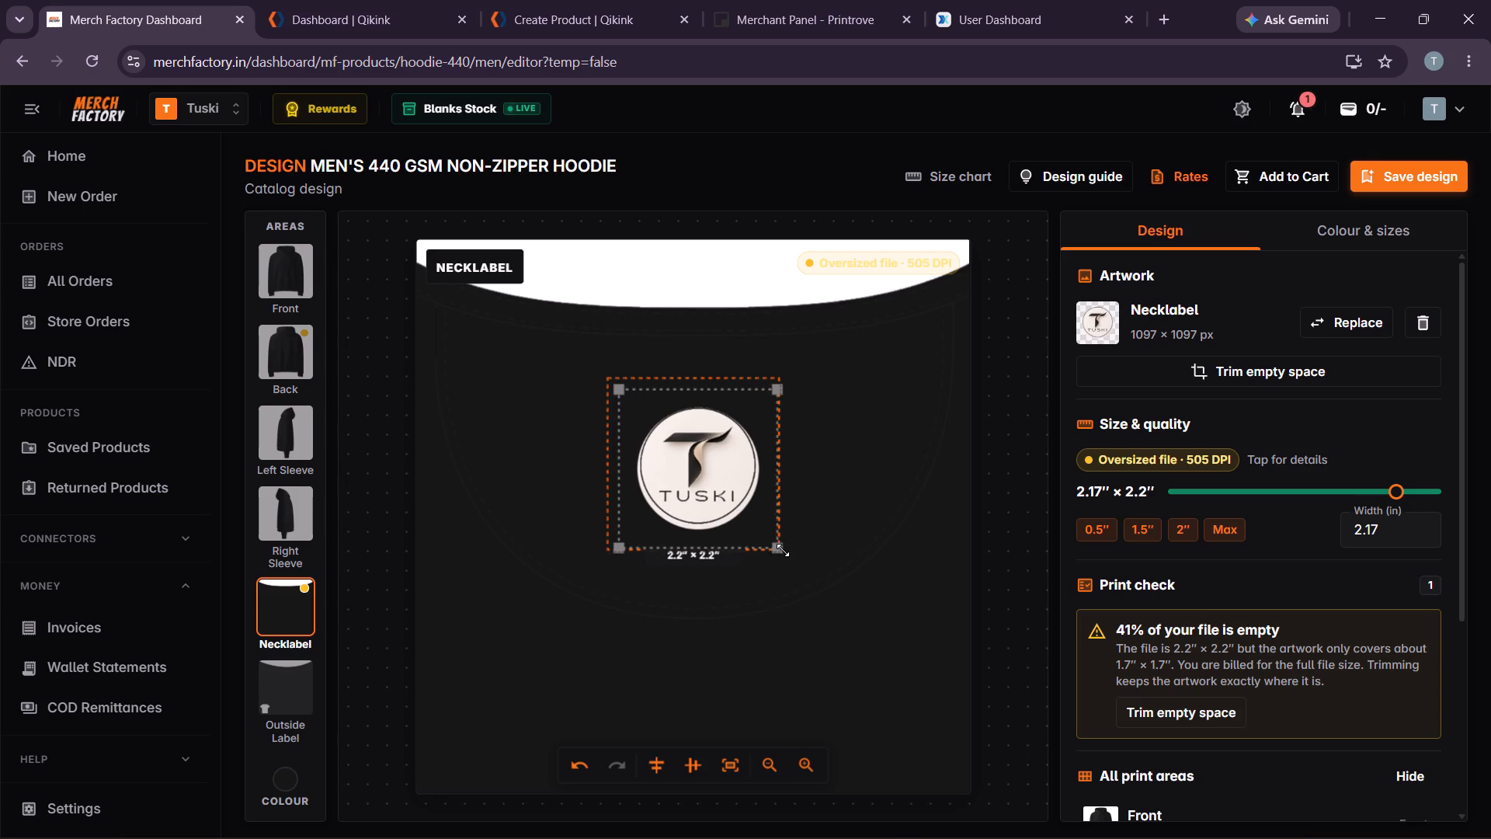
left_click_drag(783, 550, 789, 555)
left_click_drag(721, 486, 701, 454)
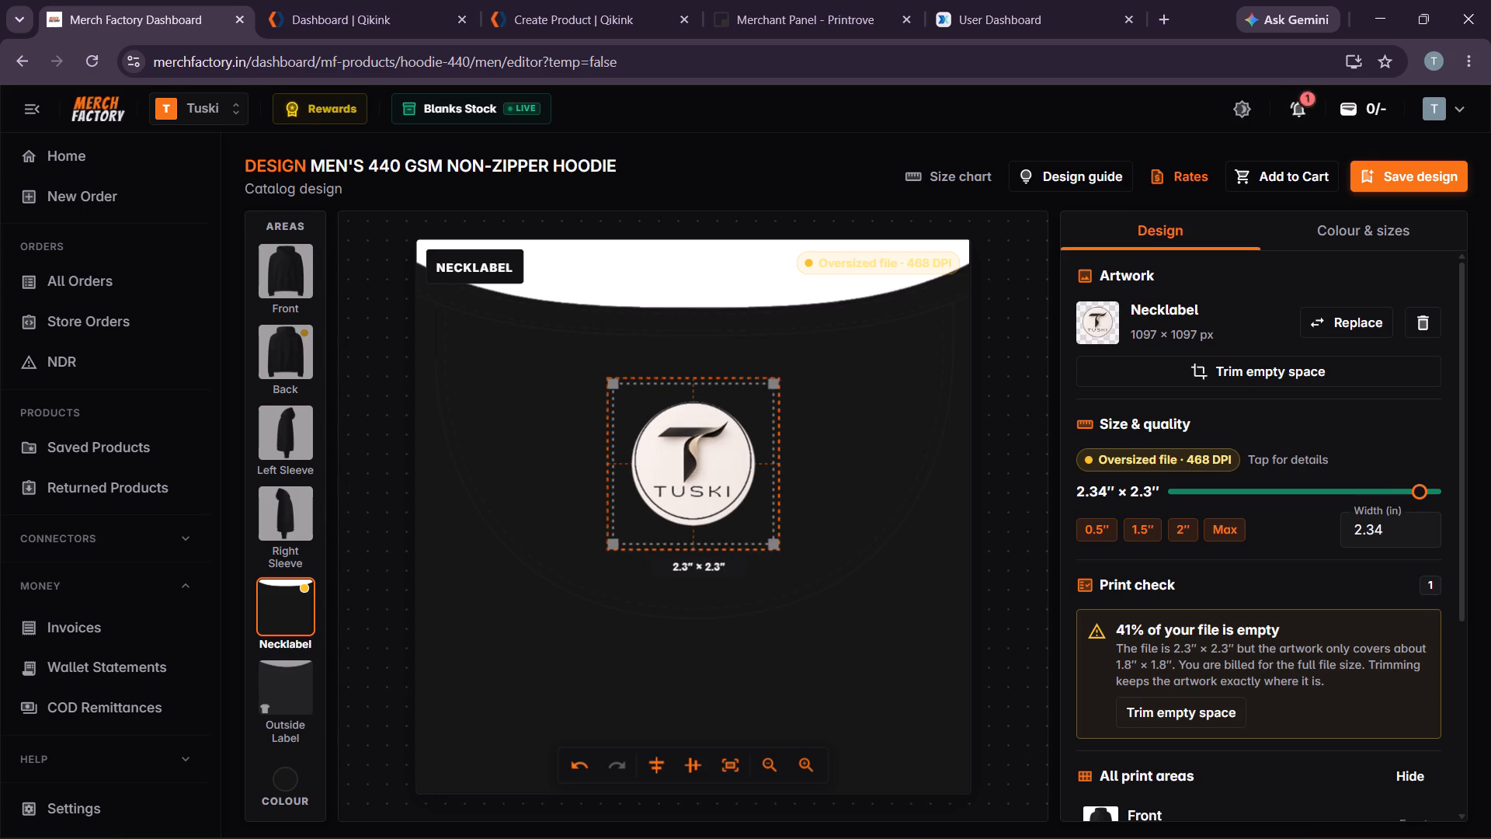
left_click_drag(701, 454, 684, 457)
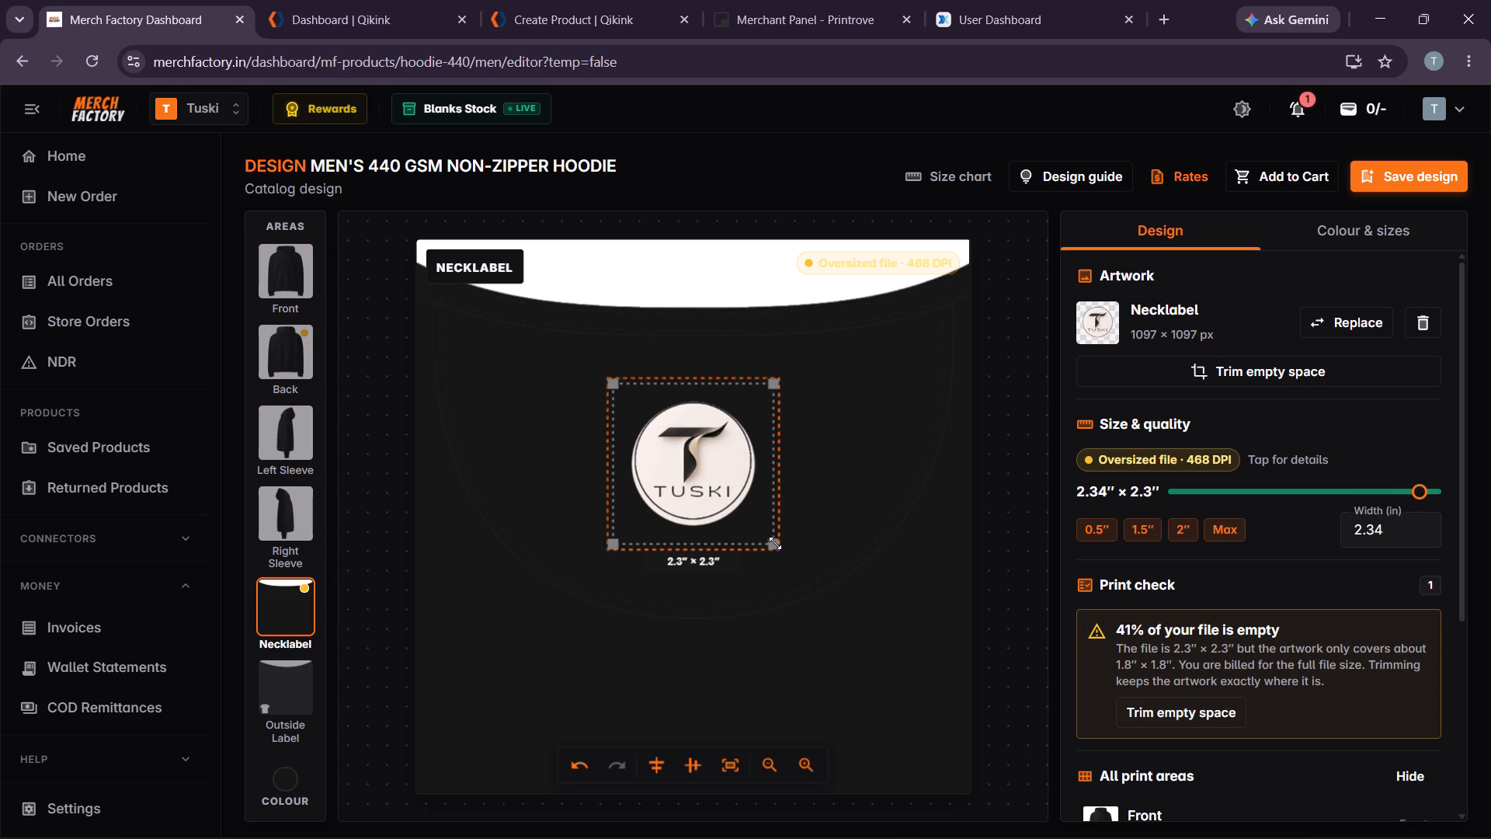
Resize the neck label logo to about 2.44 inches wide so it nearly fills the print area.
left_click_drag(775, 543, 728, 481)
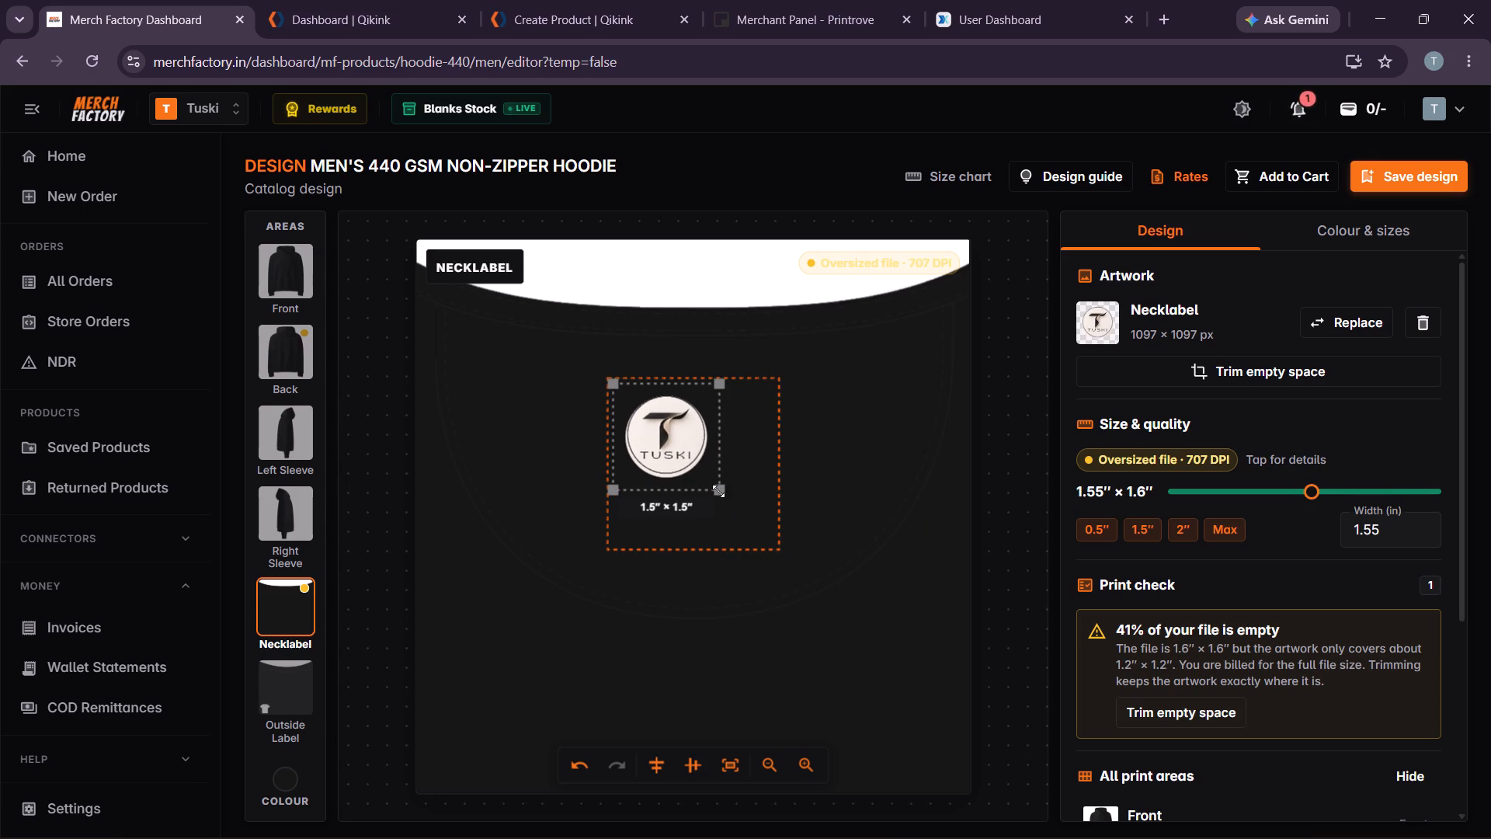
left_click_drag(718, 491, 951, 751)
left_click_drag(763, 530, 801, 569)
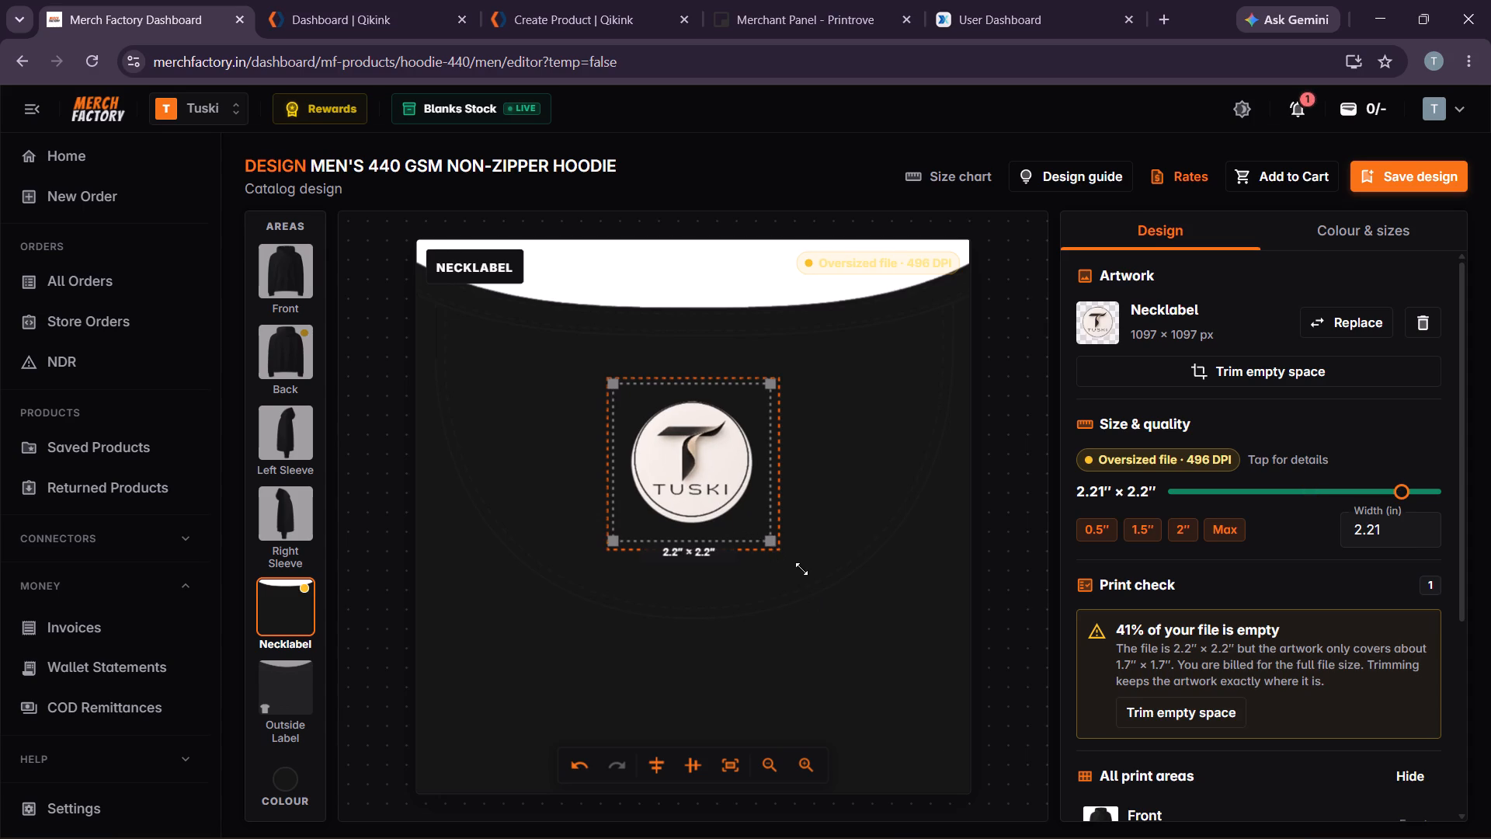
left_click_drag(801, 569, 865, 663)
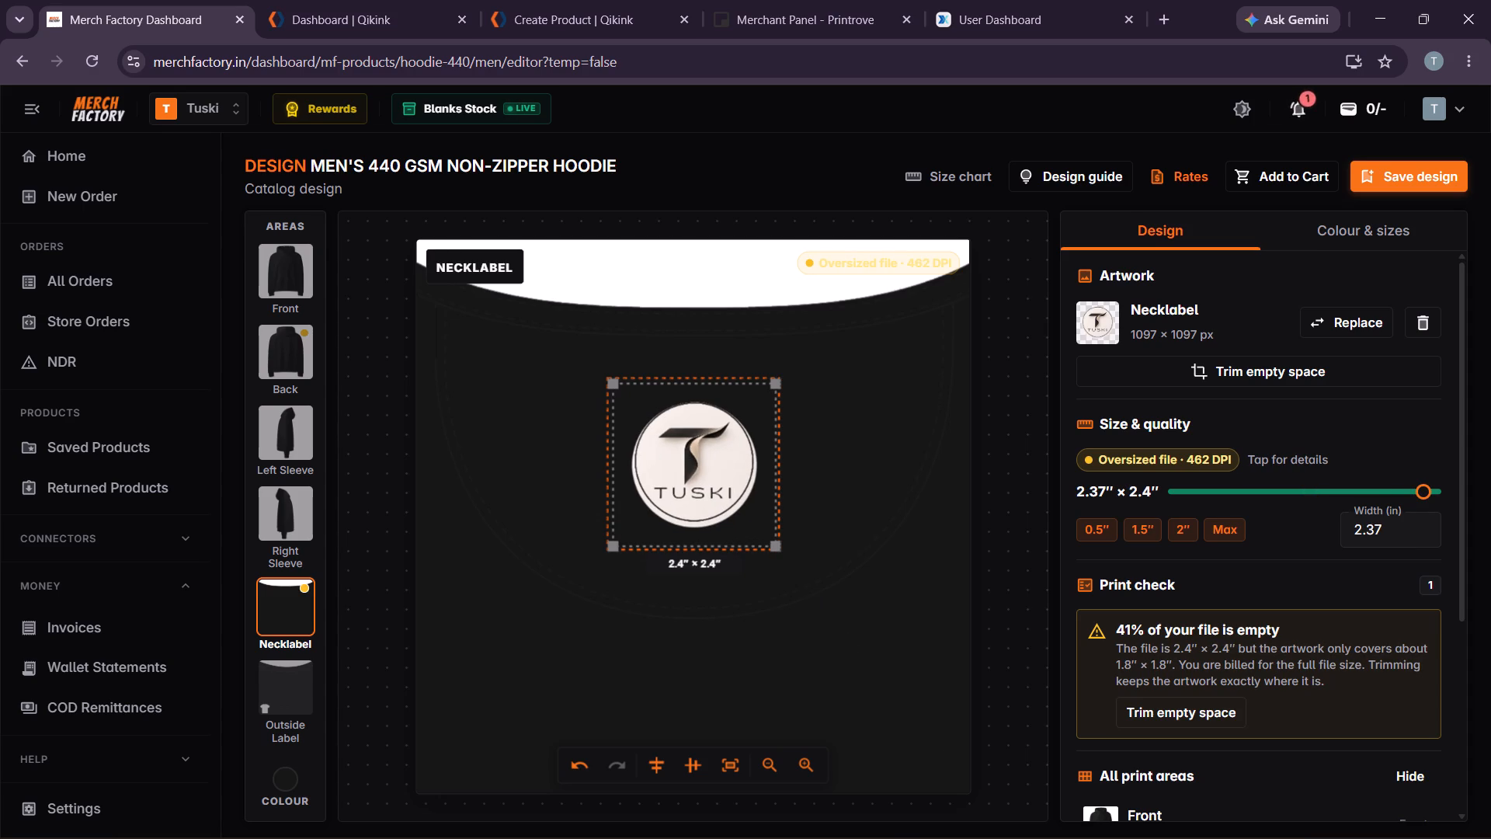
left_click_drag(612, 384, 559, 297)
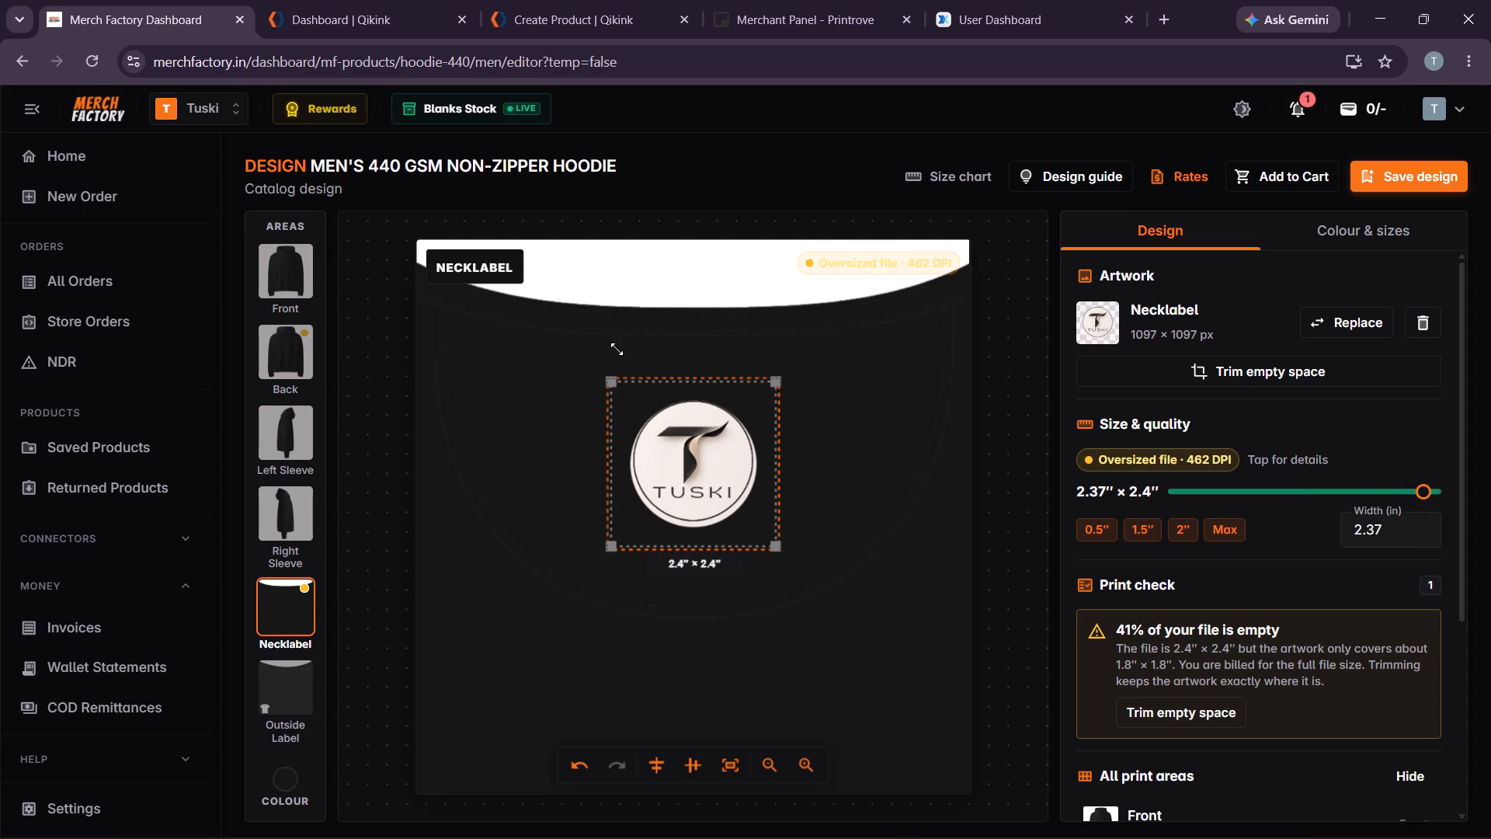
left_click(870, 596)
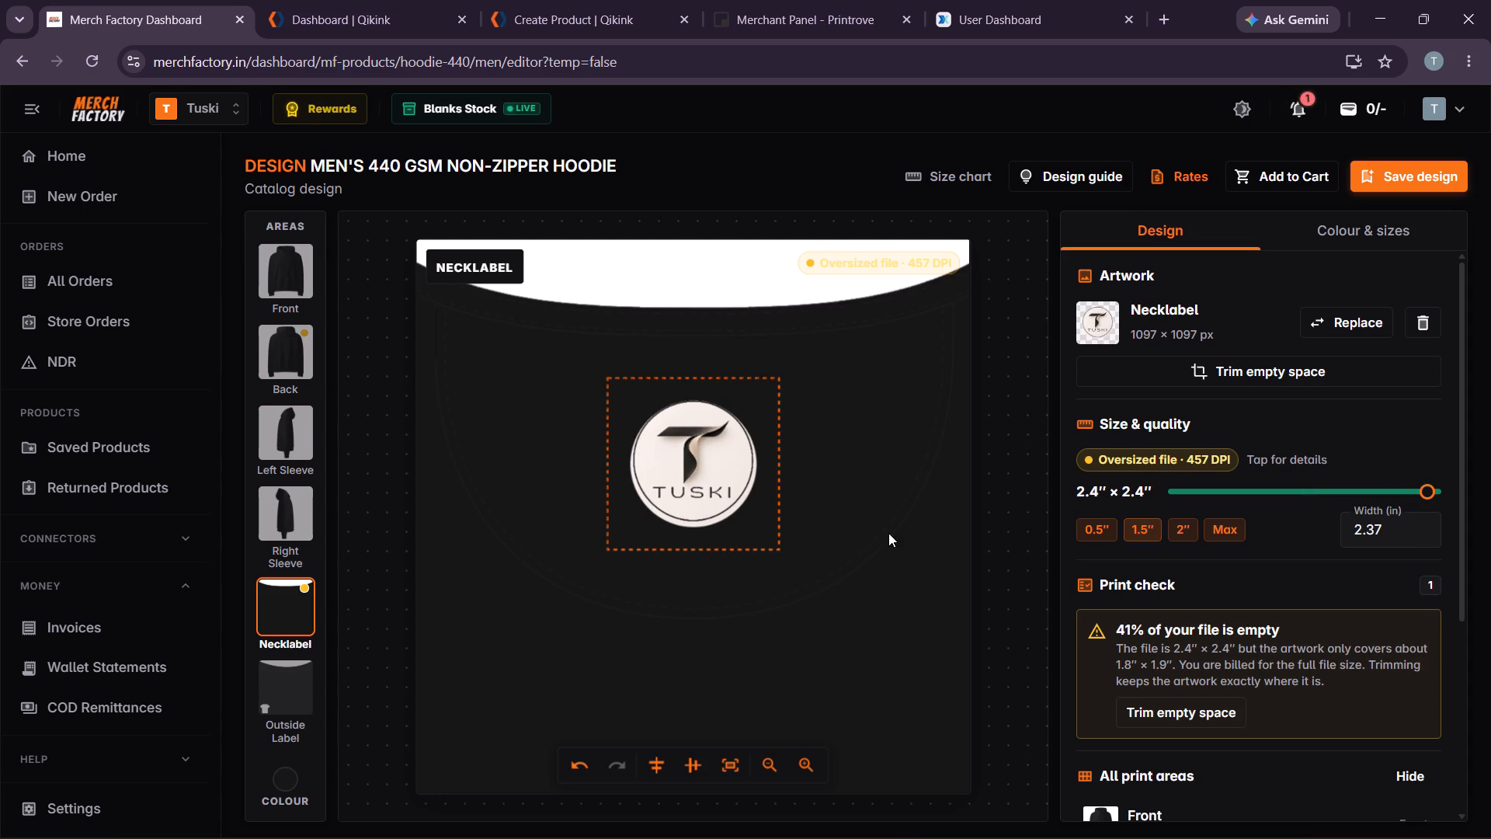
left_click(727, 438)
left_click_drag(610, 545, 610, 544)
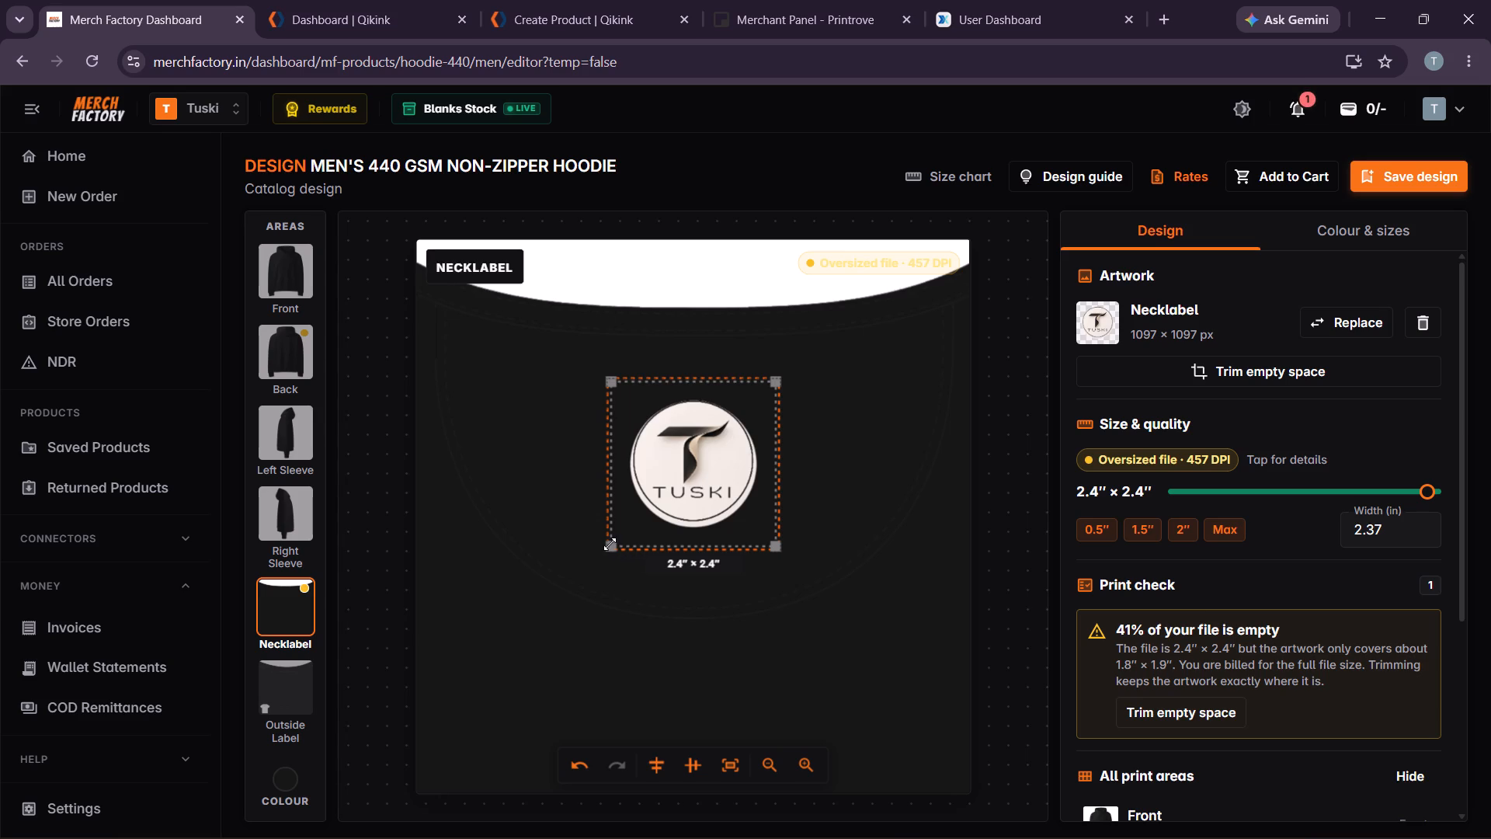
left_click_drag(610, 544, 535, 633)
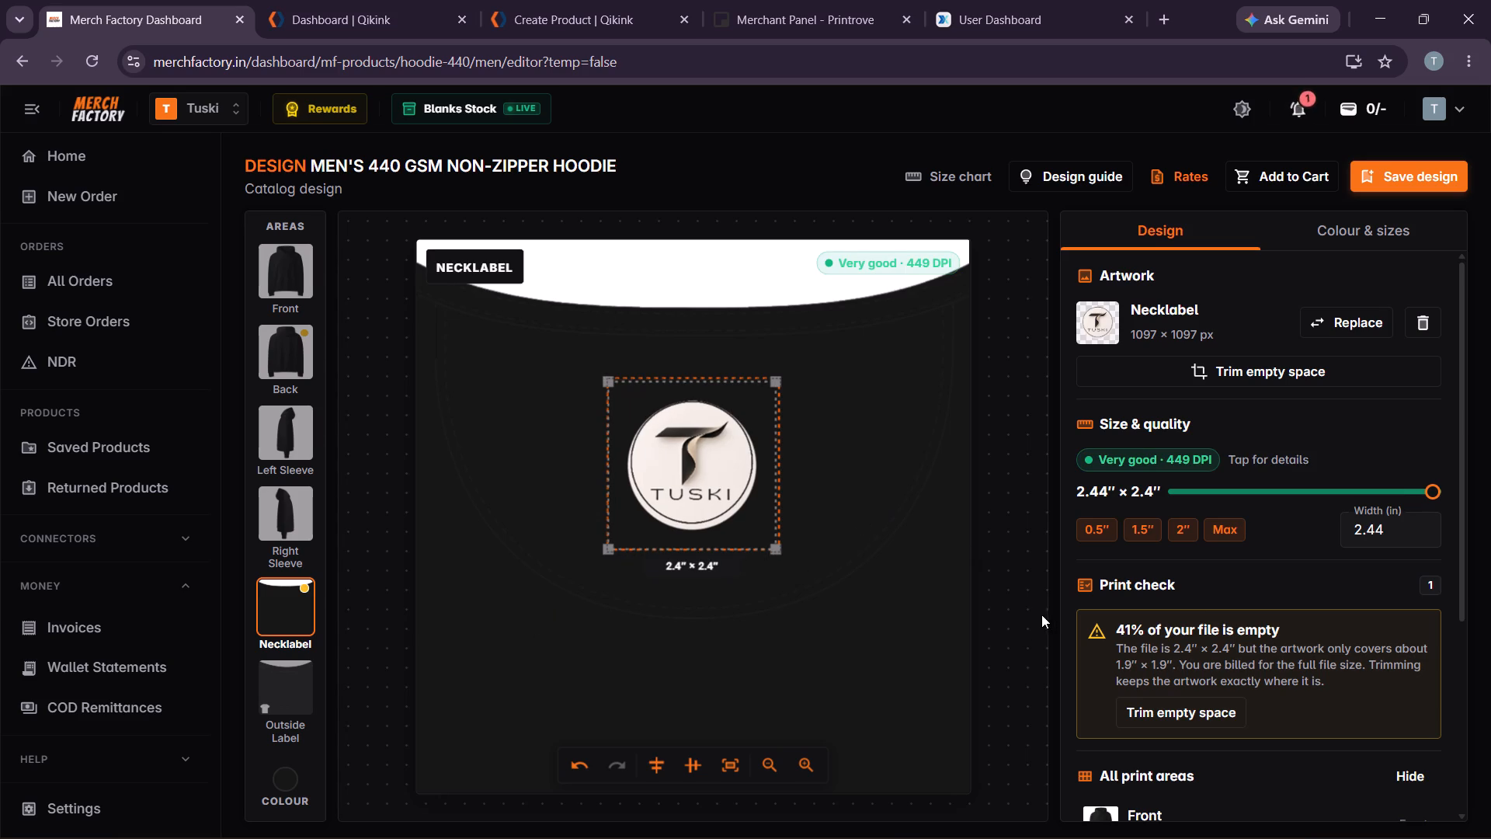
scroll(1242, 572, "down", 7)
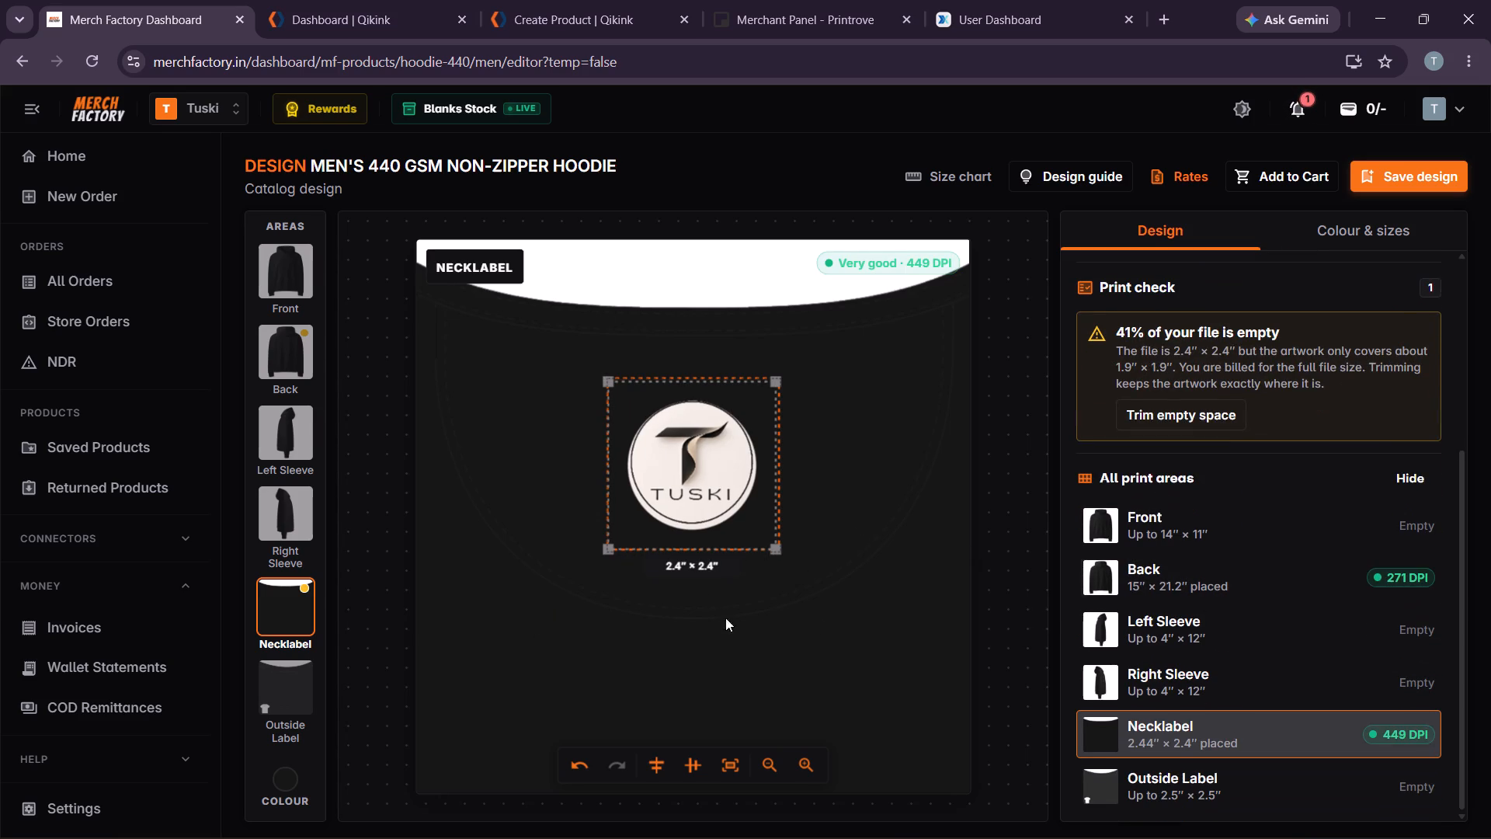
left_click(280, 680)
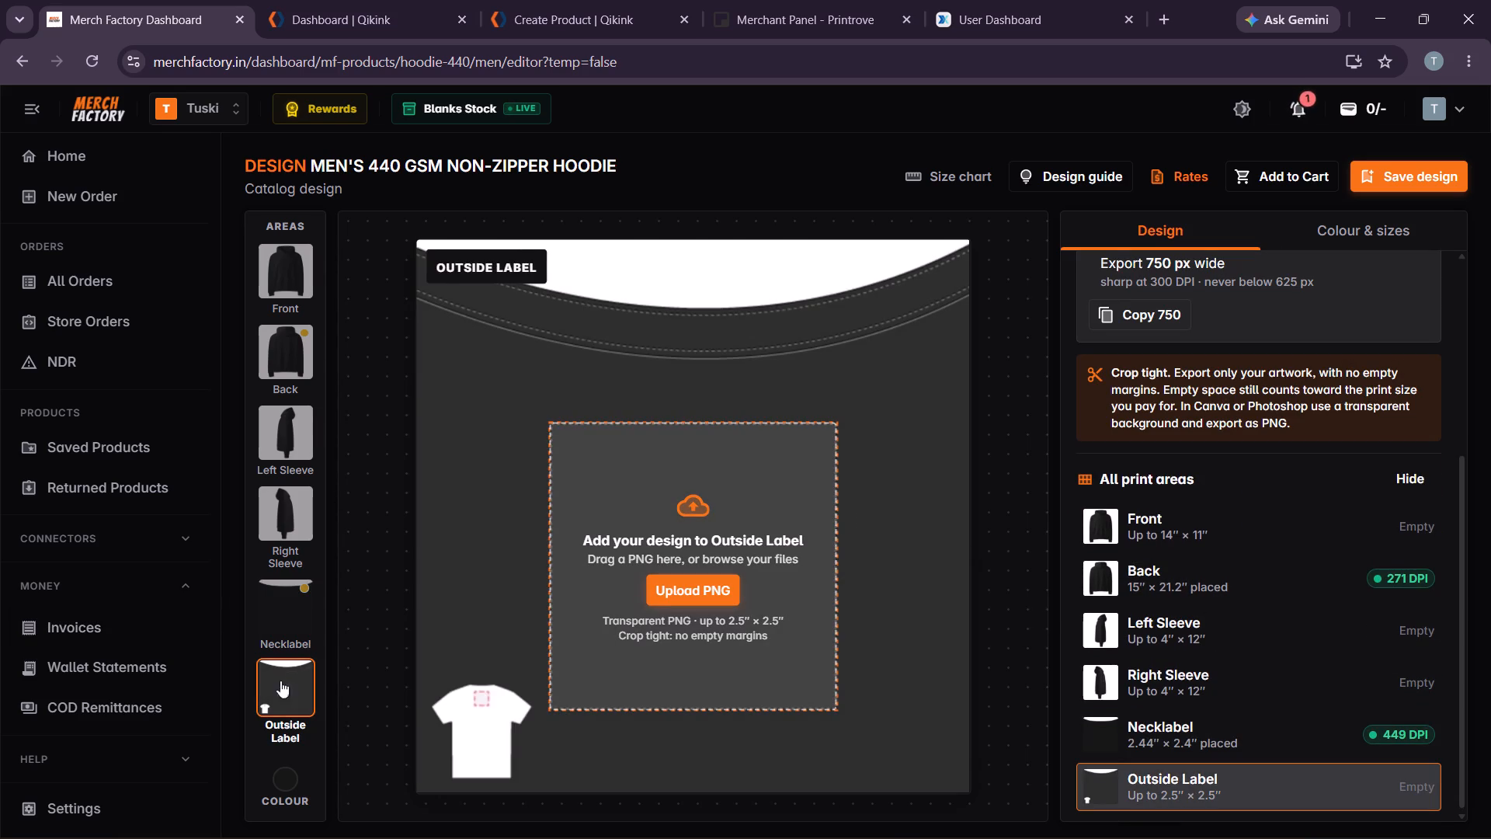
left_click(527, 444)
scroll(295, 784, "down", 1)
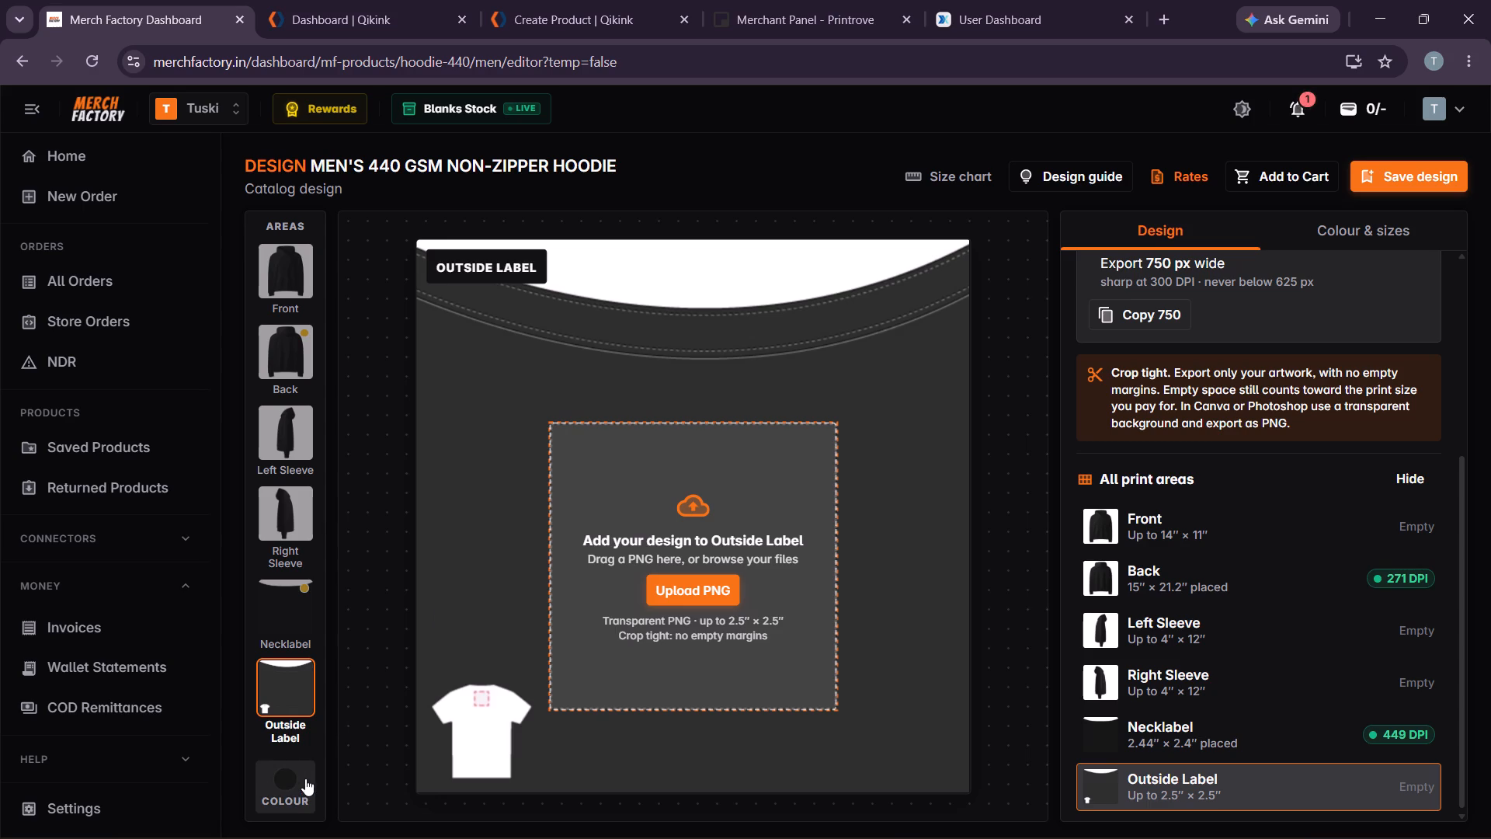
scroll(305, 778, "down", 1)
scroll(302, 510, "up", 5)
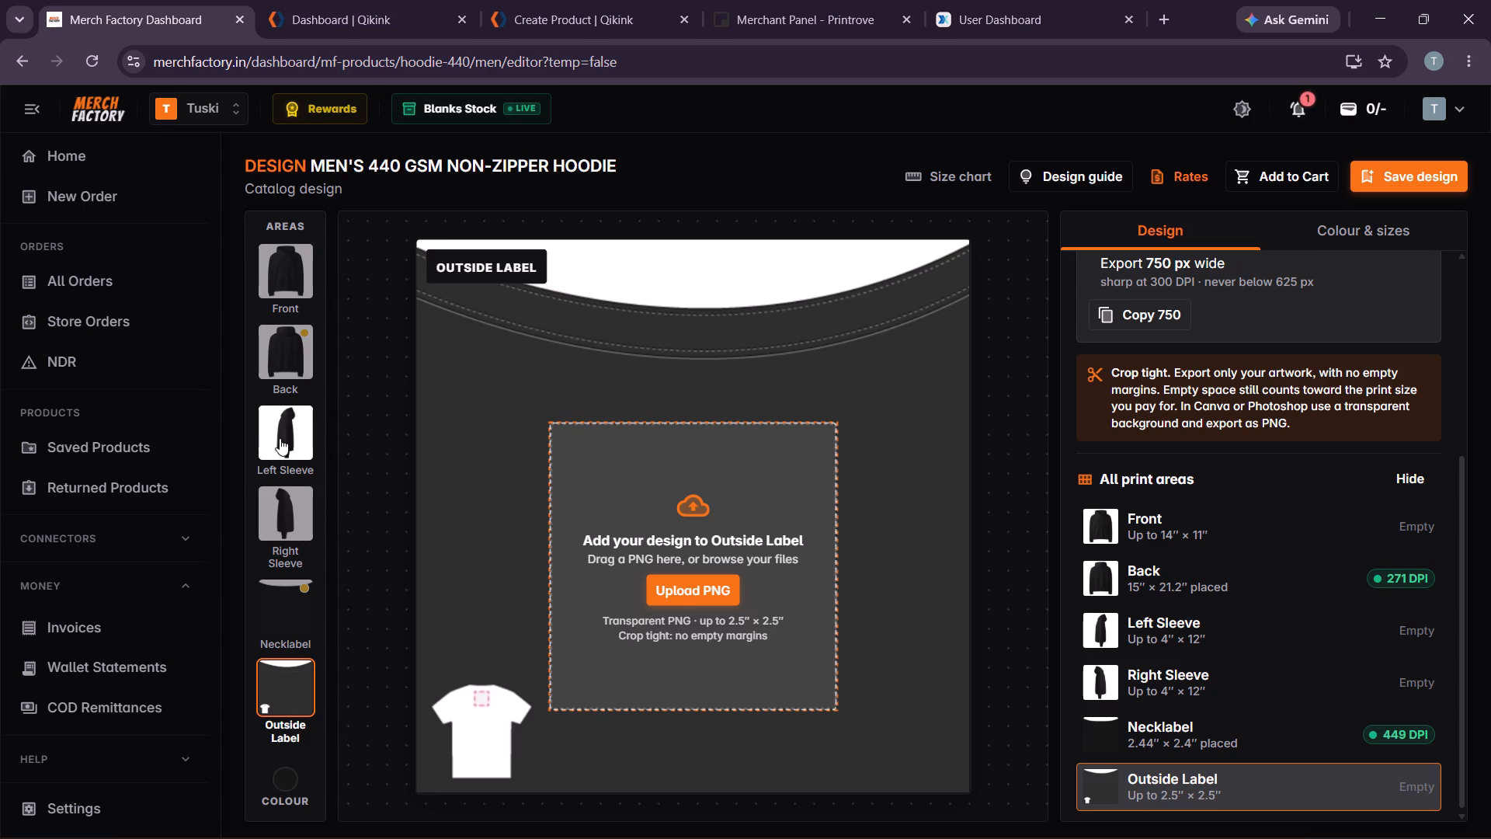
left_click(280, 438)
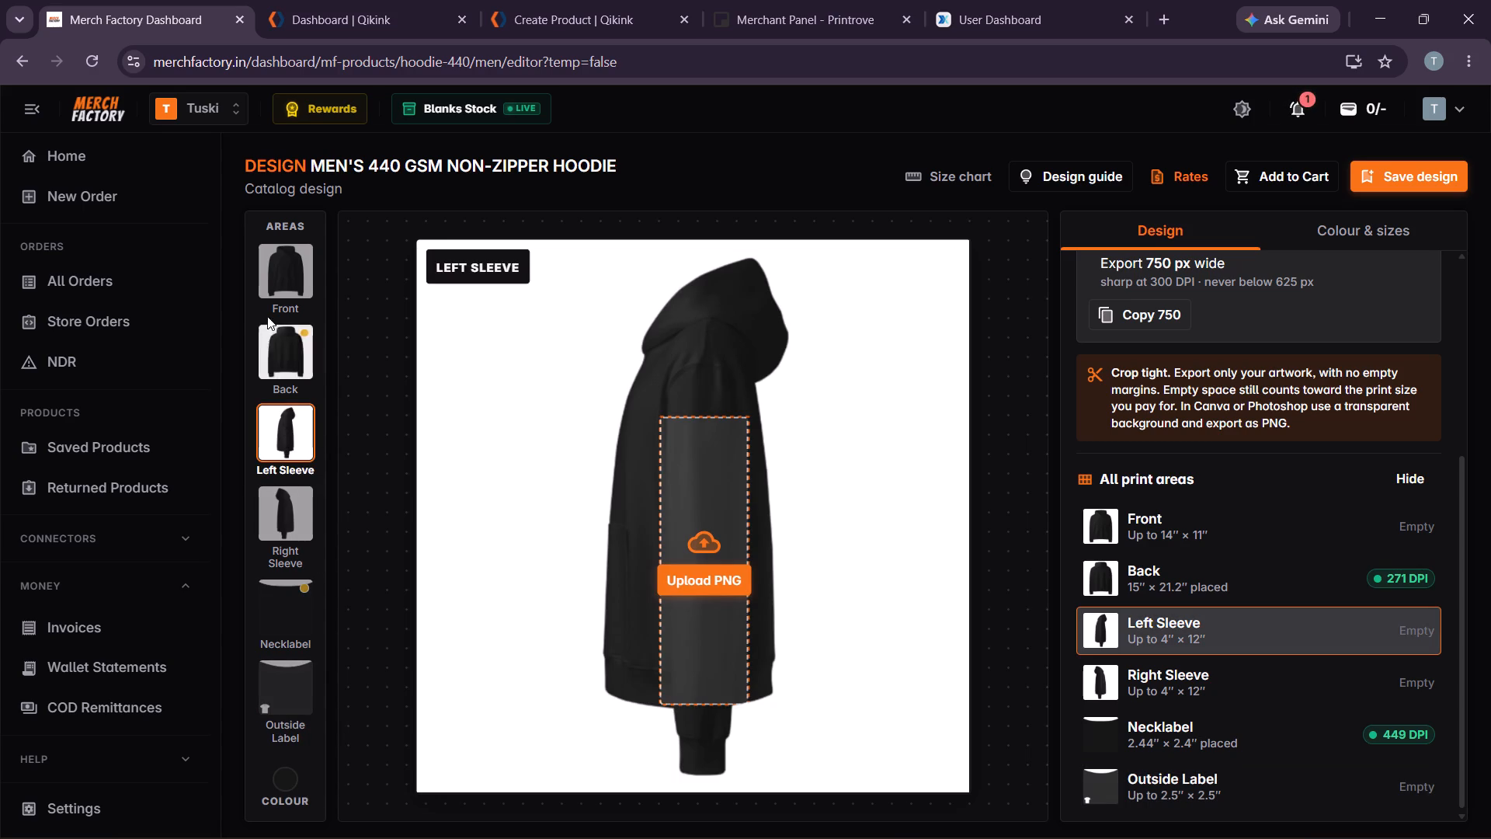
left_click(288, 274)
left_click(297, 343)
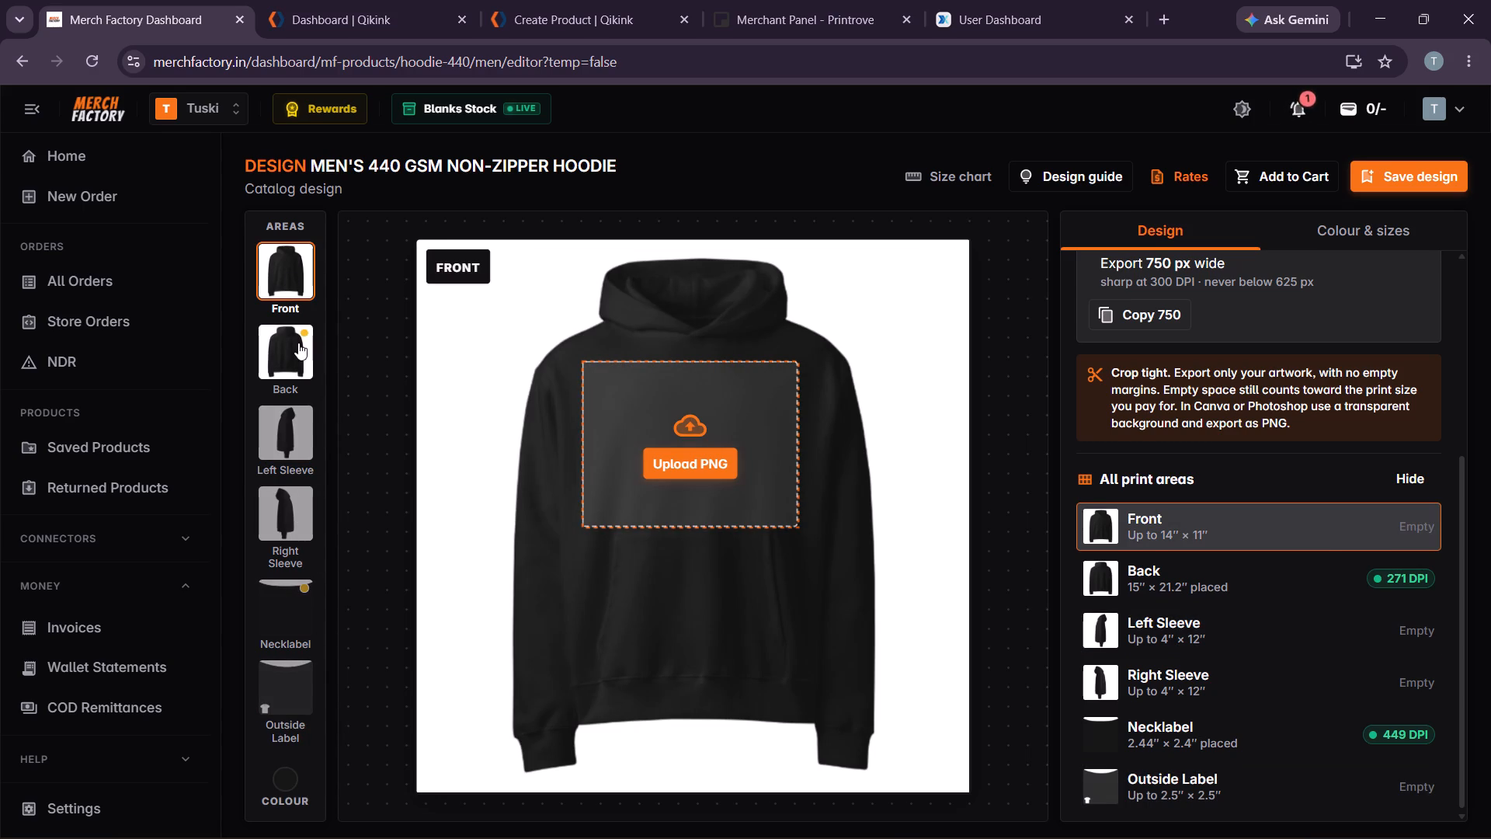
left_click(284, 440)
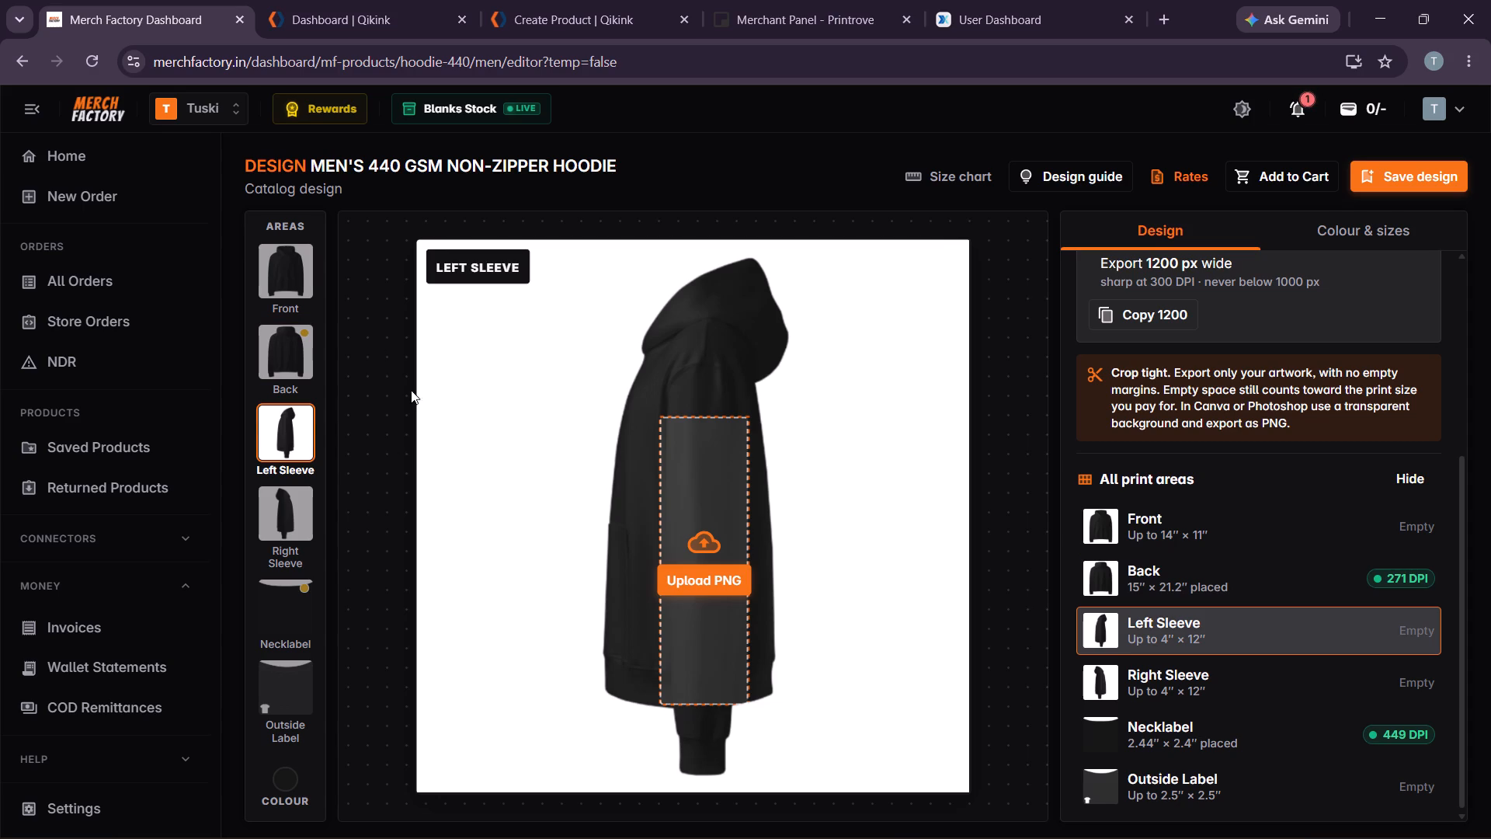
left_click(279, 326)
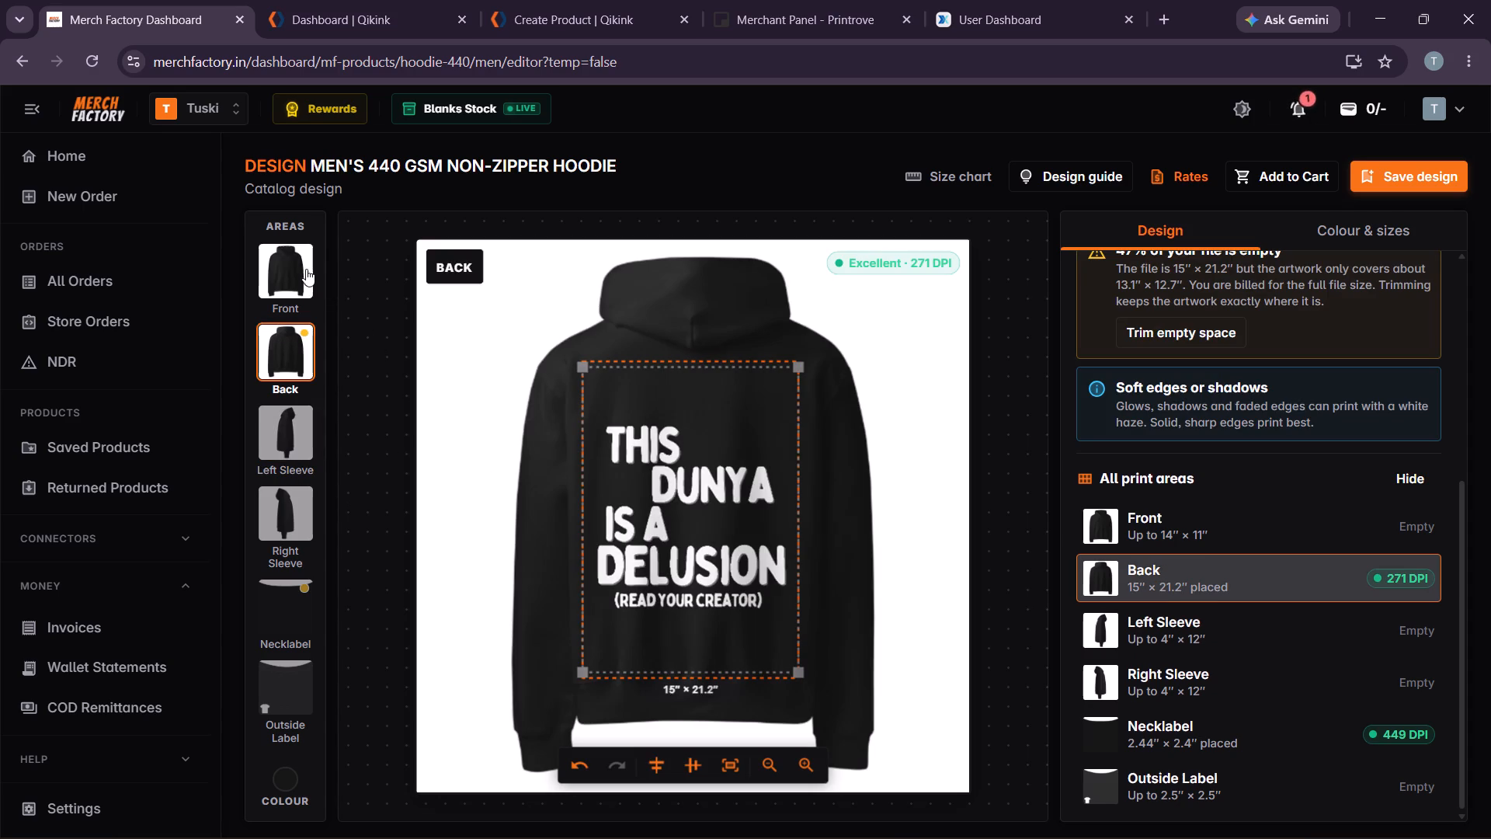
left_click(283, 440)
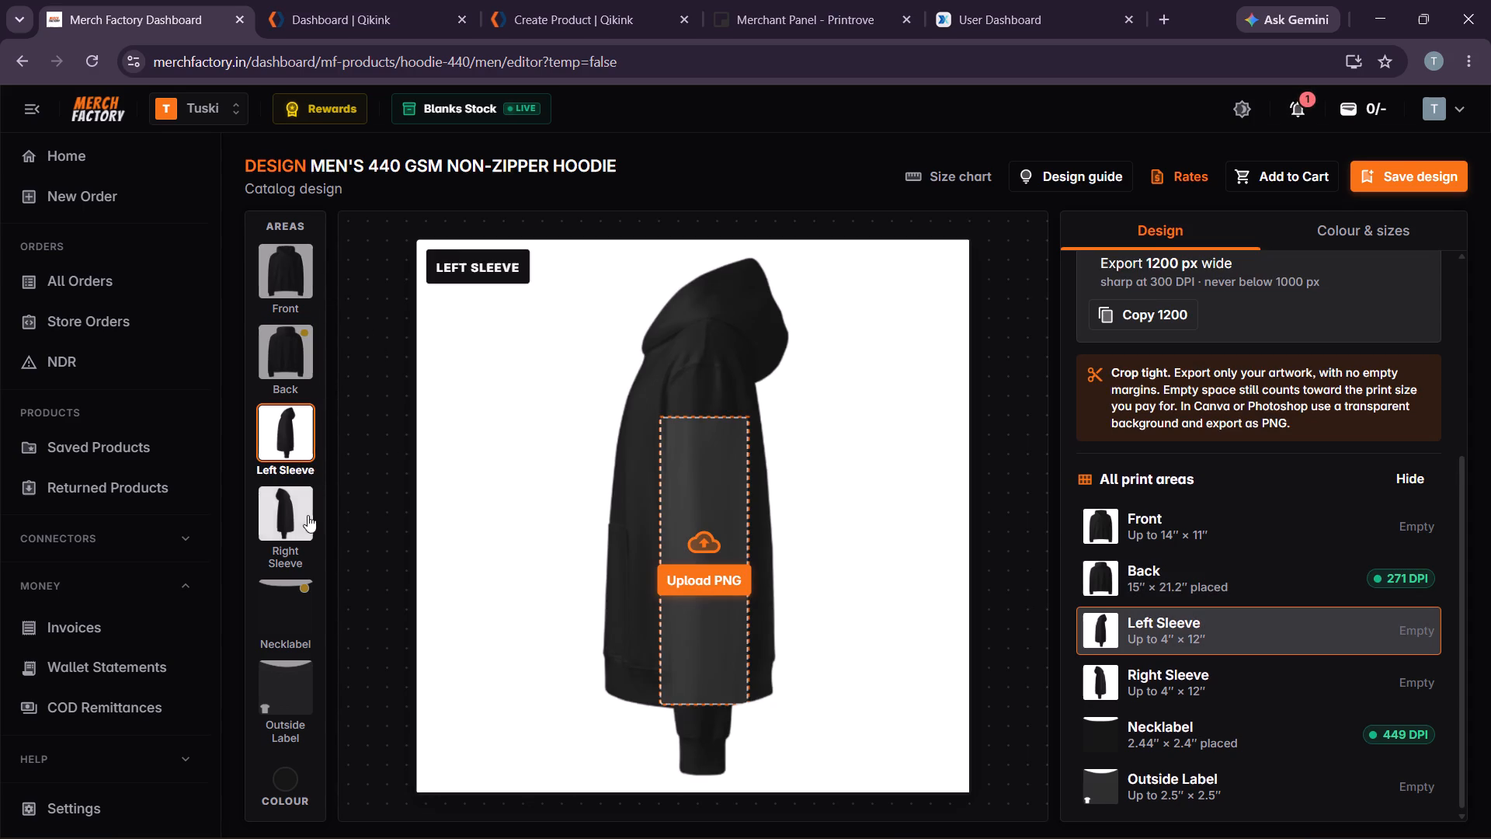
scroll(920, 433, "up", 7)
scroll(1279, 510, "up", 6)
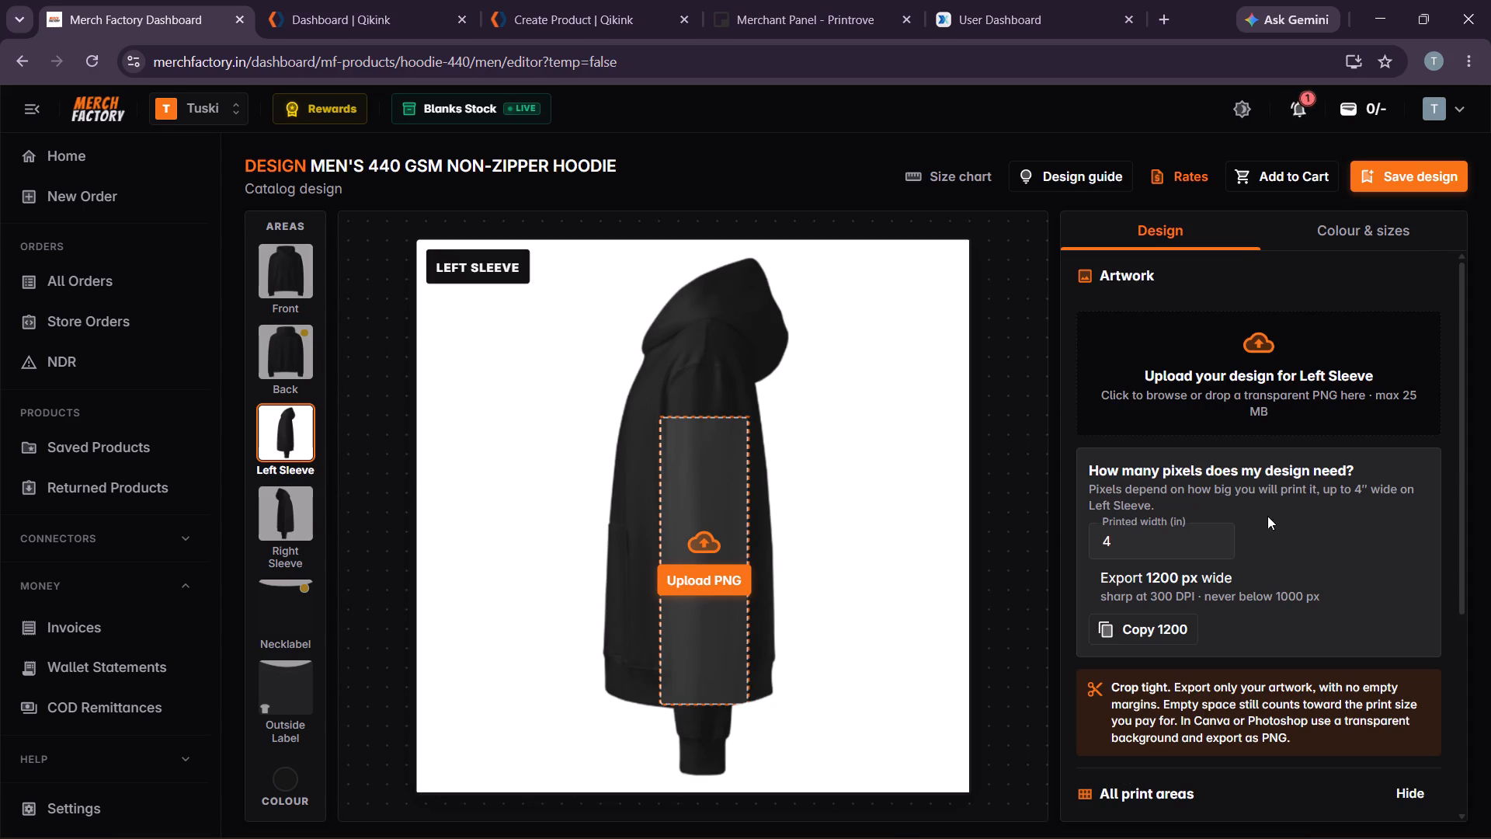
scroll(456, 416, "down", 3)
scroll(276, 665, "down", 3)
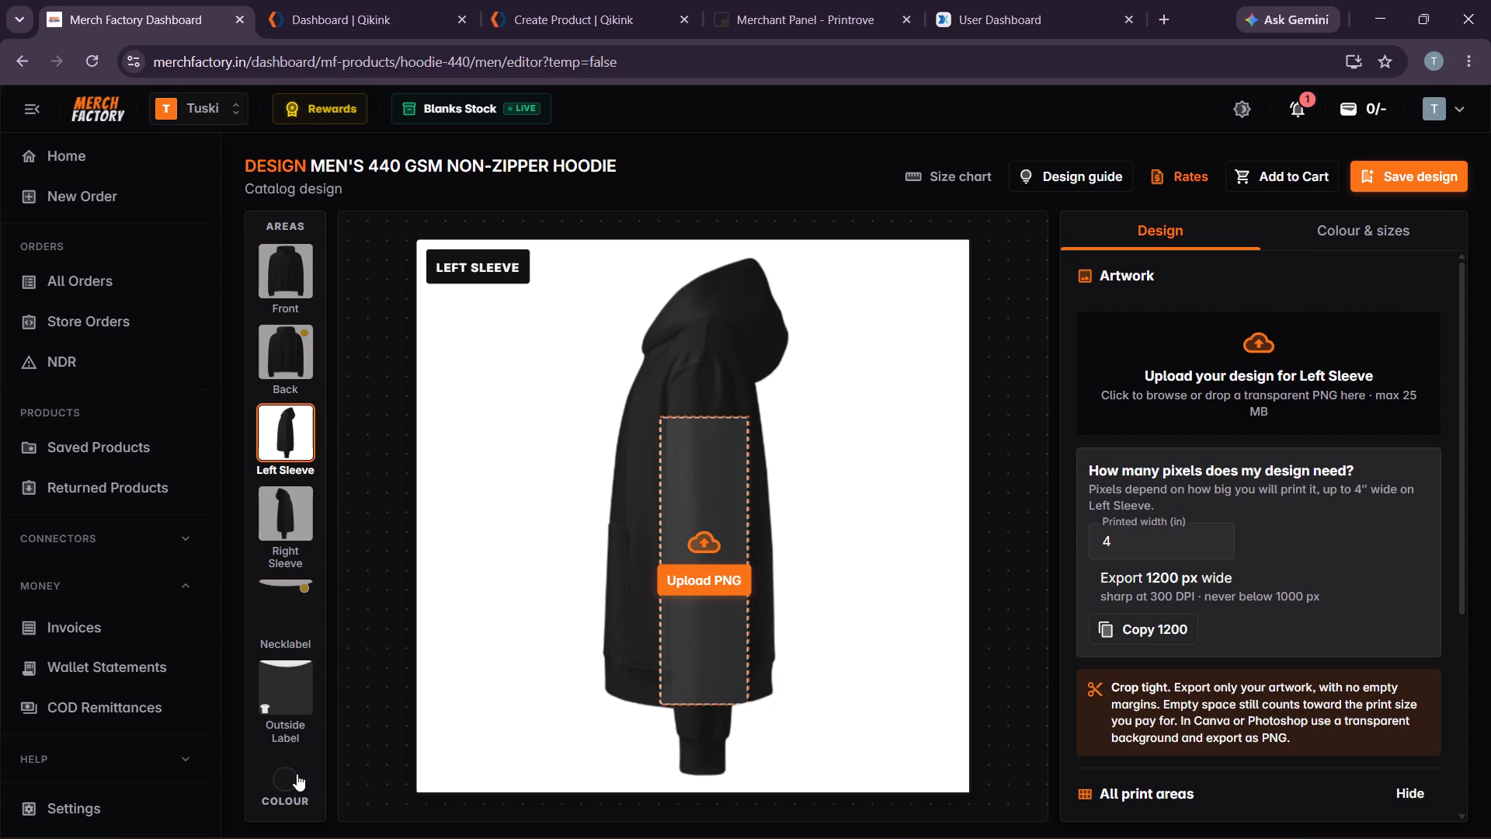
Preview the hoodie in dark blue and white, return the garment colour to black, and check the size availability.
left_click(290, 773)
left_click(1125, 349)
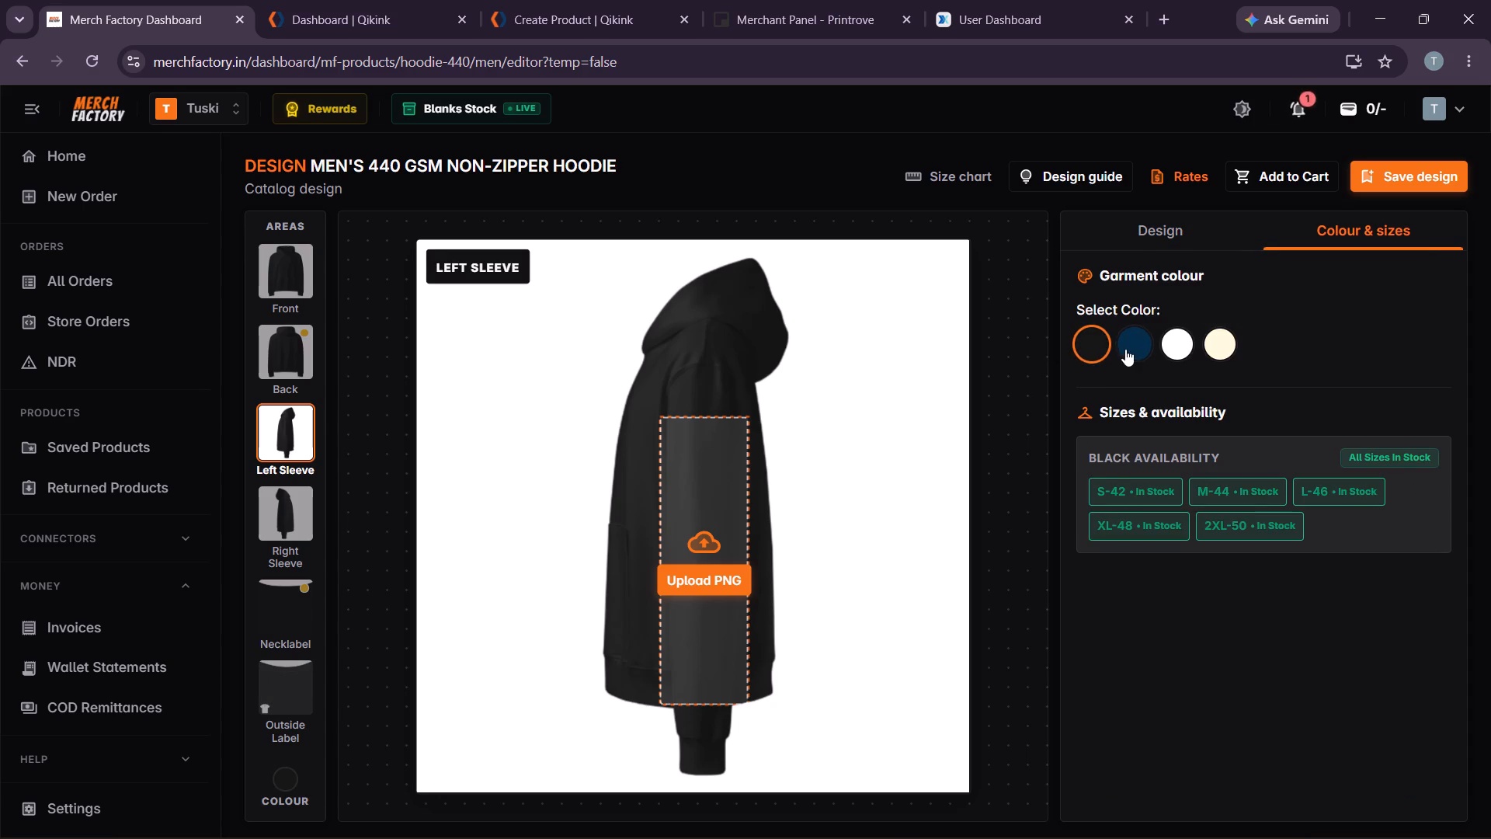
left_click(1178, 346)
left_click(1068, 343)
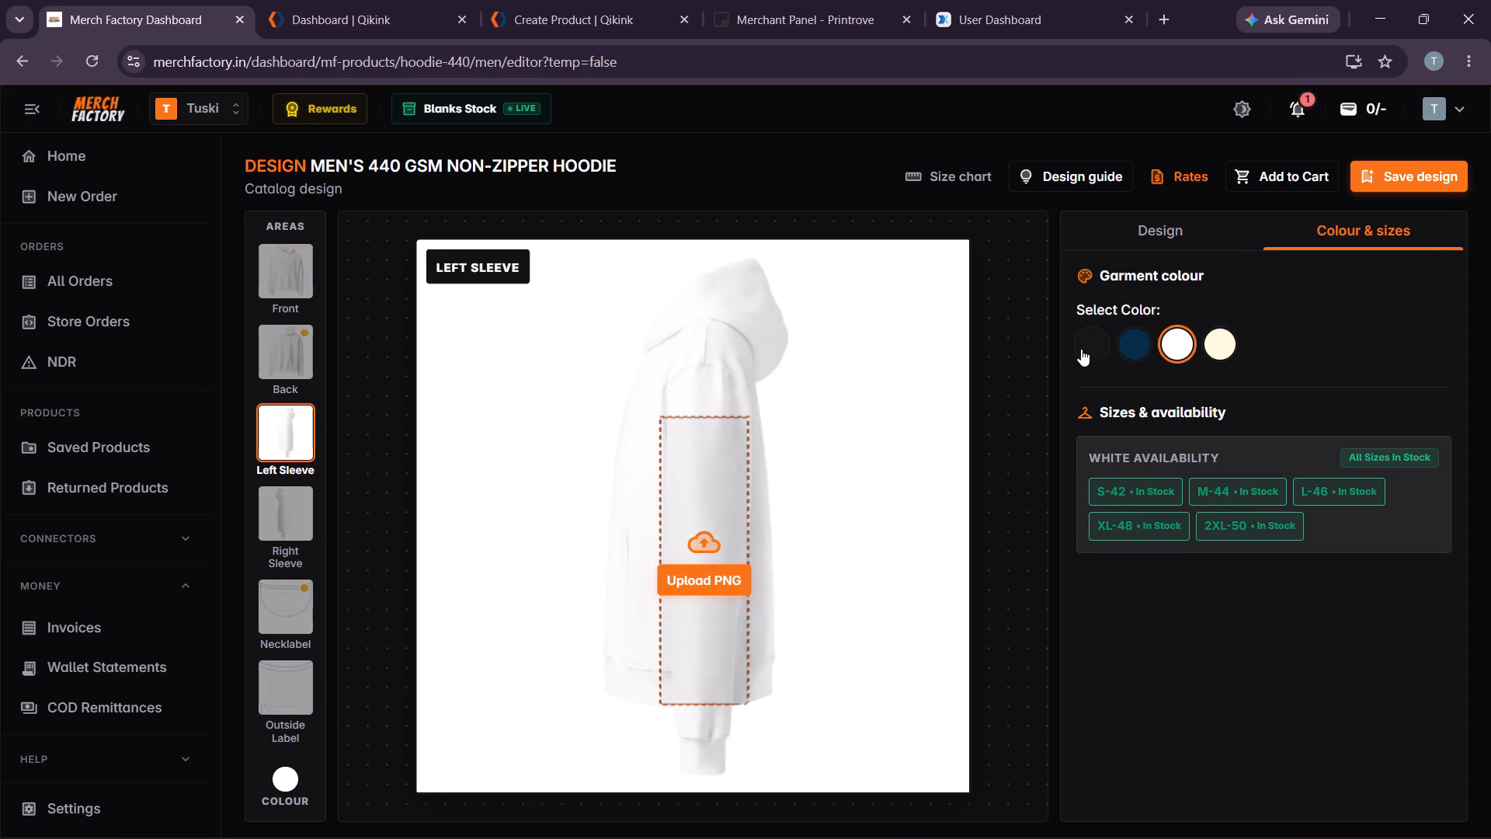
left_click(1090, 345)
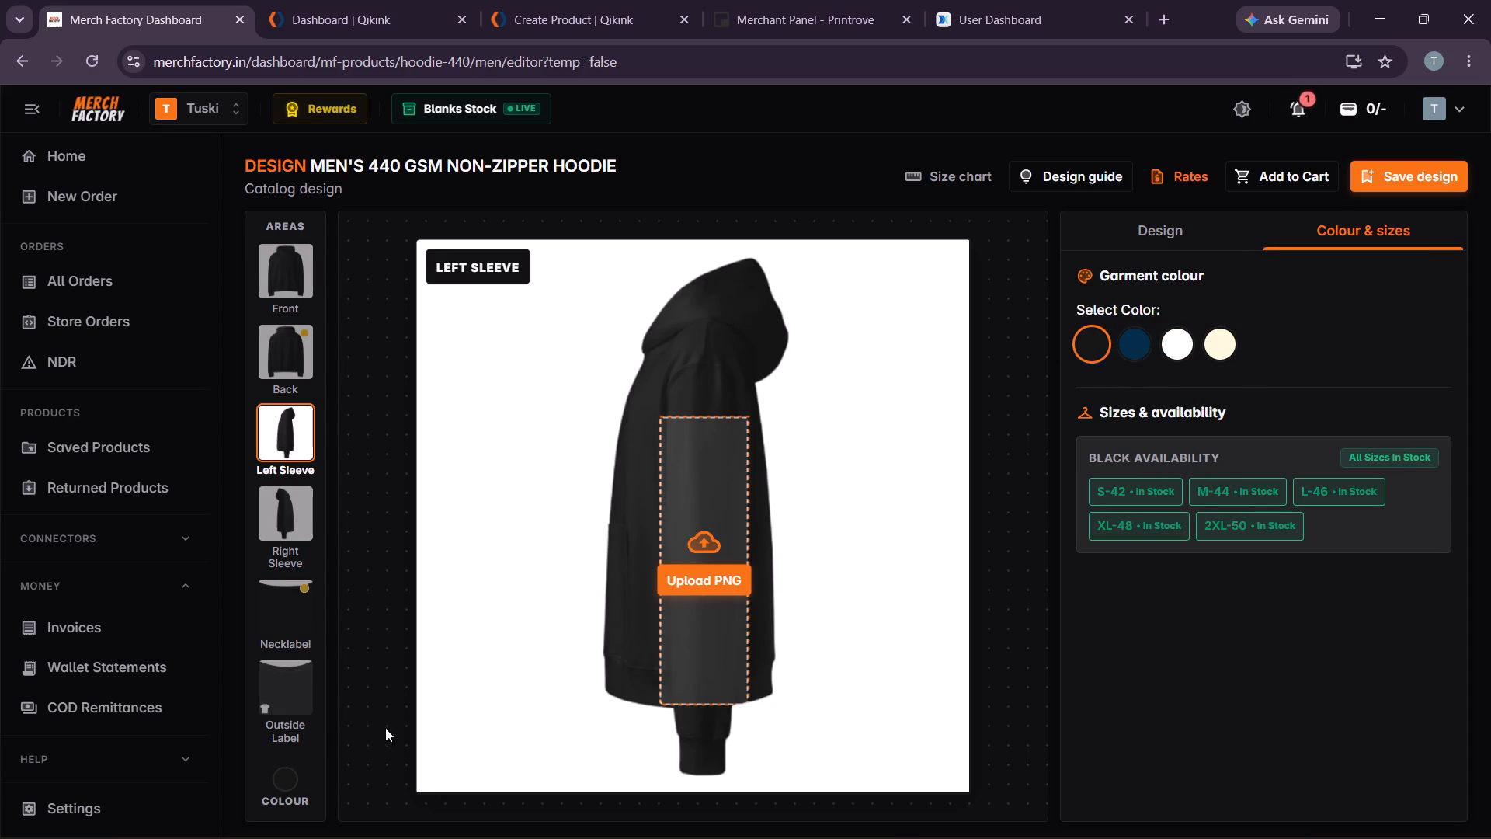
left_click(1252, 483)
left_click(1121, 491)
Return to the design settings and show the quote artwork on the hoodie's back.
left_click(1159, 214)
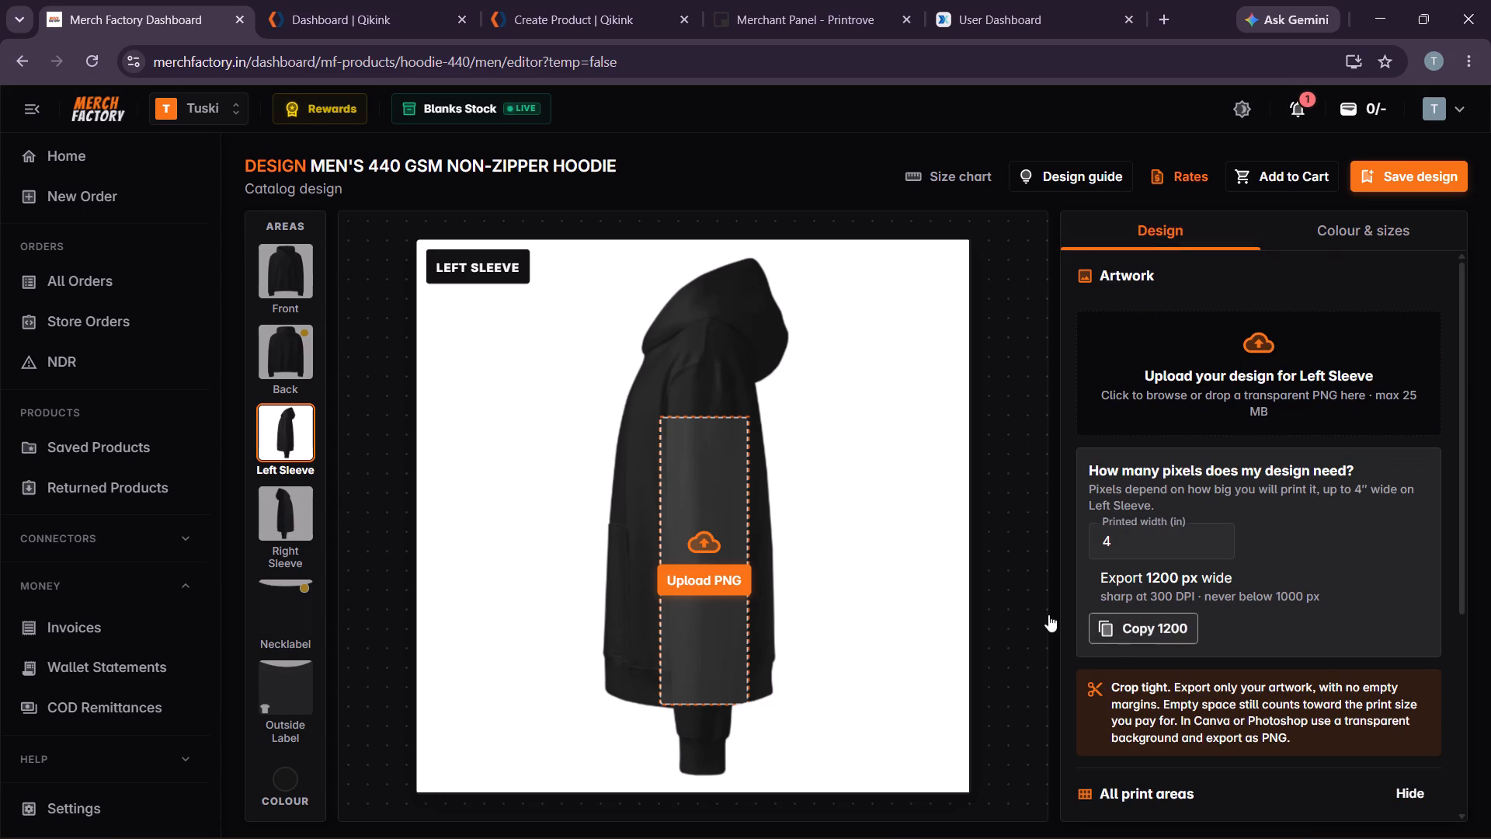
scroll(773, 479, "up", 2)
left_click(309, 349)
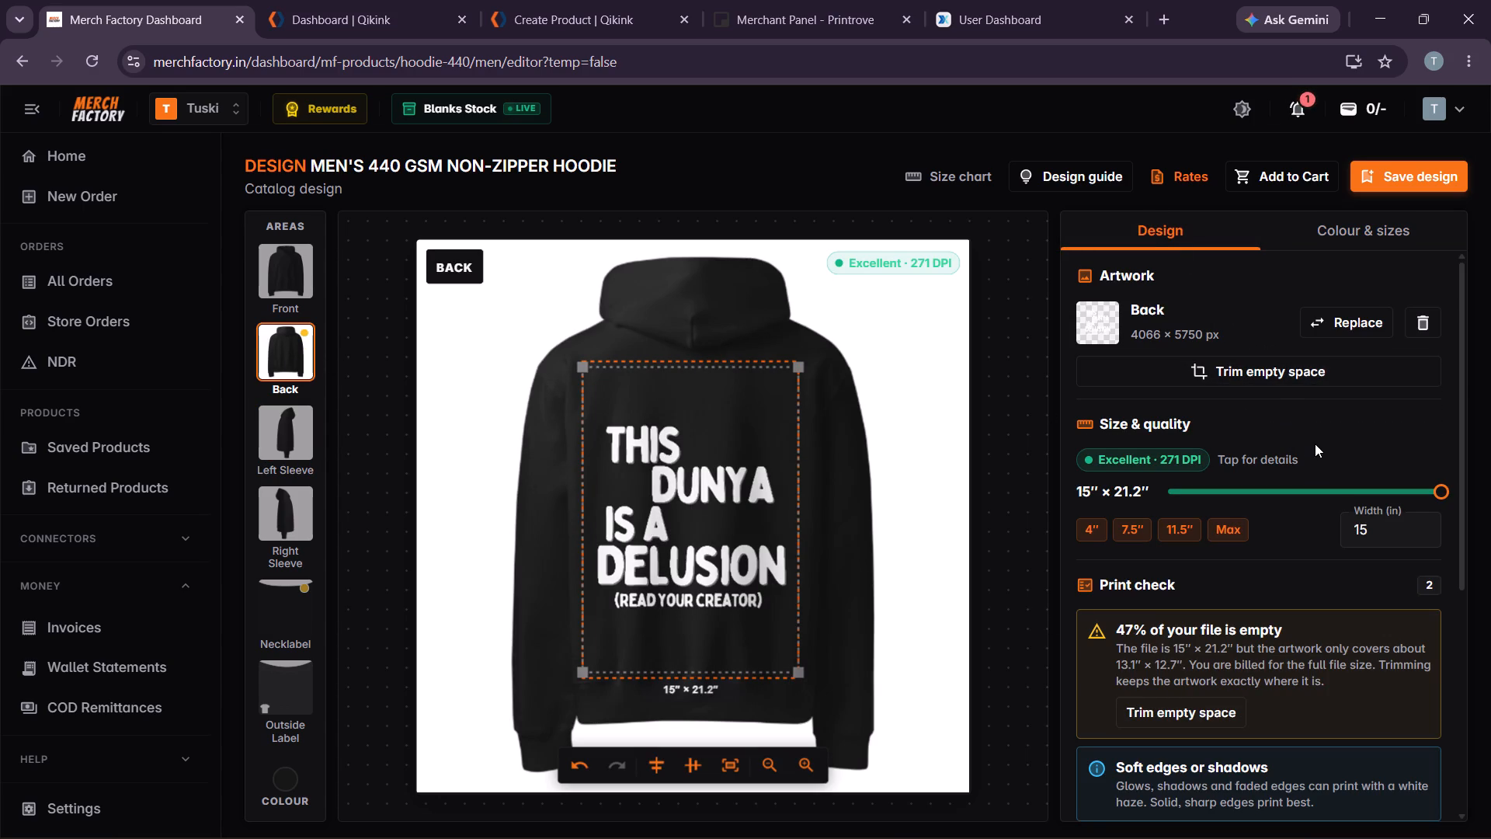
Trim the empty space around the quote artwork on the hoodie's back.
left_click(1273, 375)
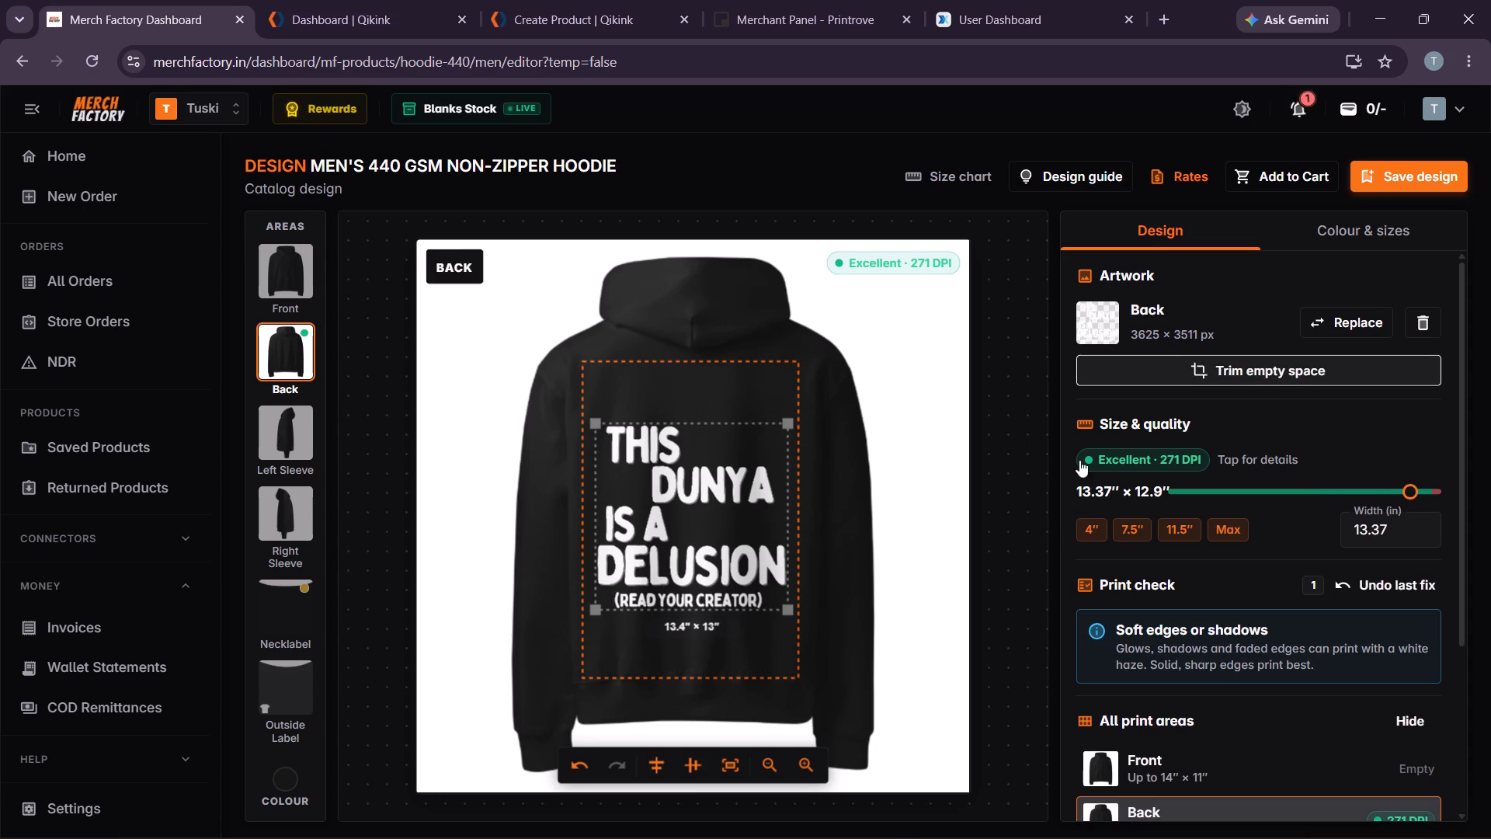
left_click(910, 466)
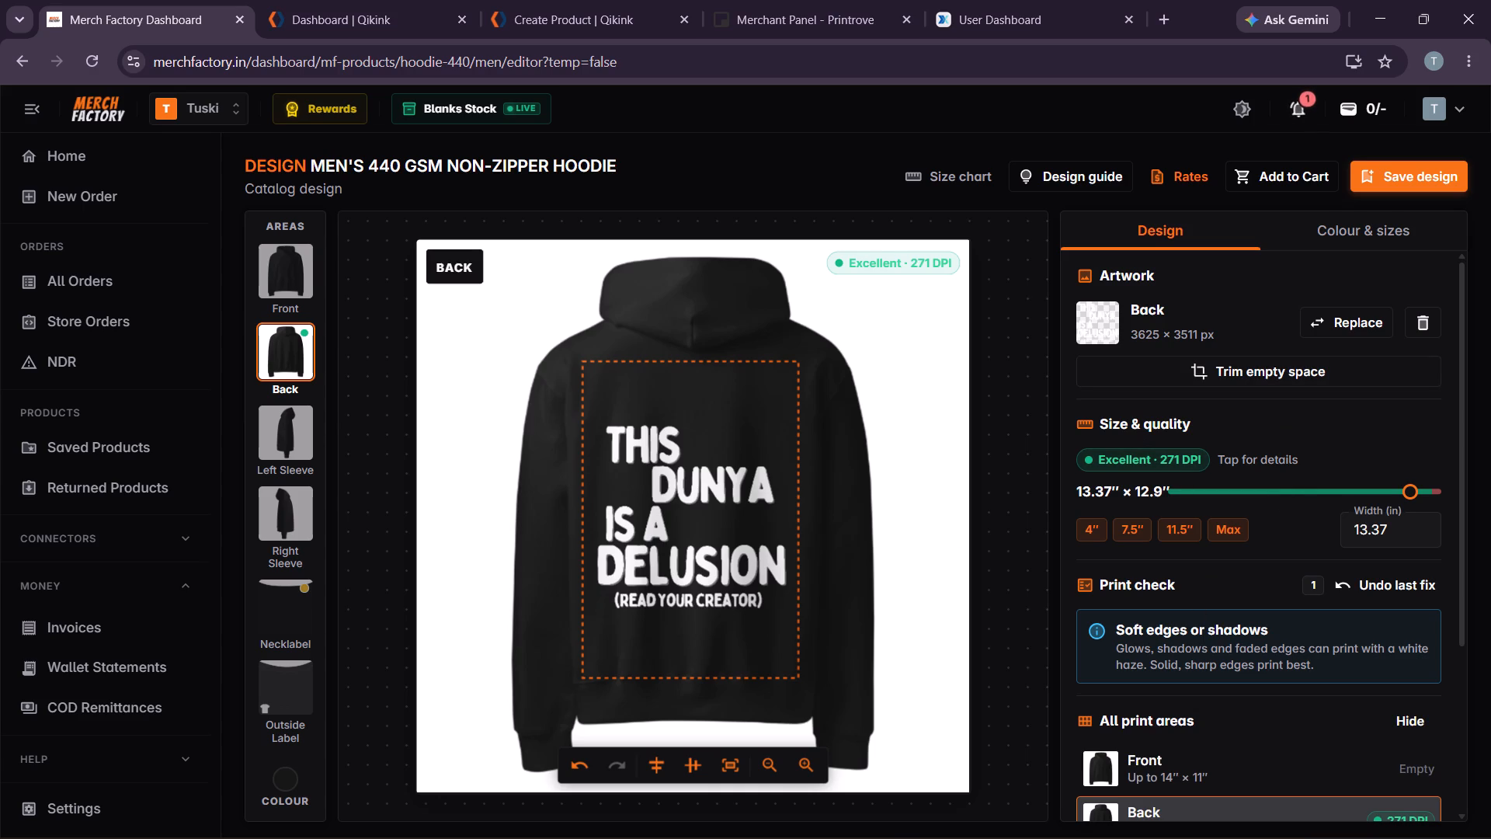
Trim the empty space around the TUSKI logo on the neck label.
left_click(301, 598)
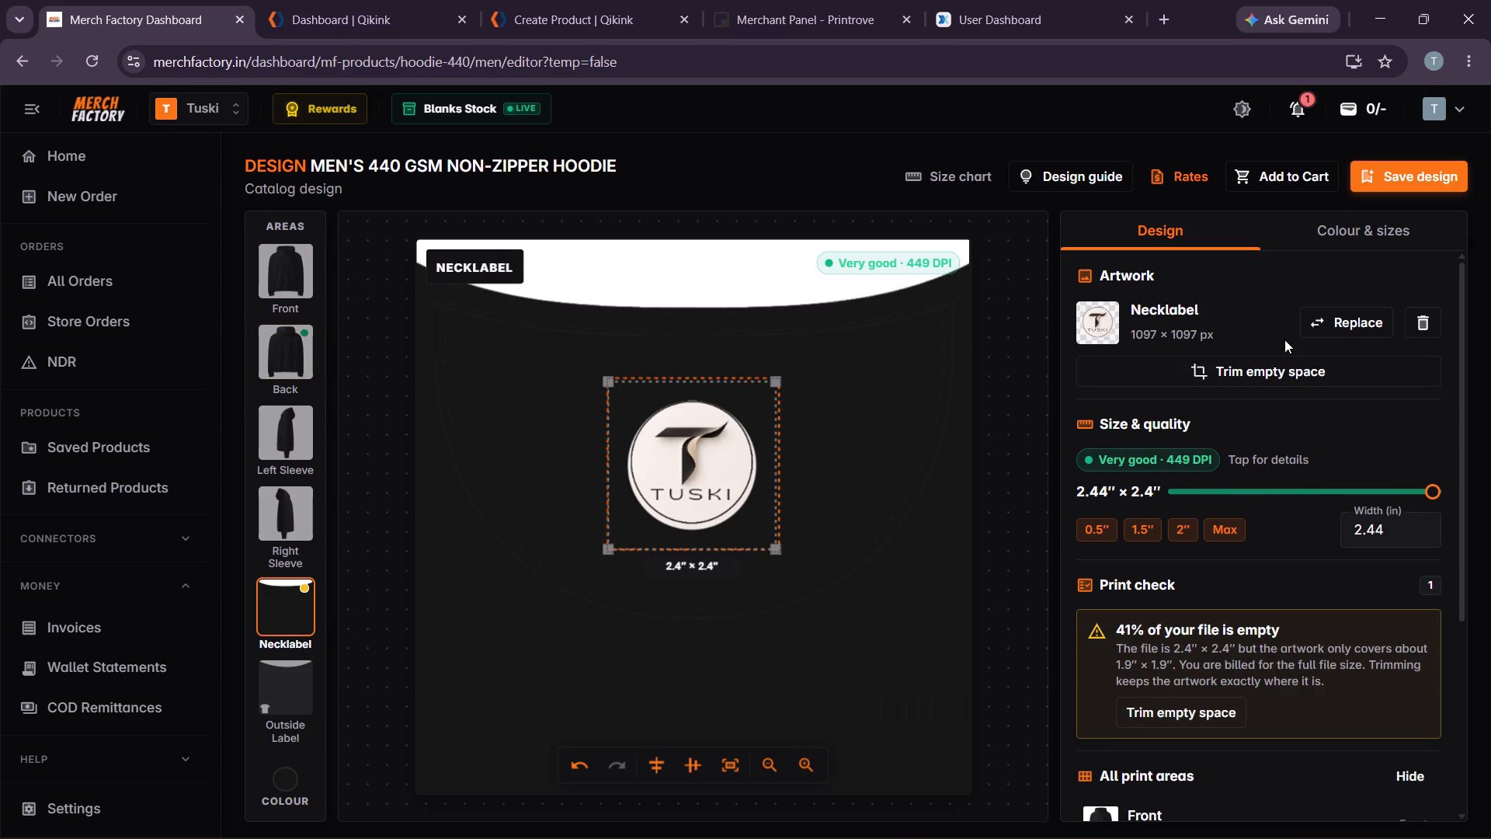
left_click(1277, 381)
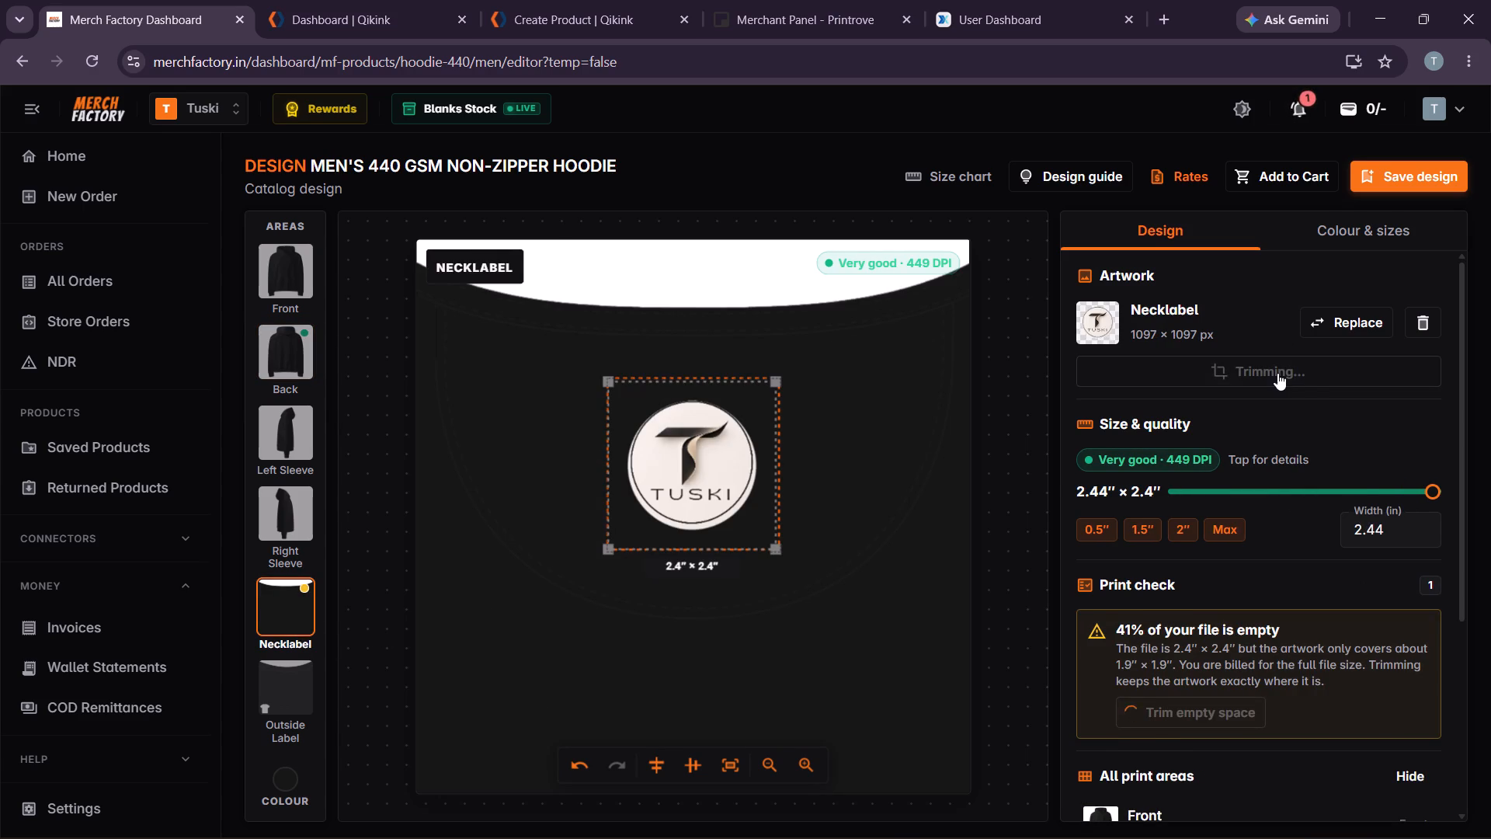
left_click(885, 458)
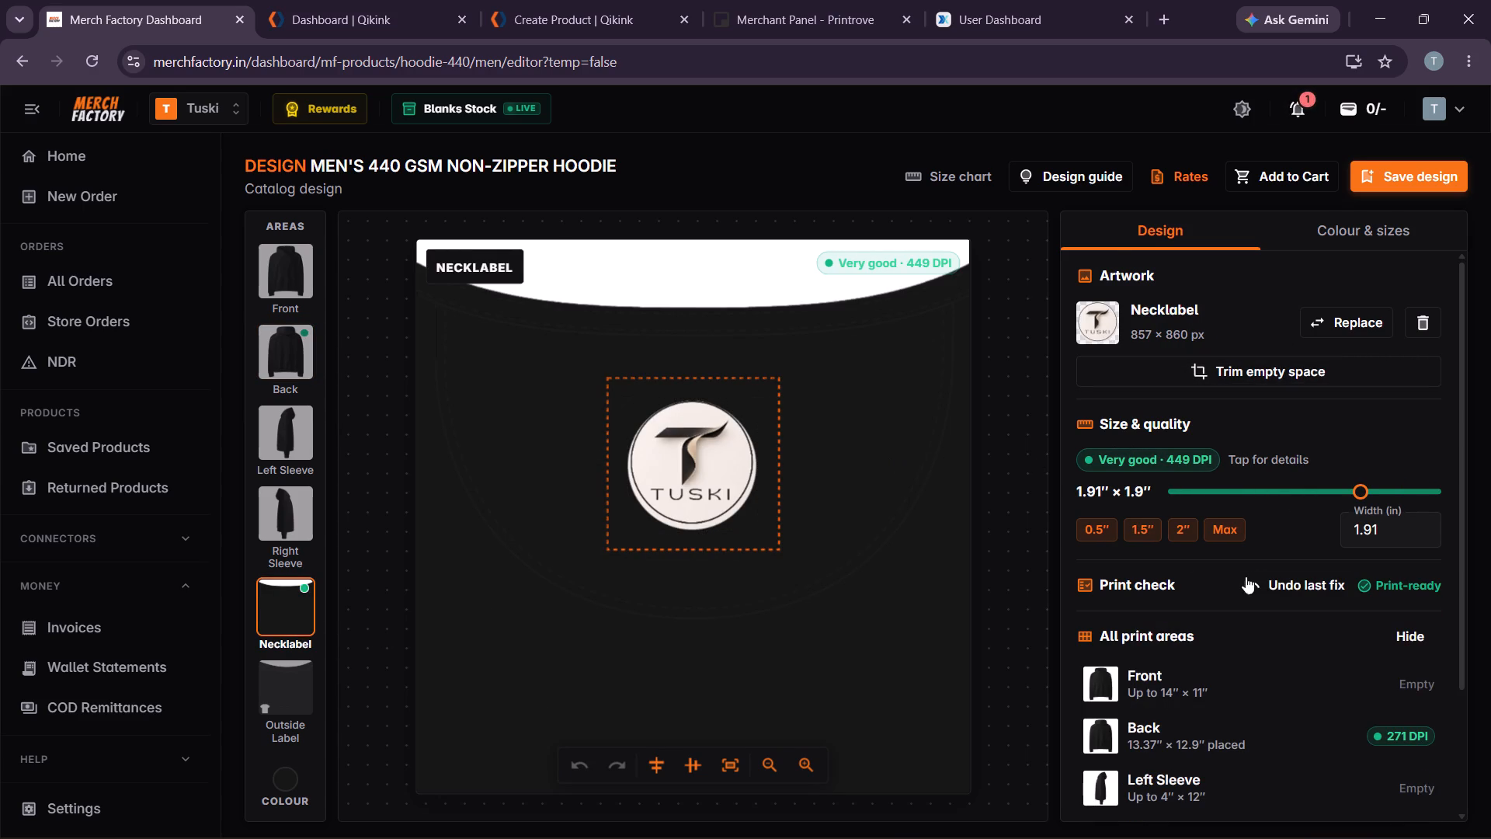
scroll(1251, 569, "down", 7)
scroll(1340, 521, "up", 11)
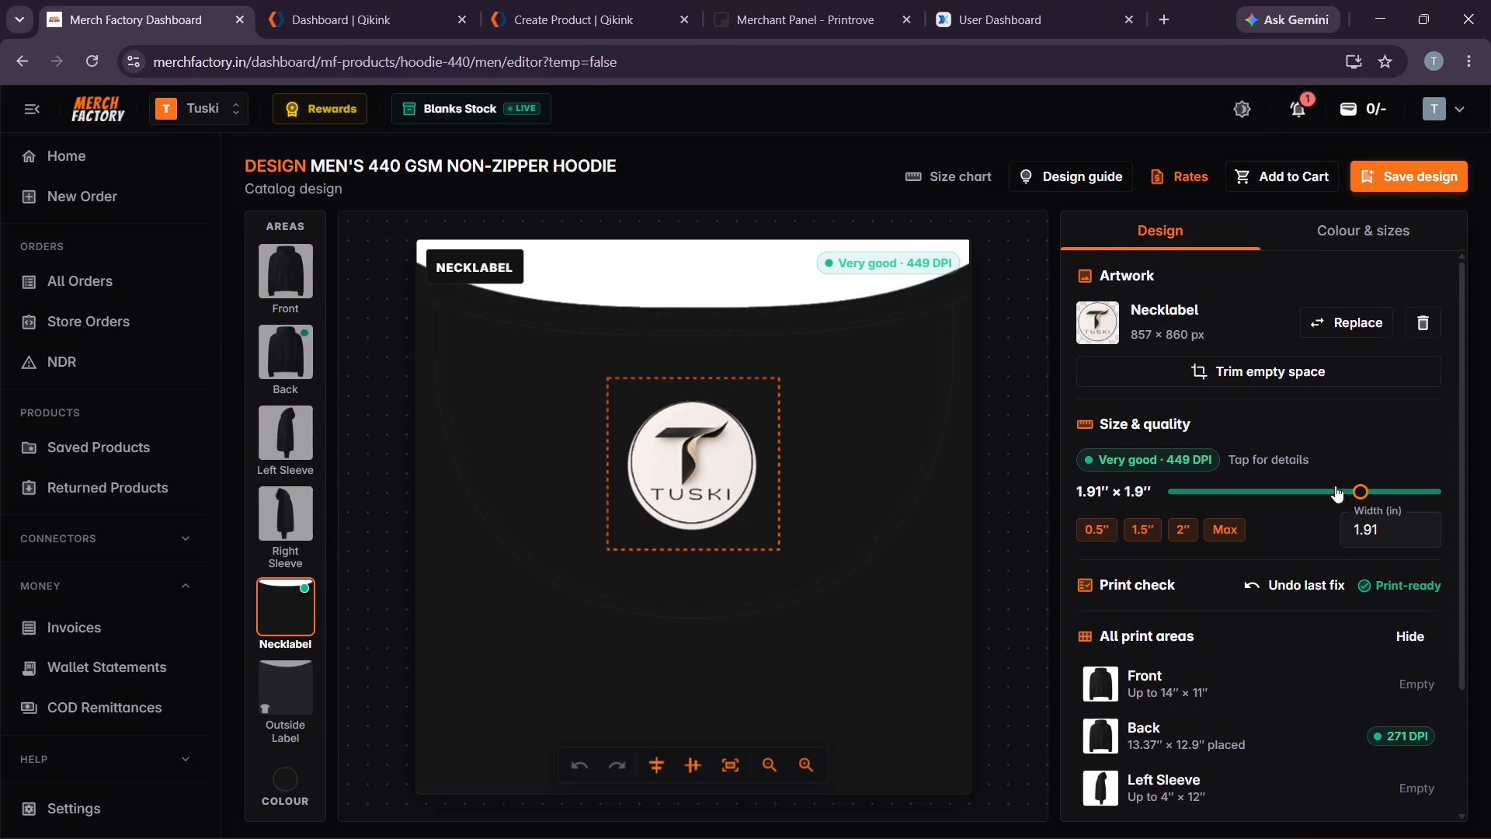
Check the back artwork's print check and print area list, and read the design guide's file requirements.
left_click(301, 360)
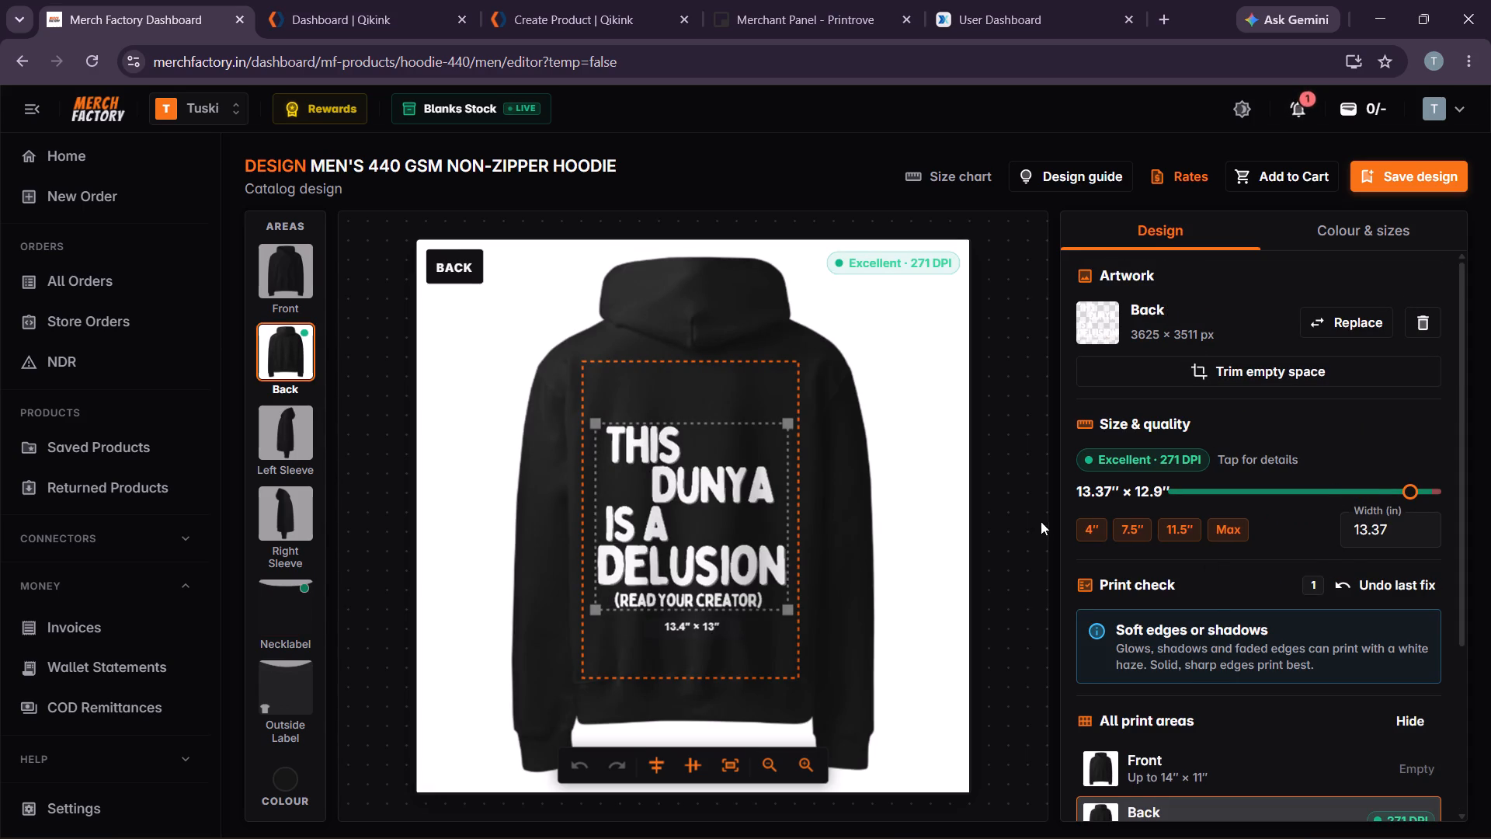
scroll(287, 594, "down", 5)
scroll(1273, 519, "down", 6)
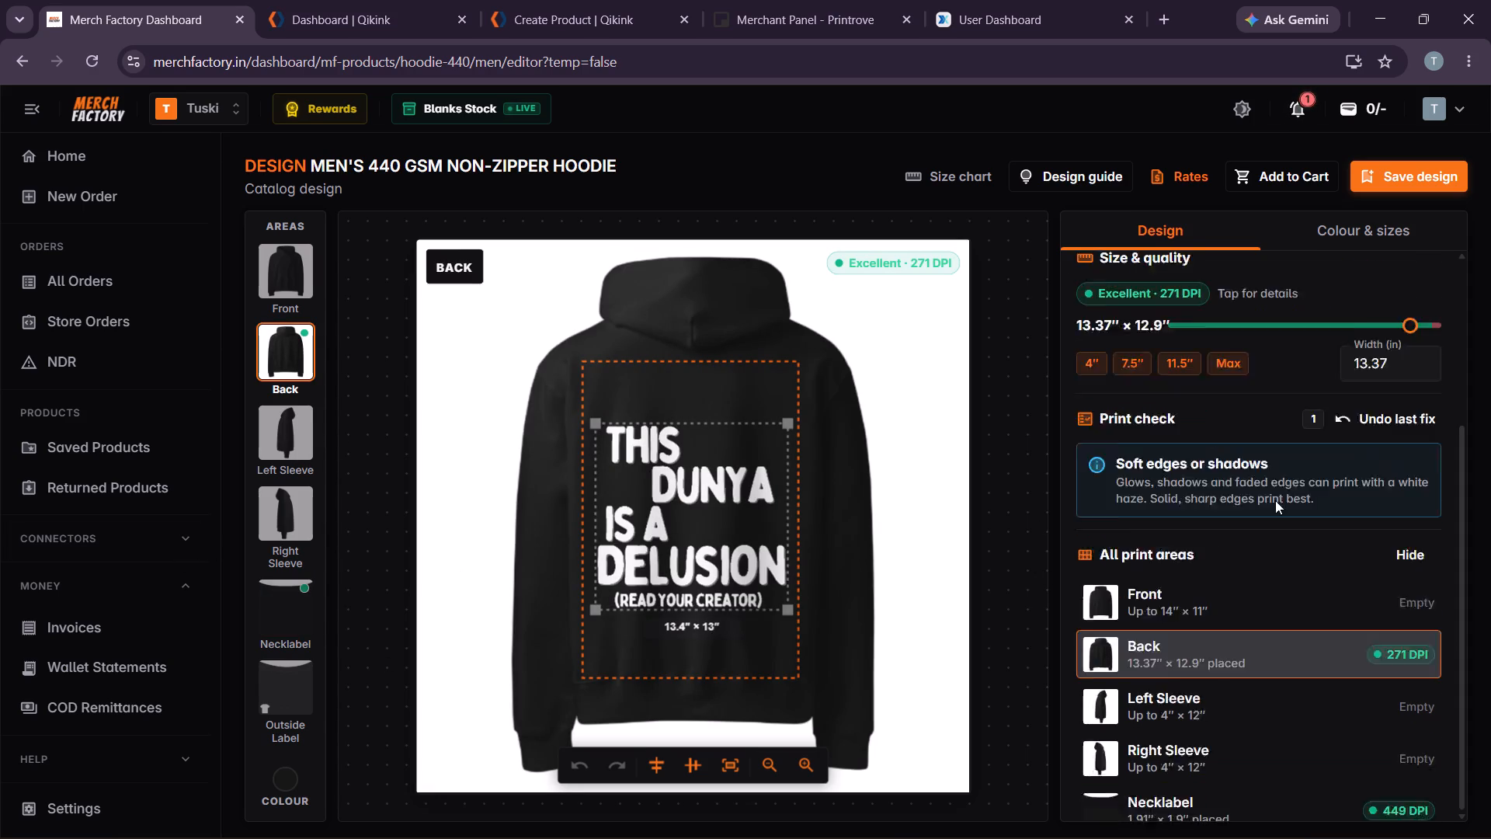
scroll(1275, 498, "down", 4)
scroll(1291, 472, "up", 8)
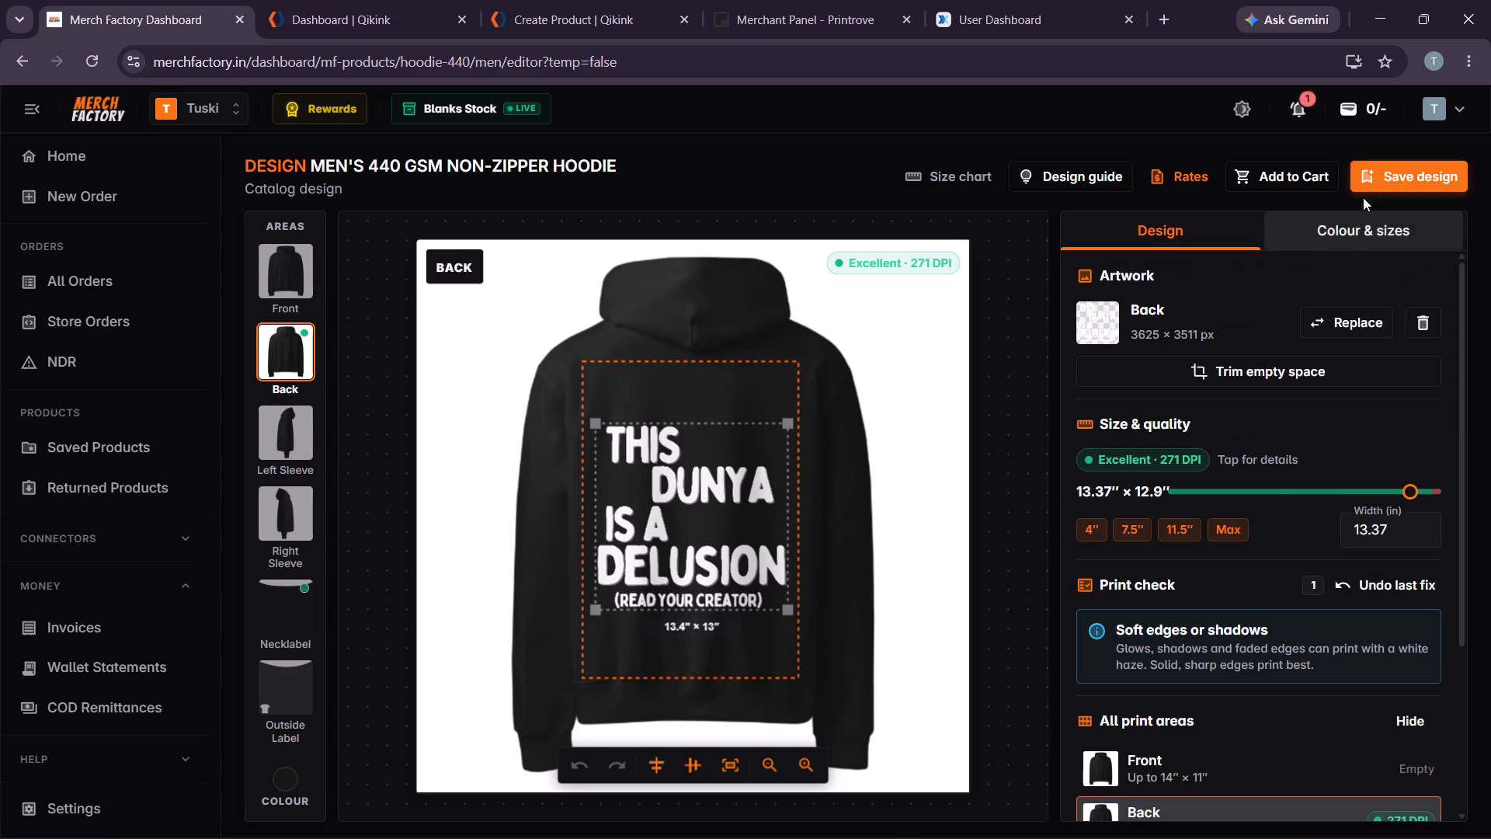
left_click(1043, 172)
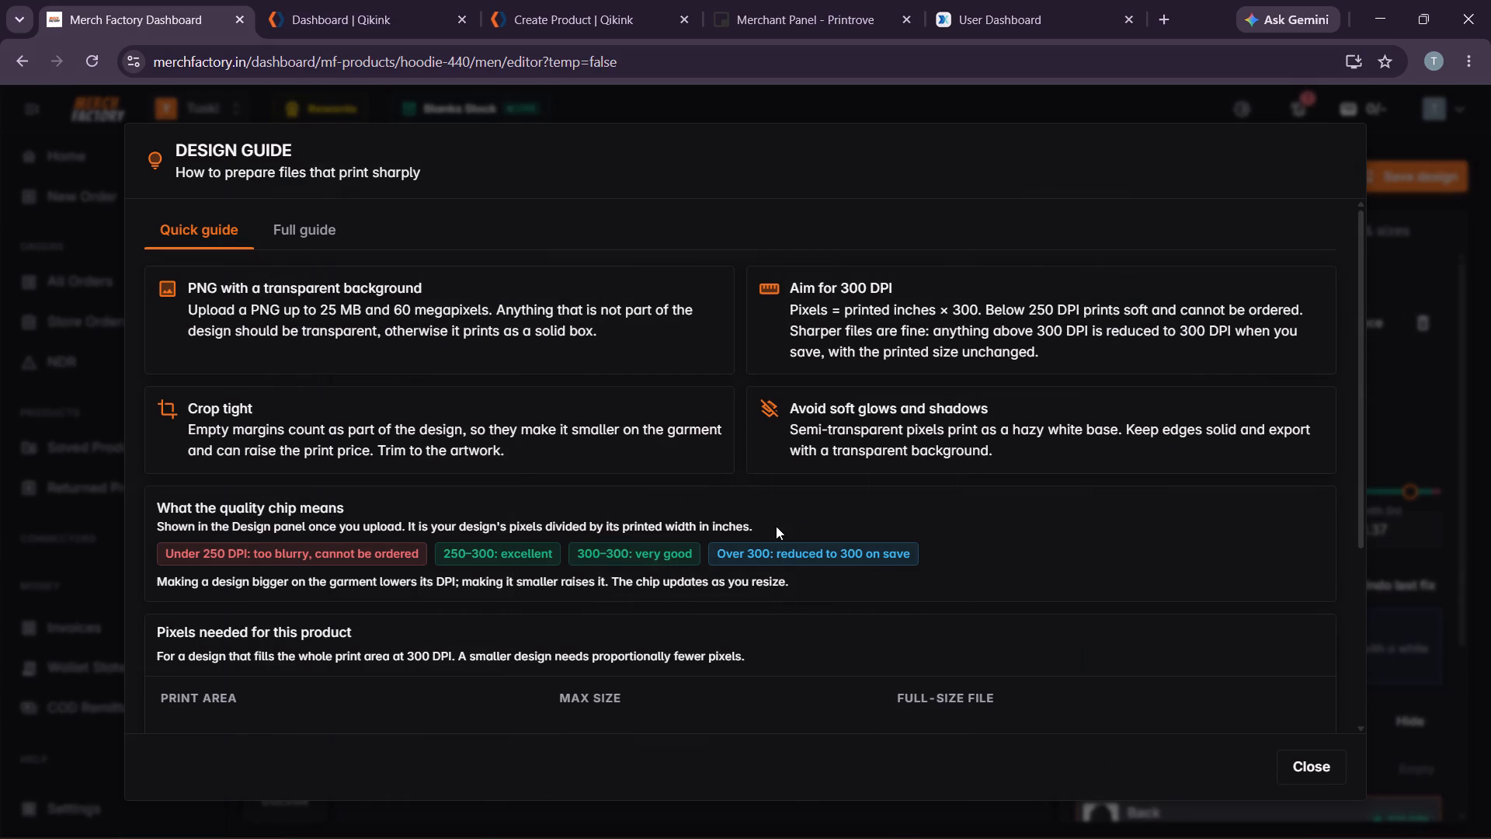
scroll(776, 526, "down", 7)
left_click(1309, 771)
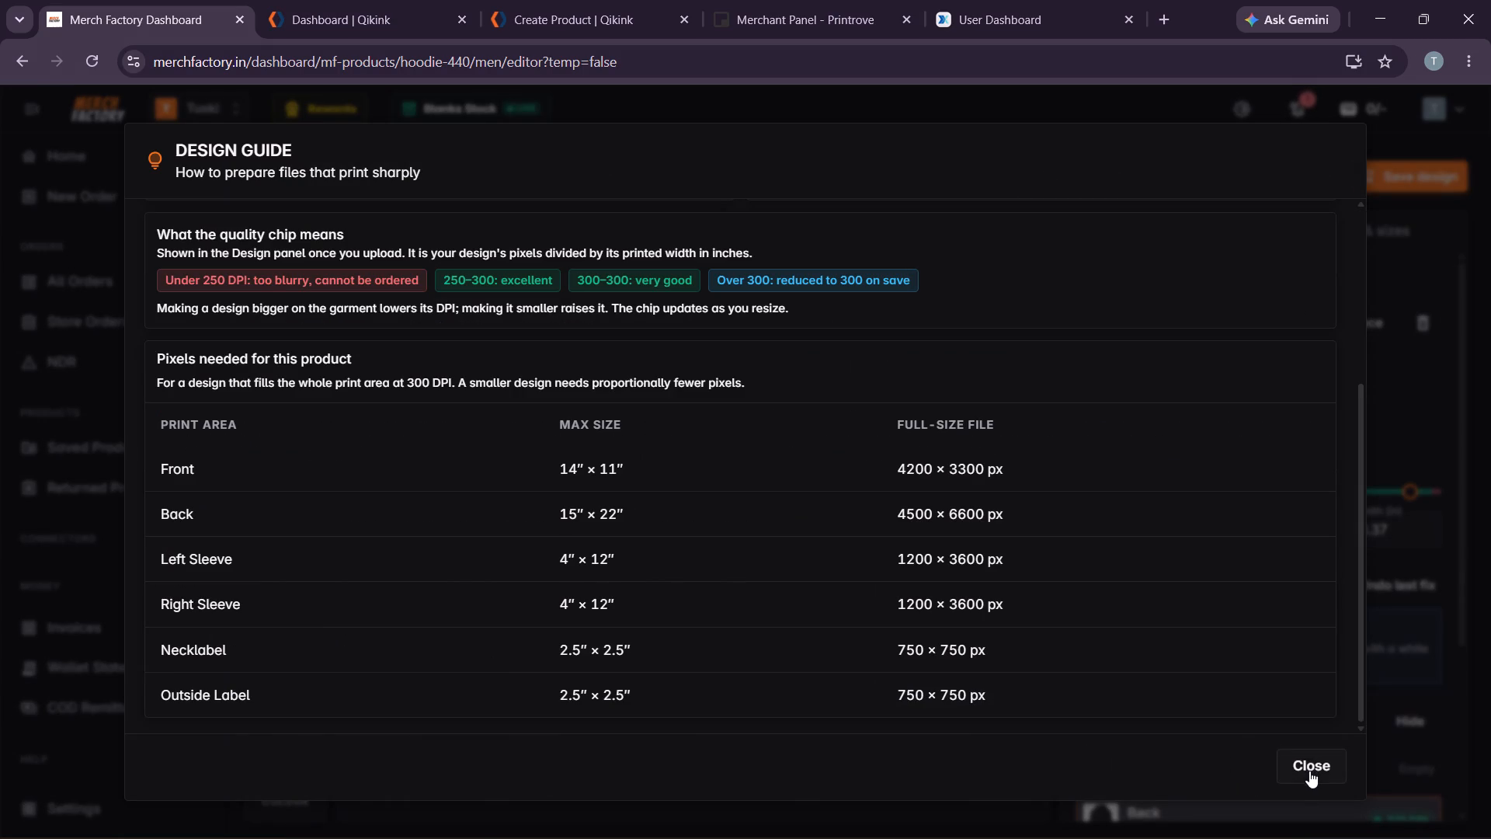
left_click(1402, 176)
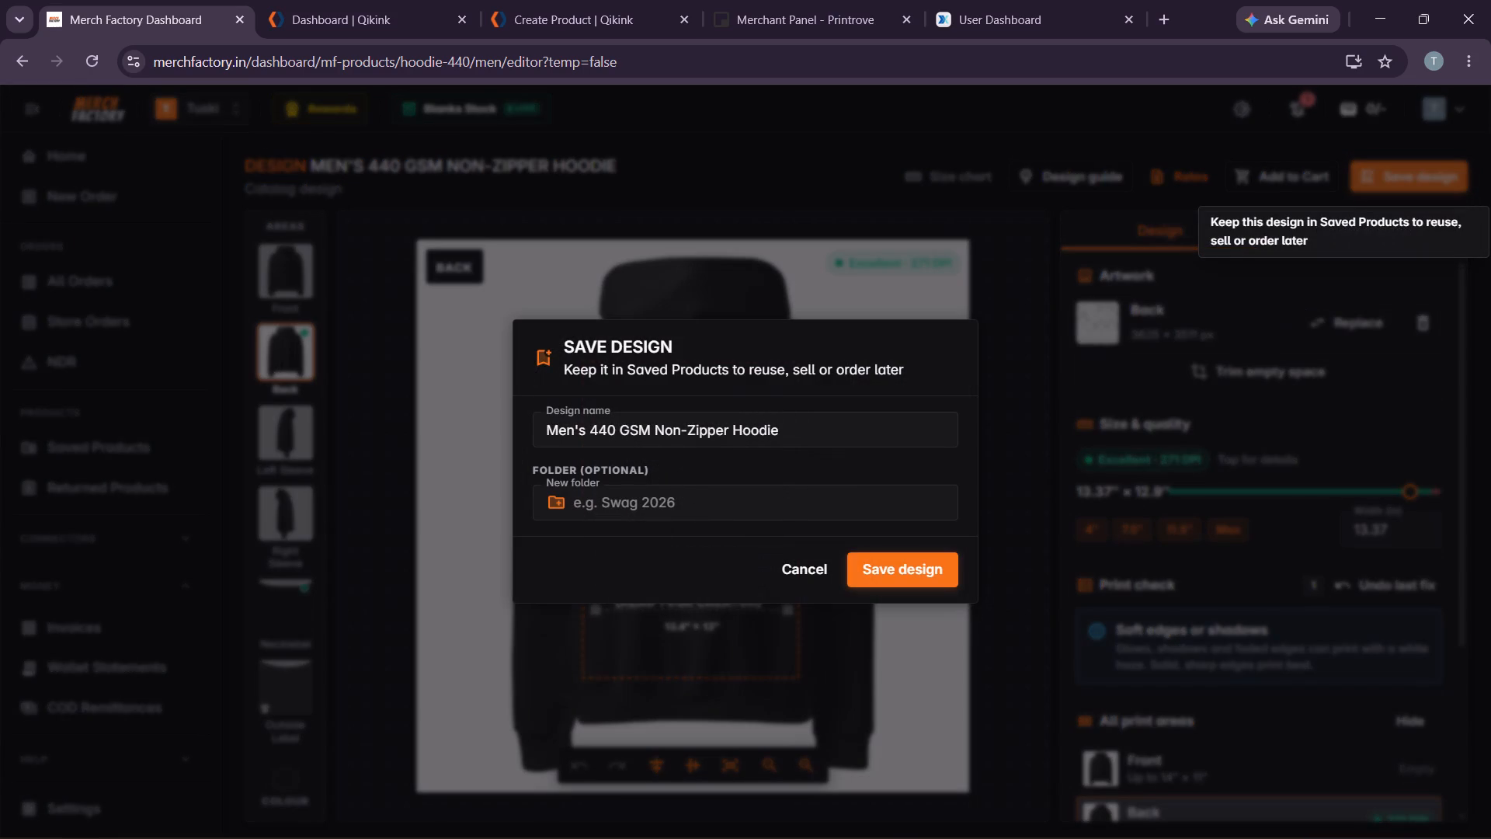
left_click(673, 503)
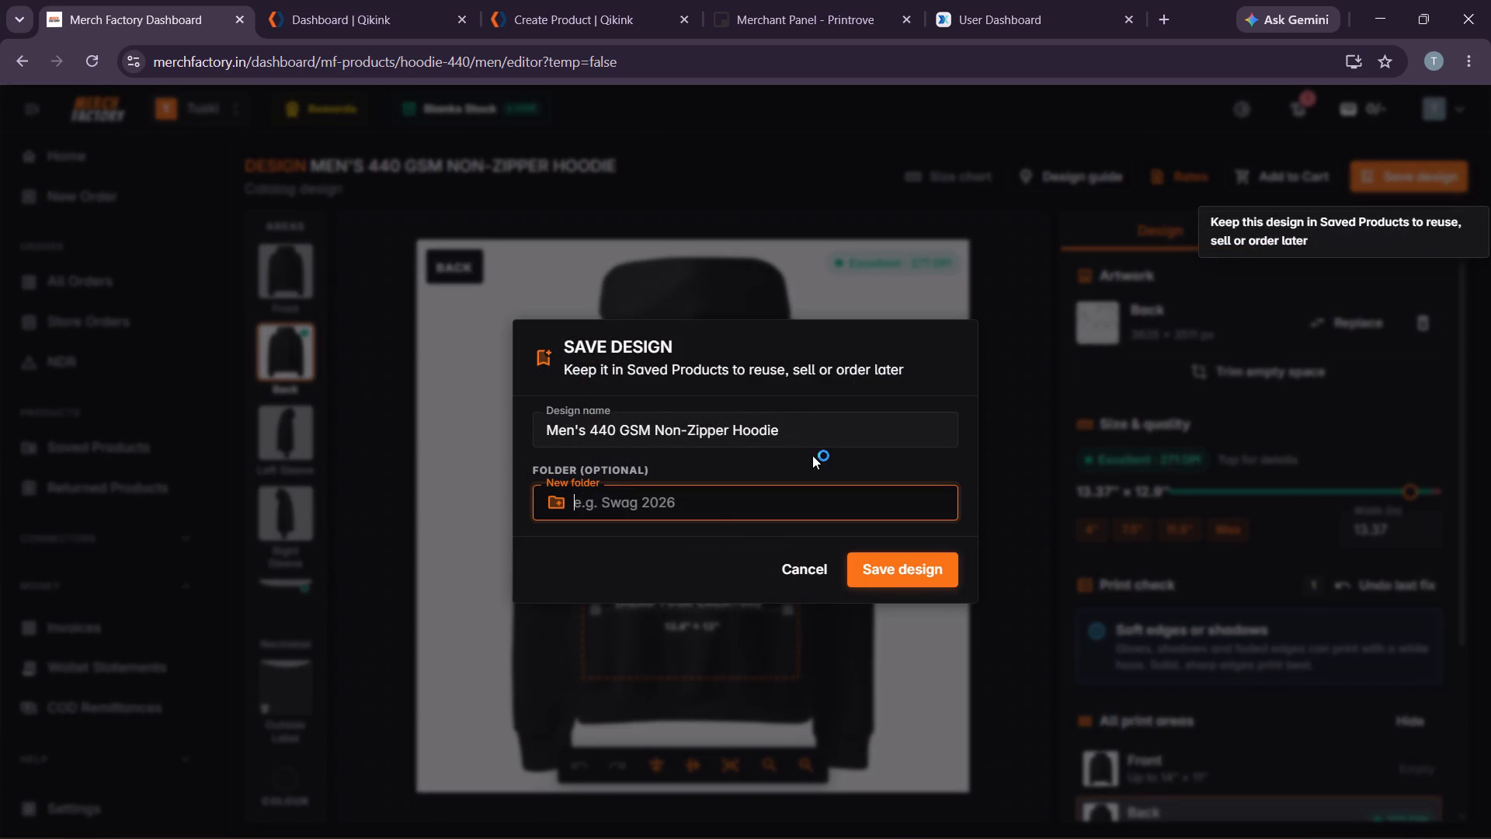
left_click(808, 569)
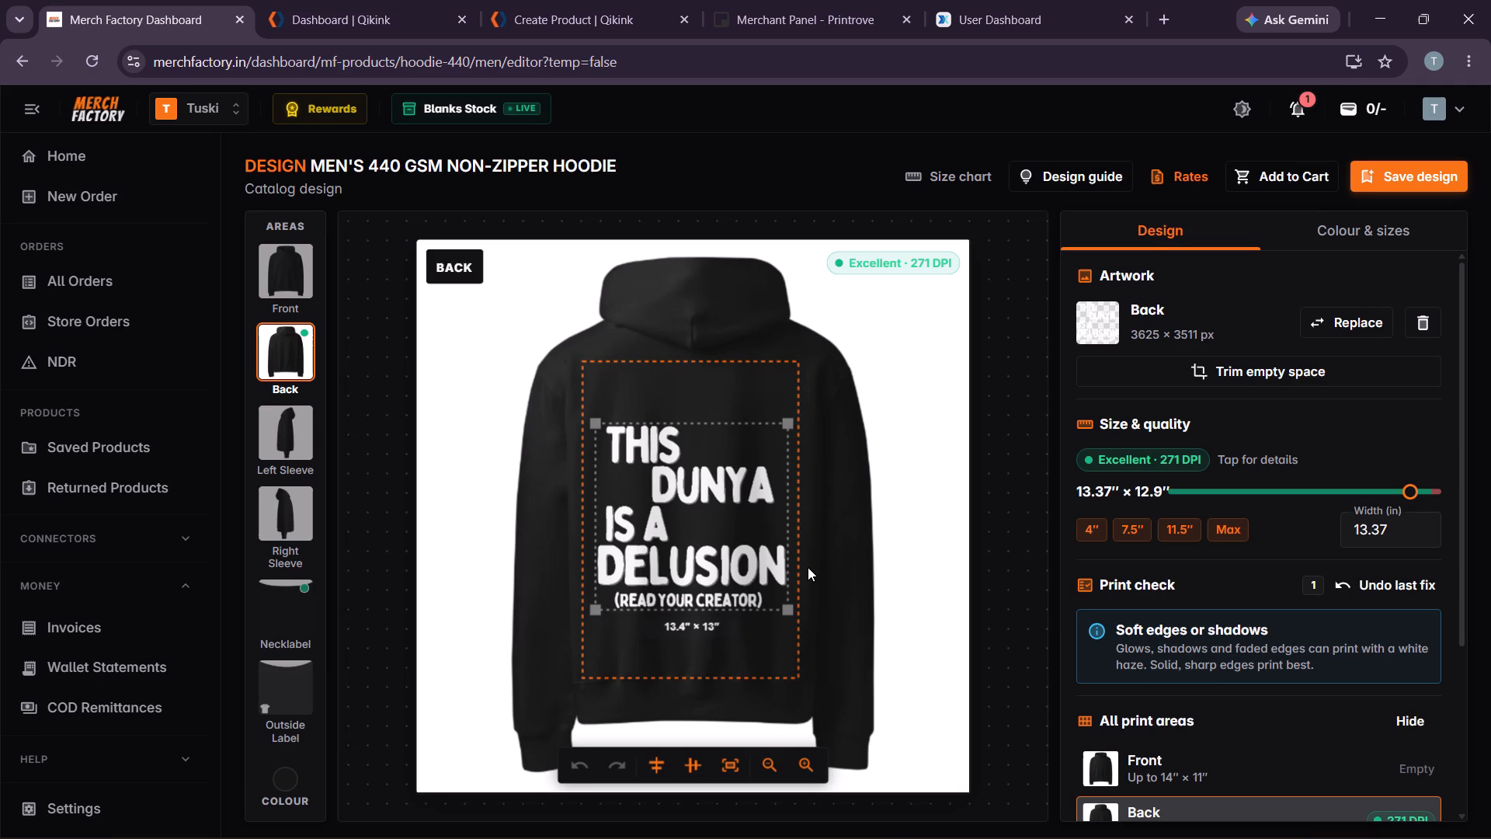
Save the hoodie design in a new folder named "This Duniya is a delusion".
left_click(1409, 173)
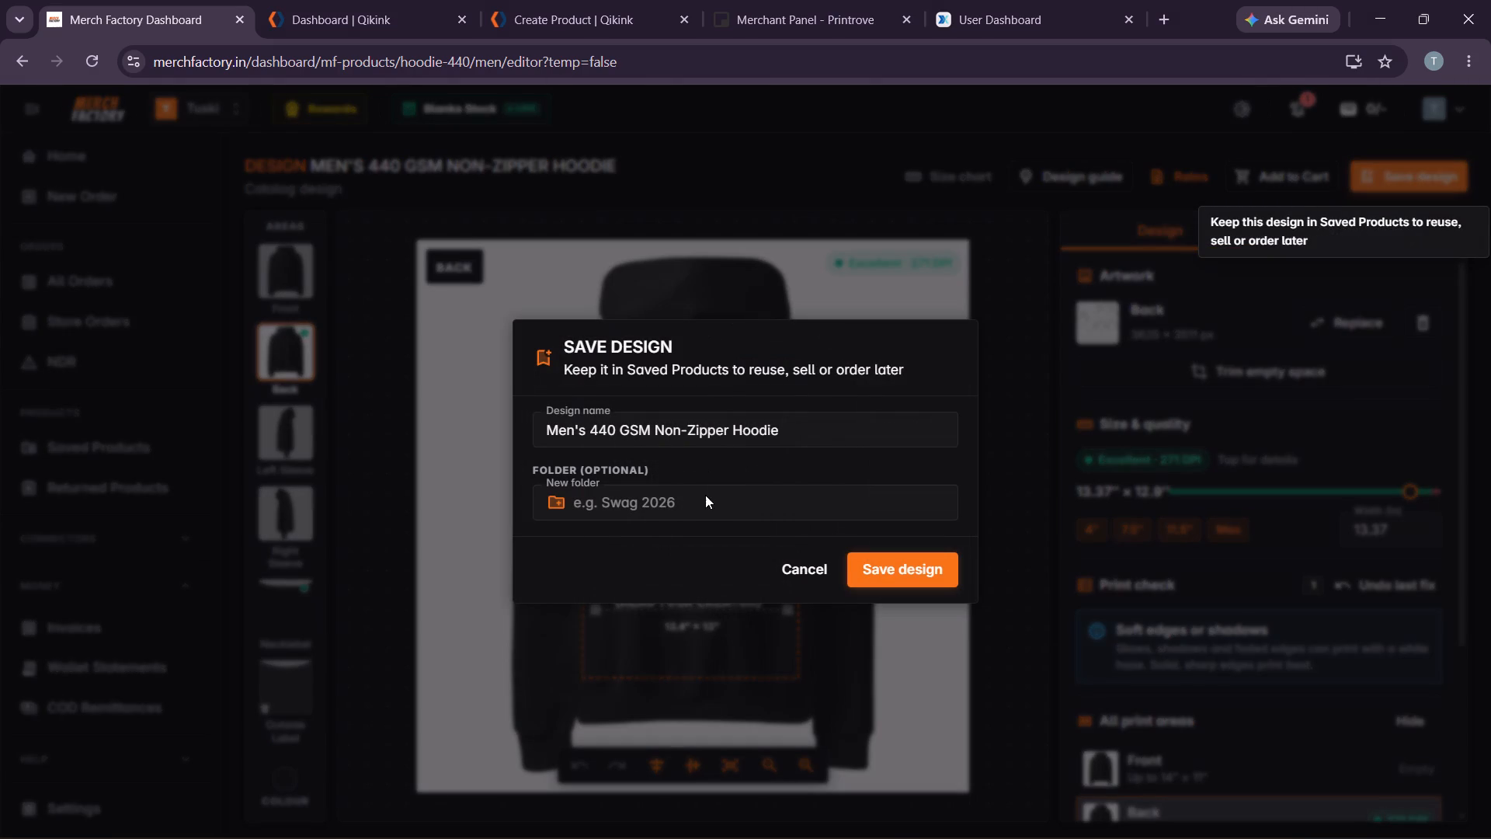
left_click(686, 506)
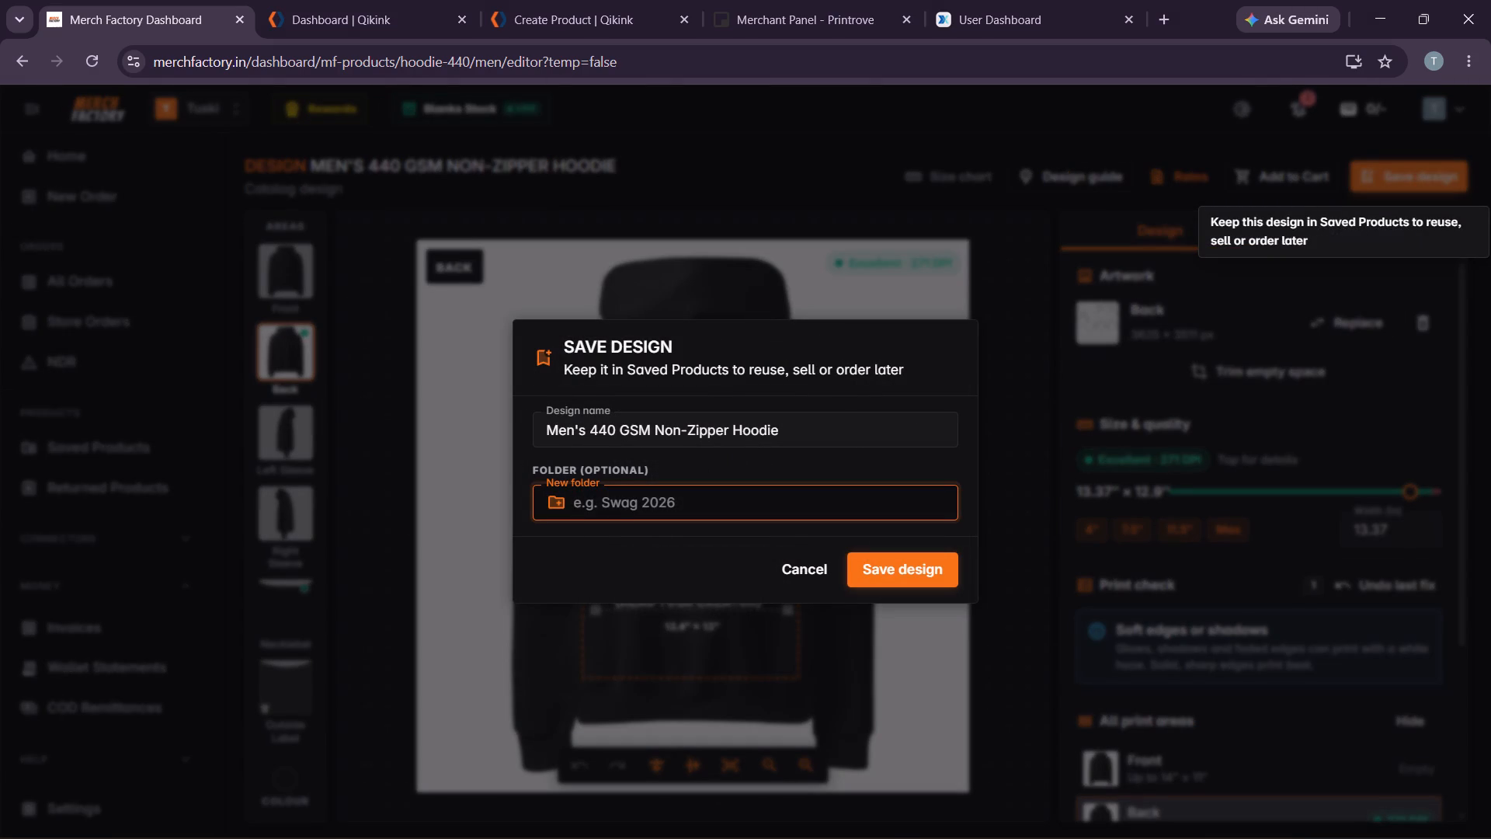
type("This")
key("space")
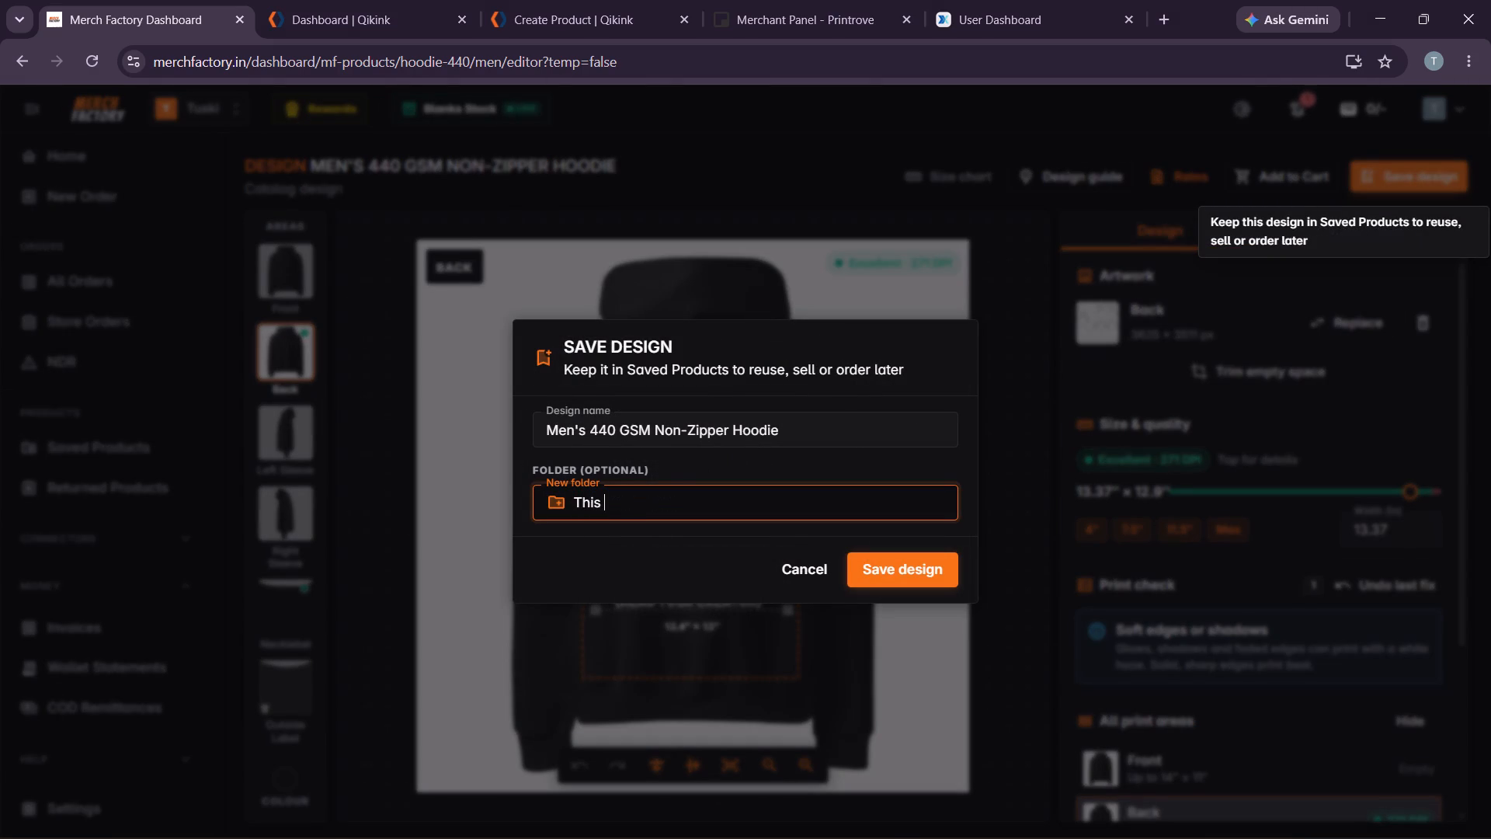
type("Duniya is a delusion")
left_click(920, 562)
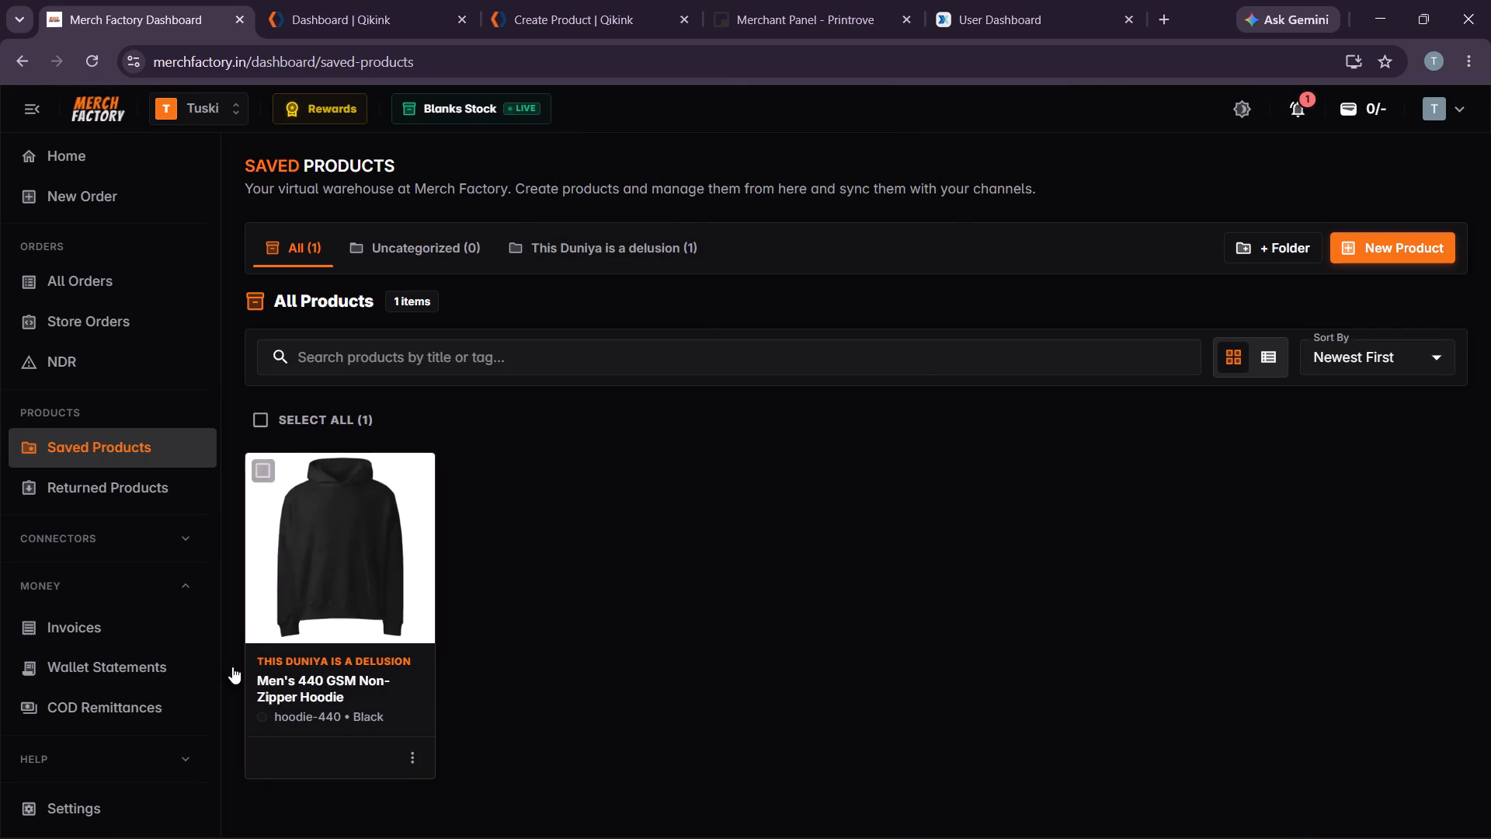
Open the saved hoodie's details and compare its unit pricing across quantity tiers, including 6-20 and 51-100 pieces.
left_click(407, 761)
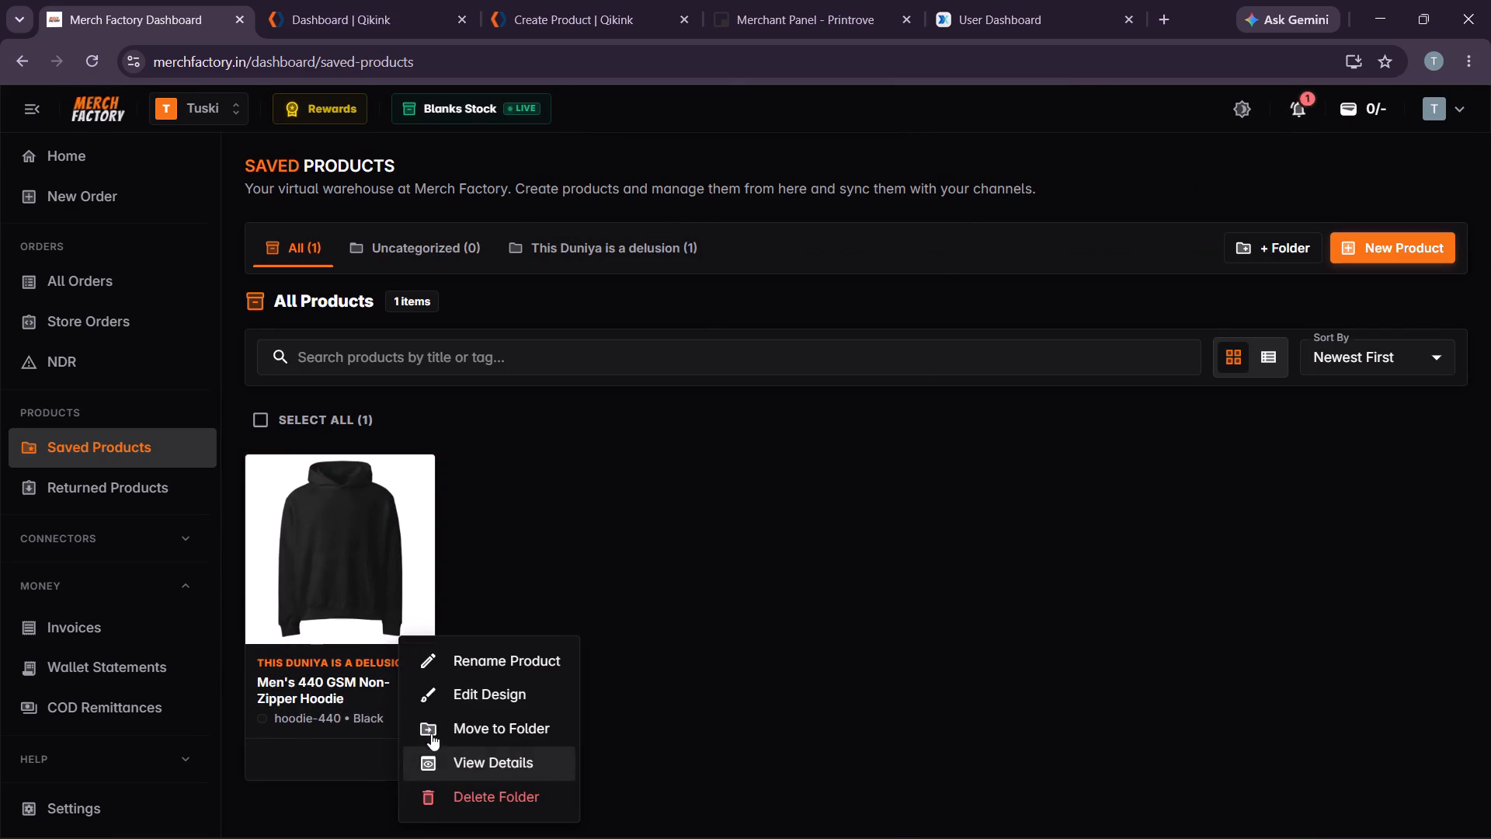
left_click(562, 527)
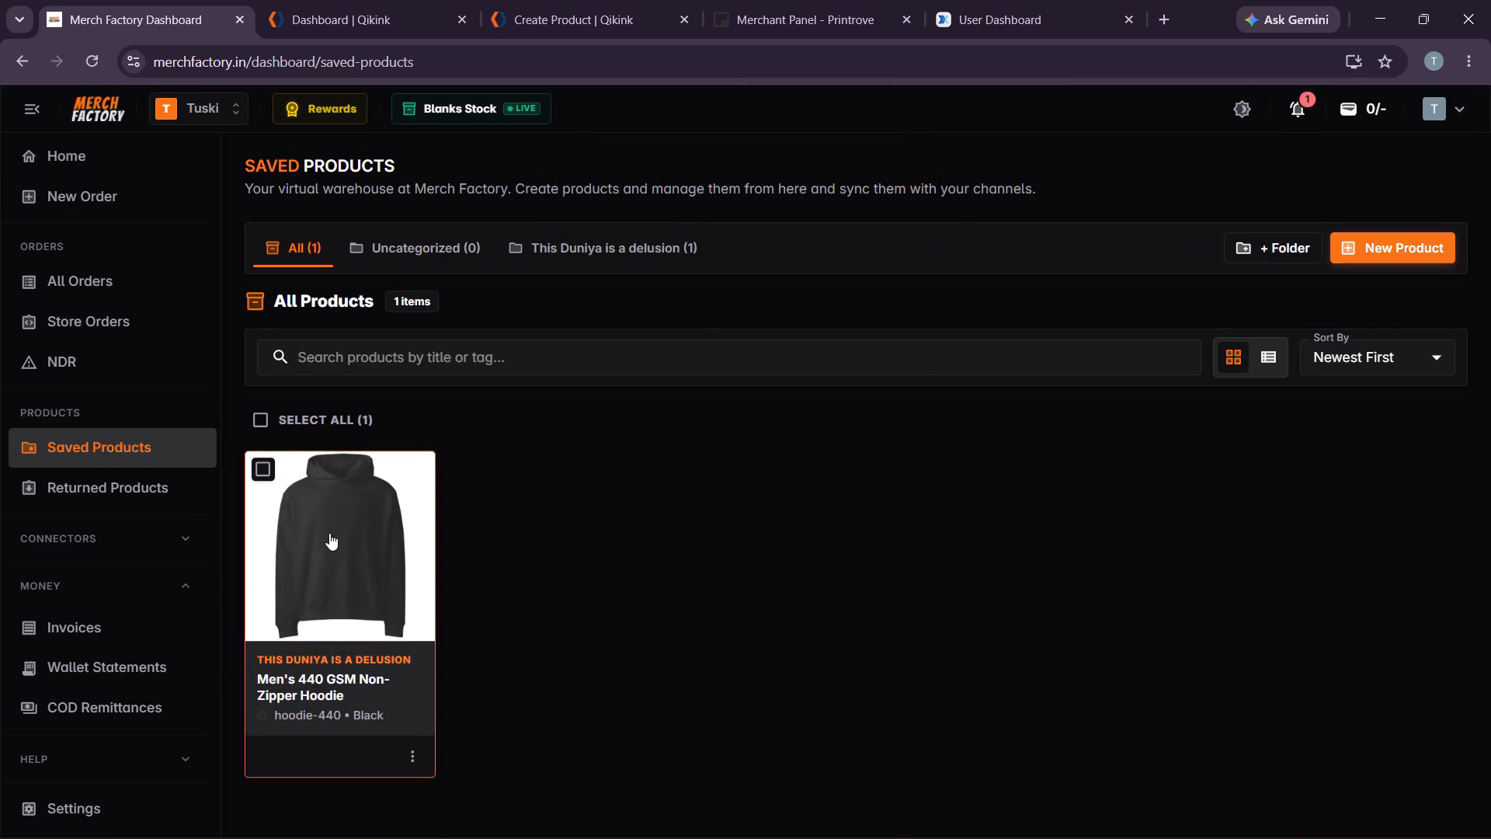
left_click(366, 534)
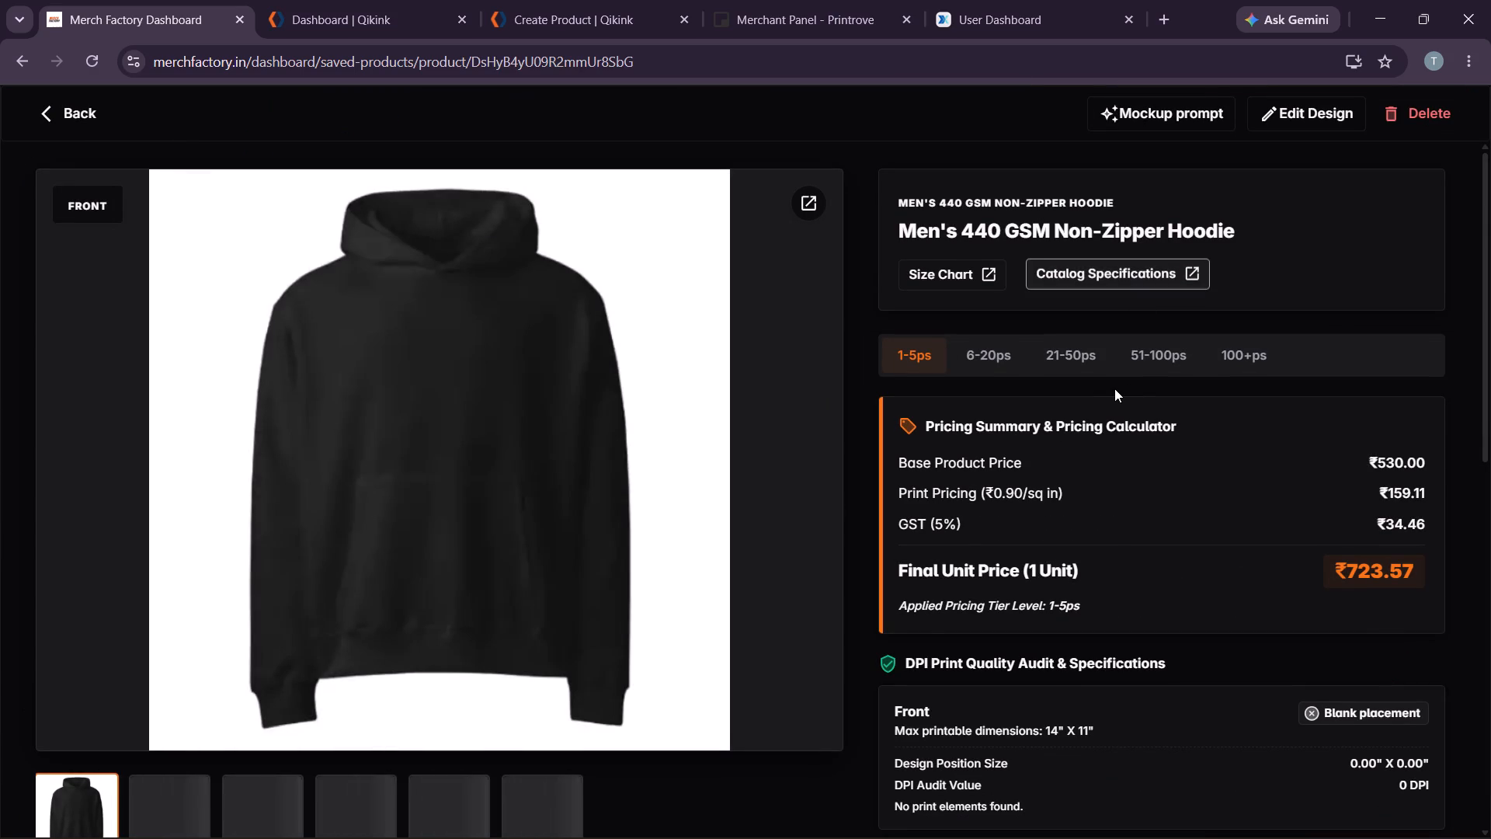
scroll(1109, 388, "down", 4)
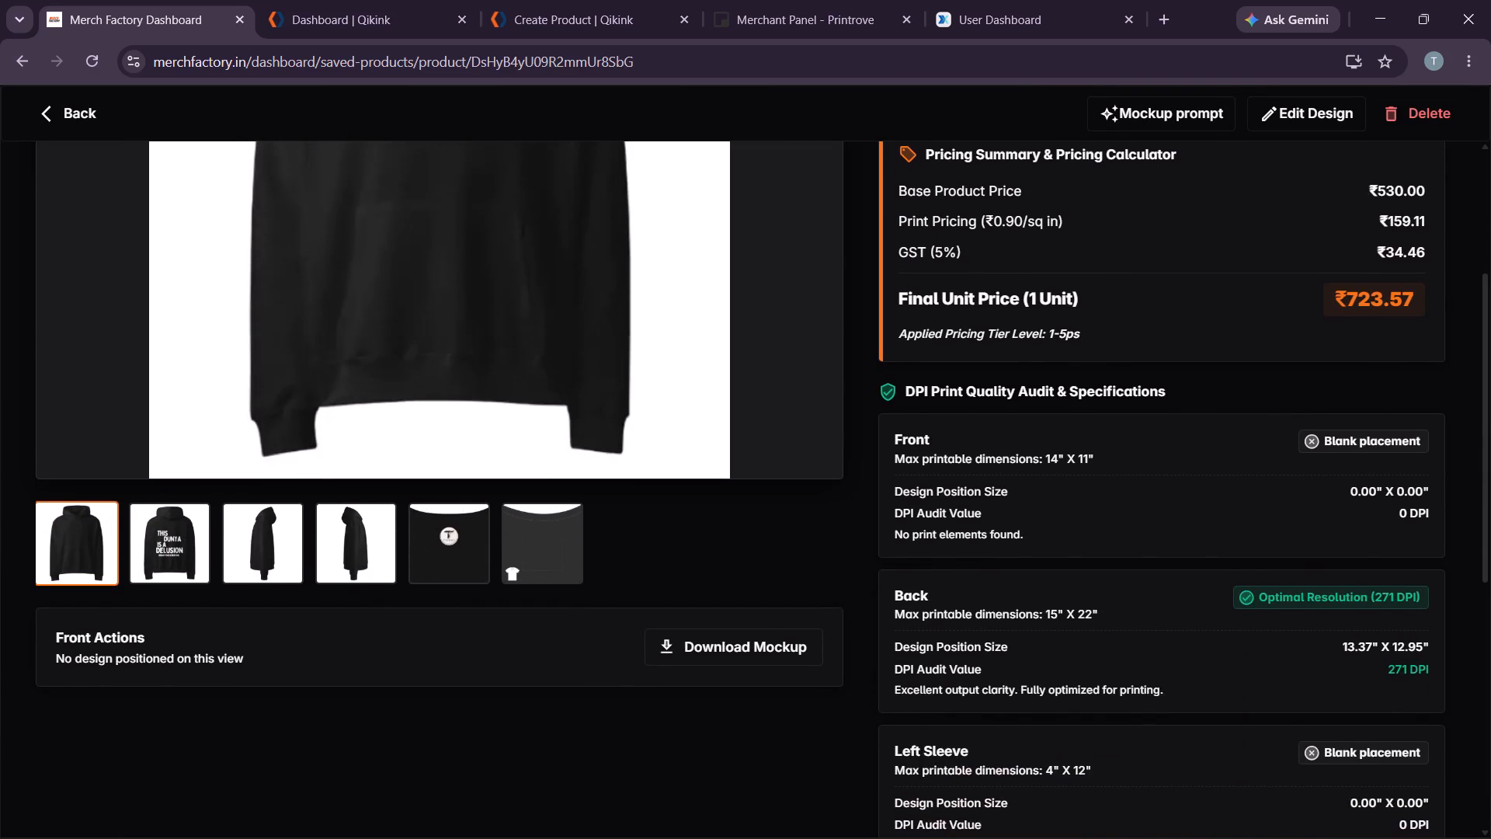
scroll(1109, 392, "up", 1)
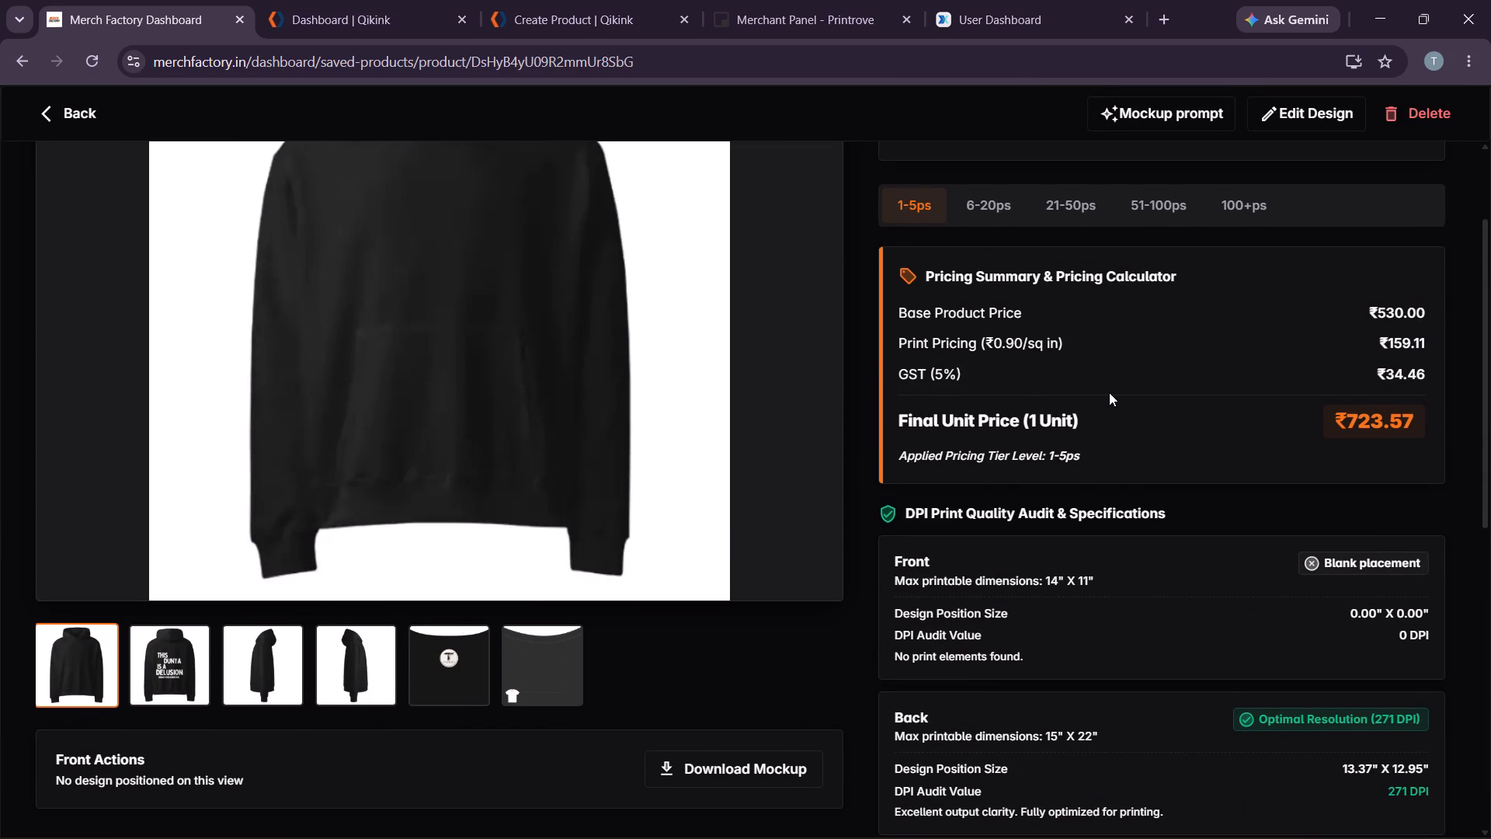
left_click(992, 218)
left_click(889, 207)
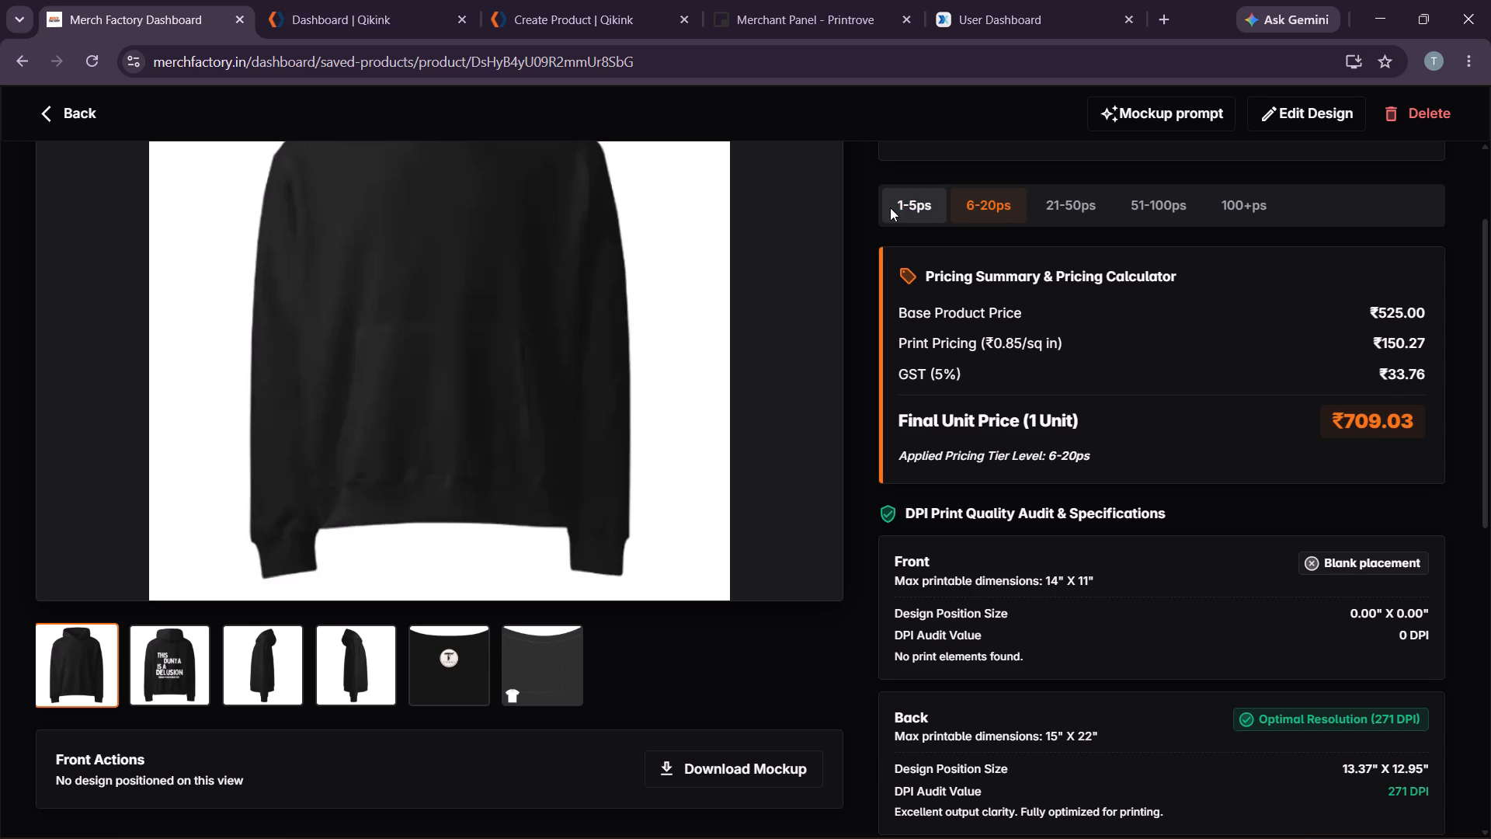
left_click(1138, 199)
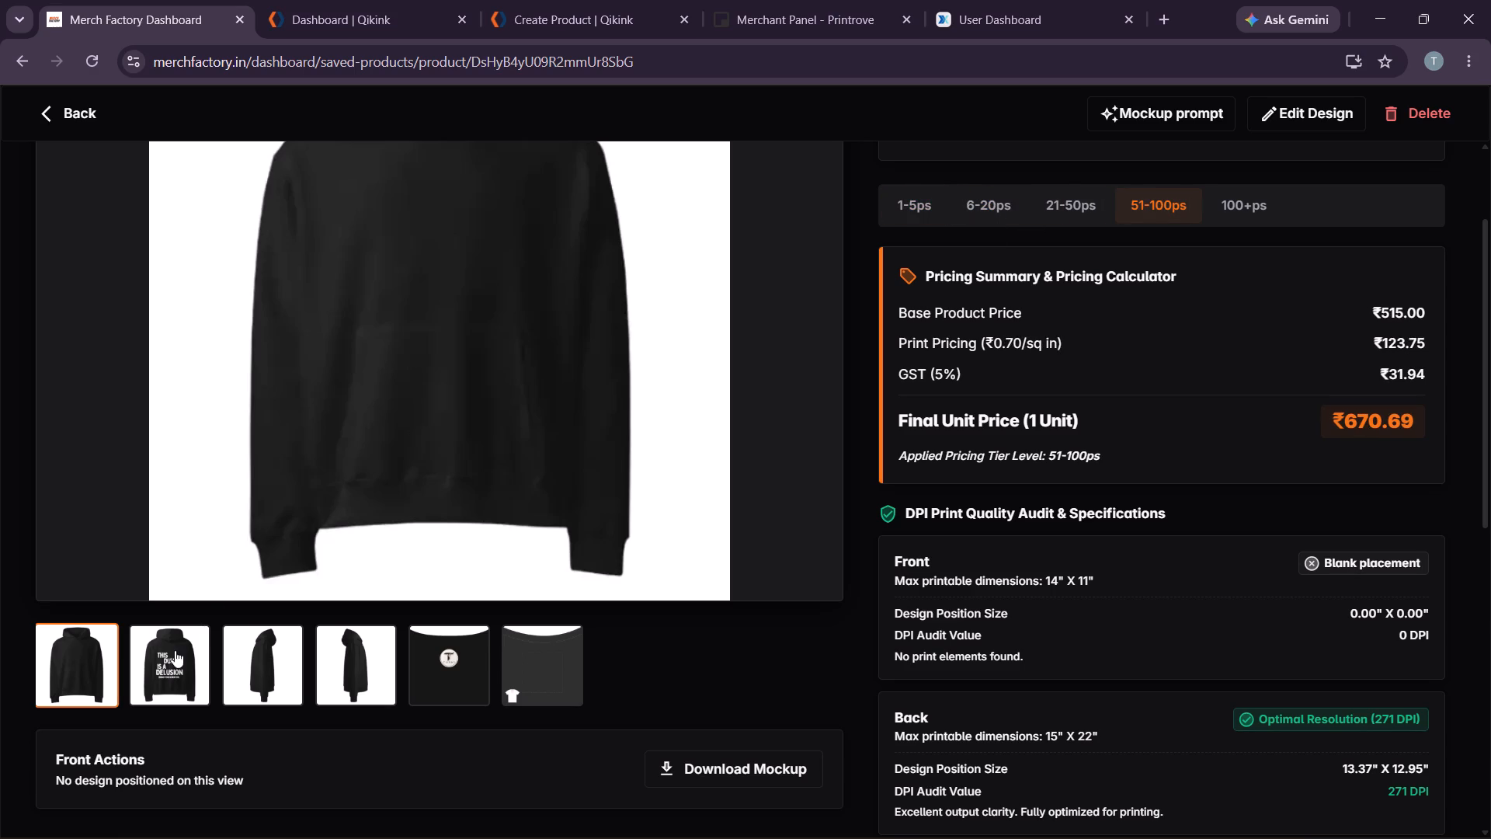
View the saved hoodie's mockups for the back, sleeves, neck label, outside label and front.
left_click(172, 653)
scroll(449, 503, "up", 2)
scroll(353, 641, "down", 1)
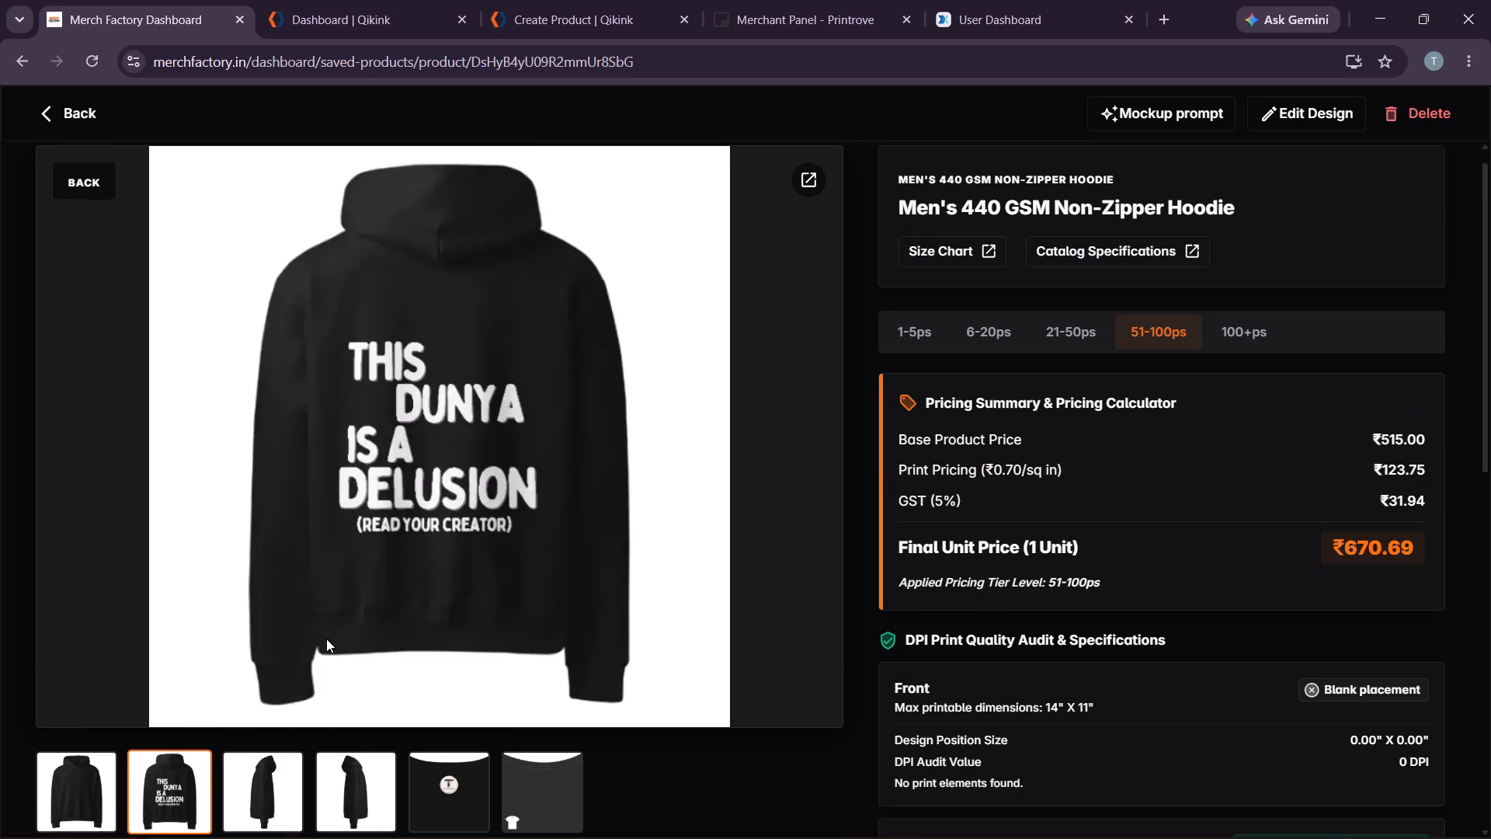
scroll(326, 639, "down", 1)
left_click(262, 696)
left_click(315, 695)
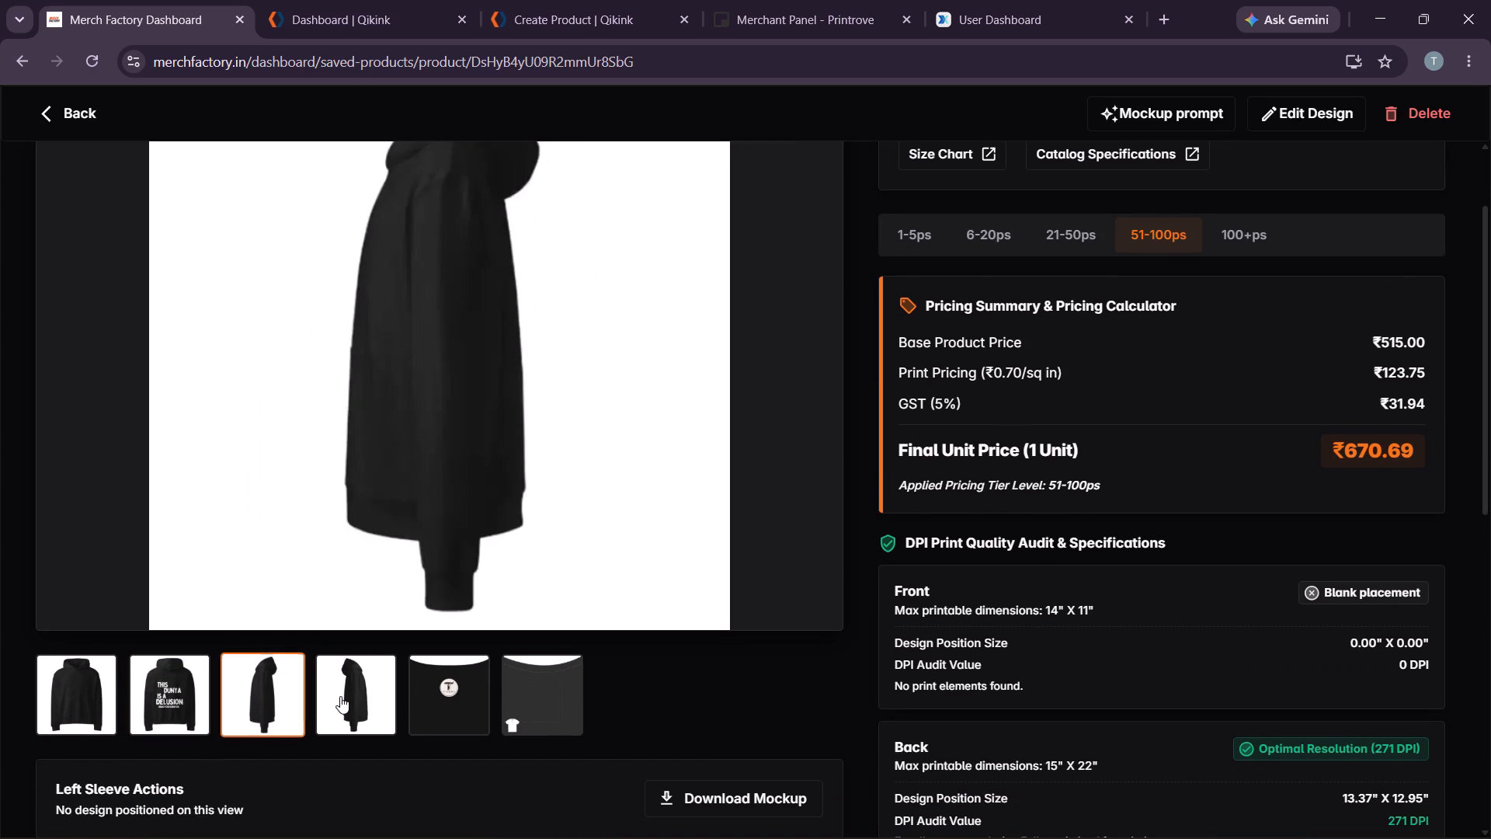
left_click(340, 696)
left_click(416, 699)
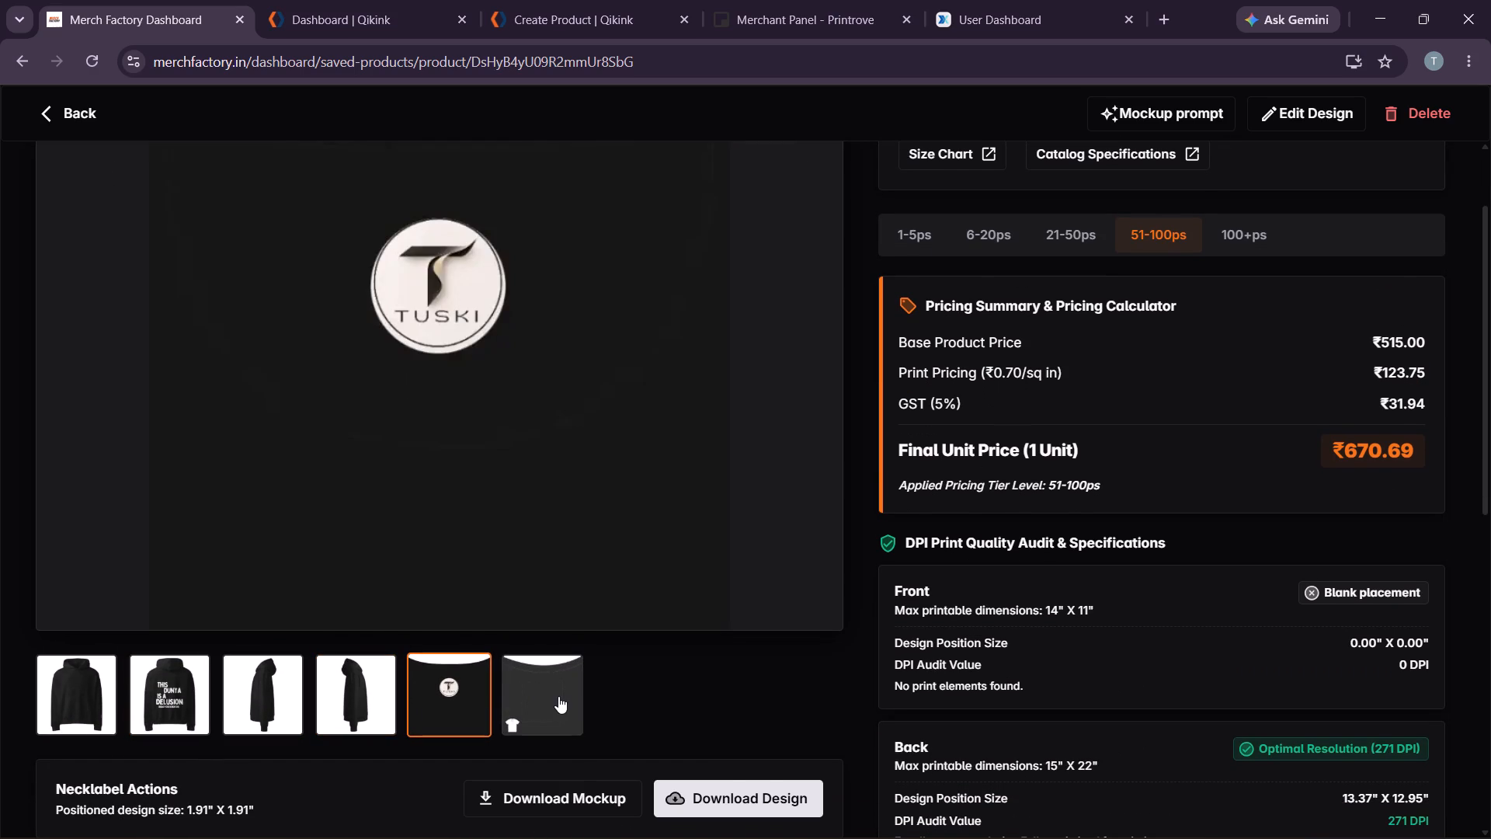
left_click(558, 696)
left_click(95, 701)
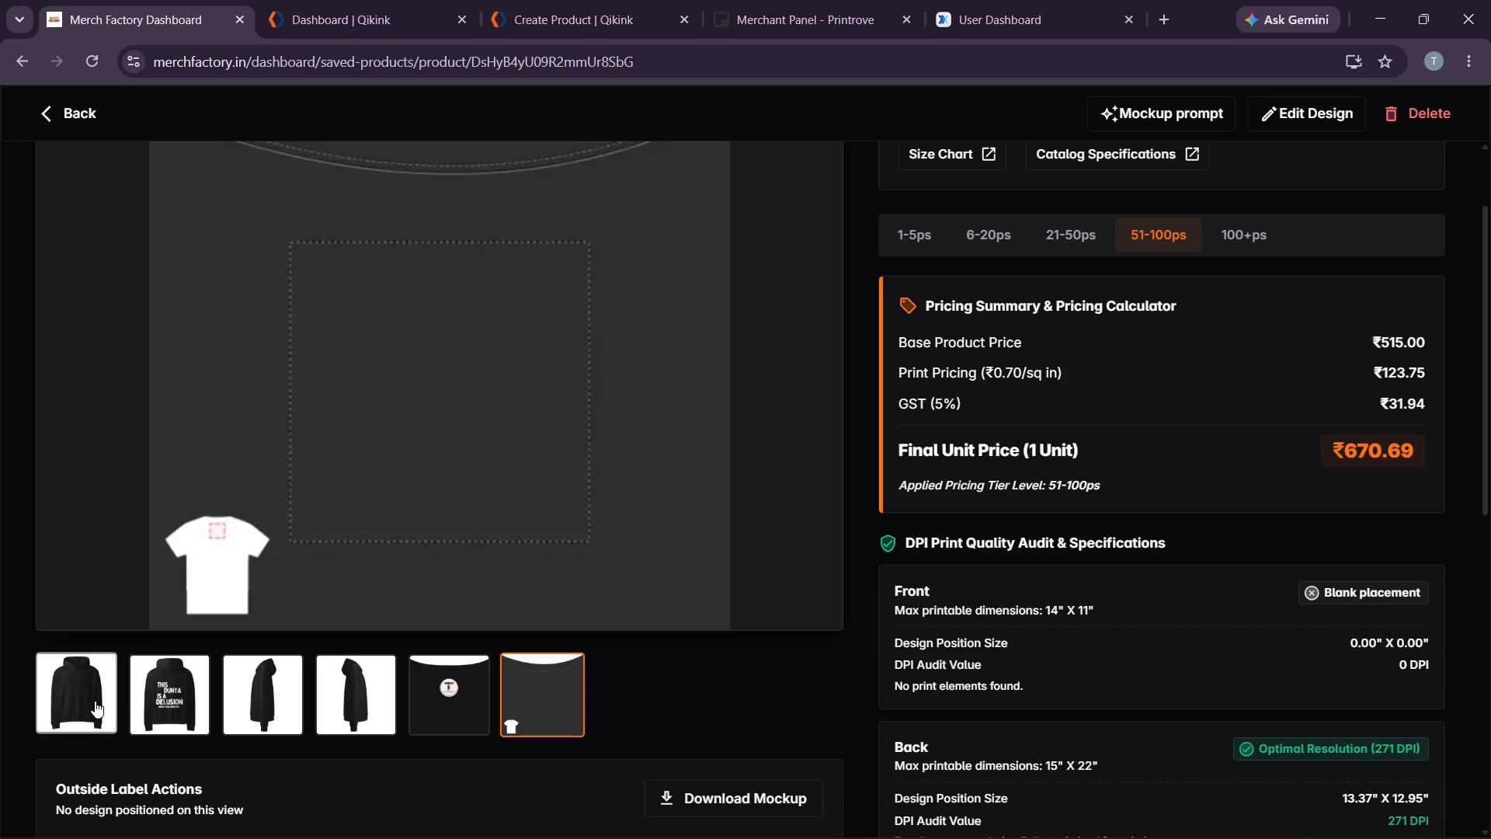
Examine the DPI print quality audit and specifications for each of the hoodie's print areas.
scroll(1020, 599, "down", 3)
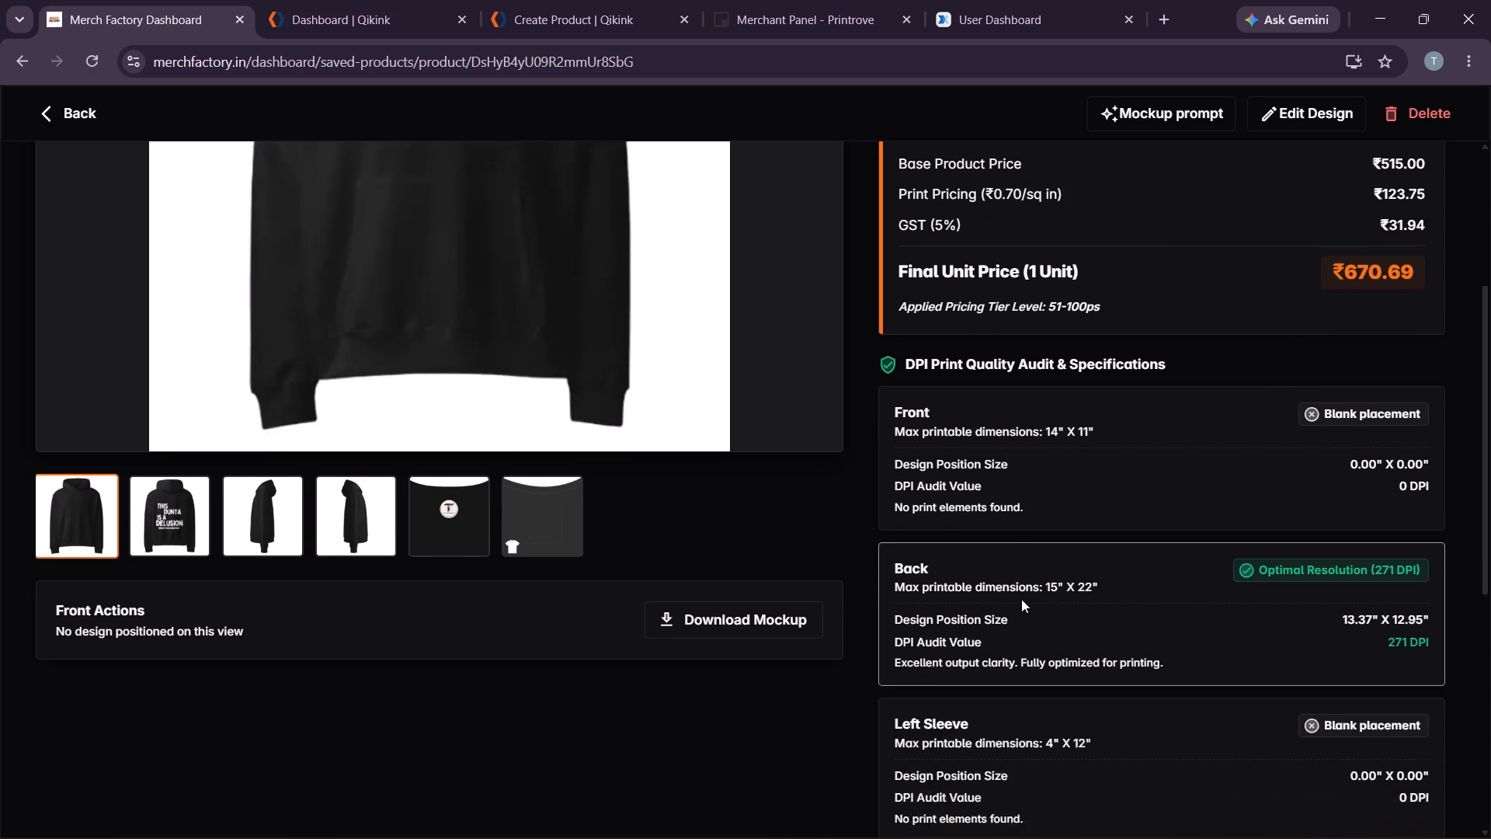
scroll(1021, 599, "down", 2)
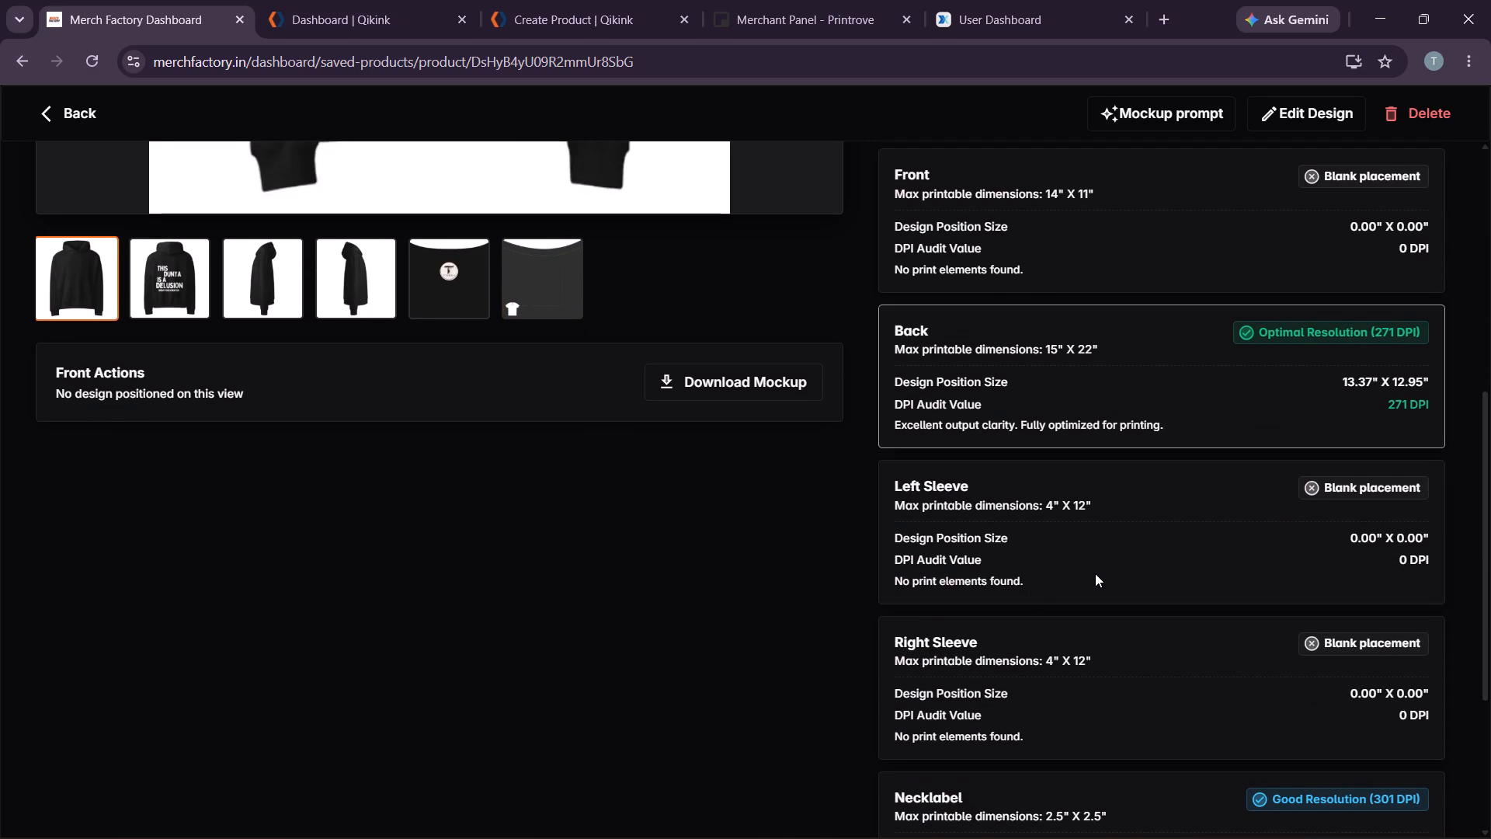
scroll(1095, 576, "down", 6)
scroll(1100, 568, "up", 14)
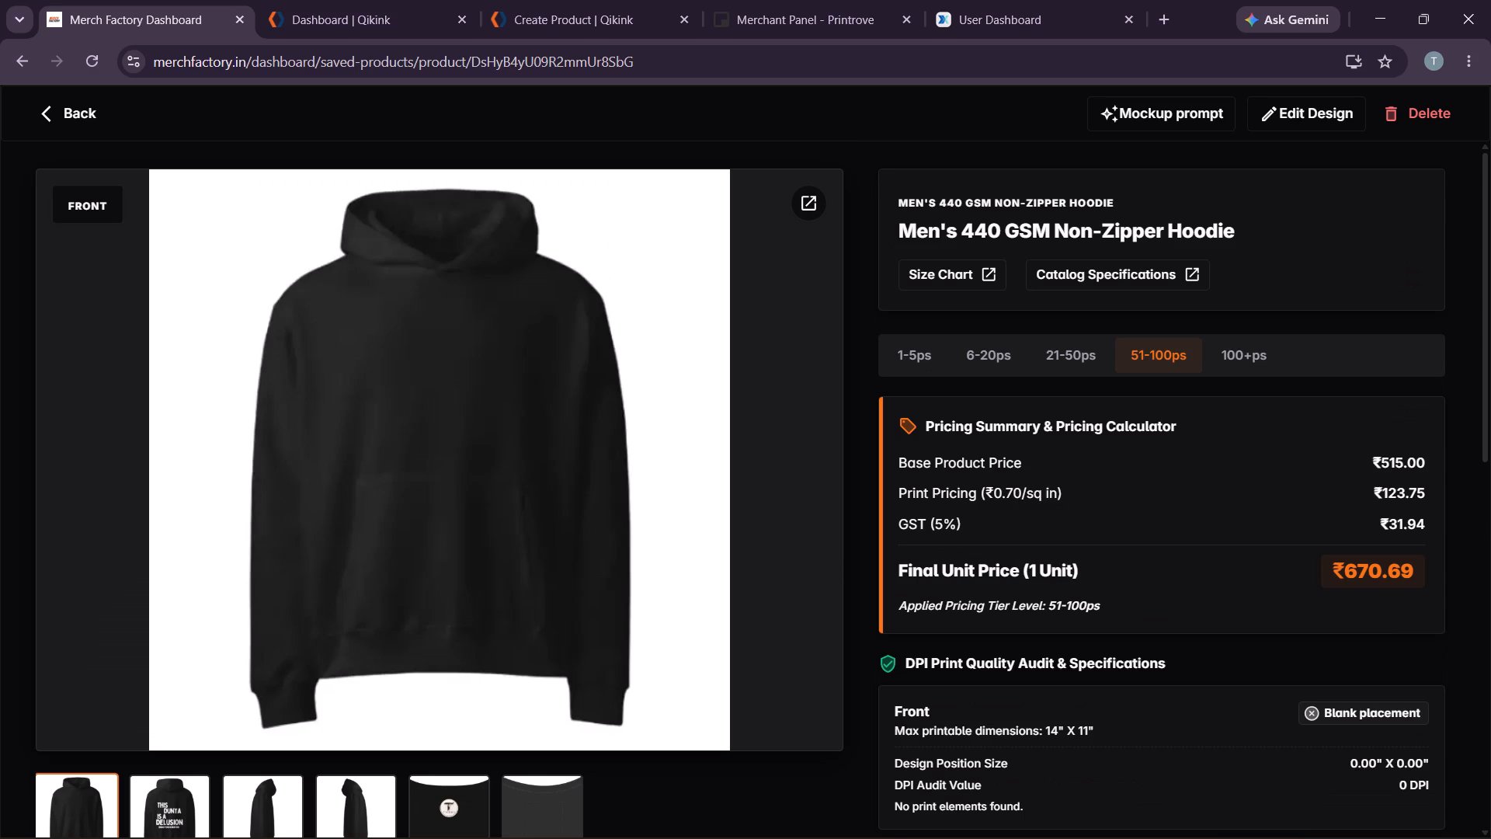
Check the hoodie's pricing for 1-5 pieces and return to the saved products.
scroll(767, 561, "down", 1)
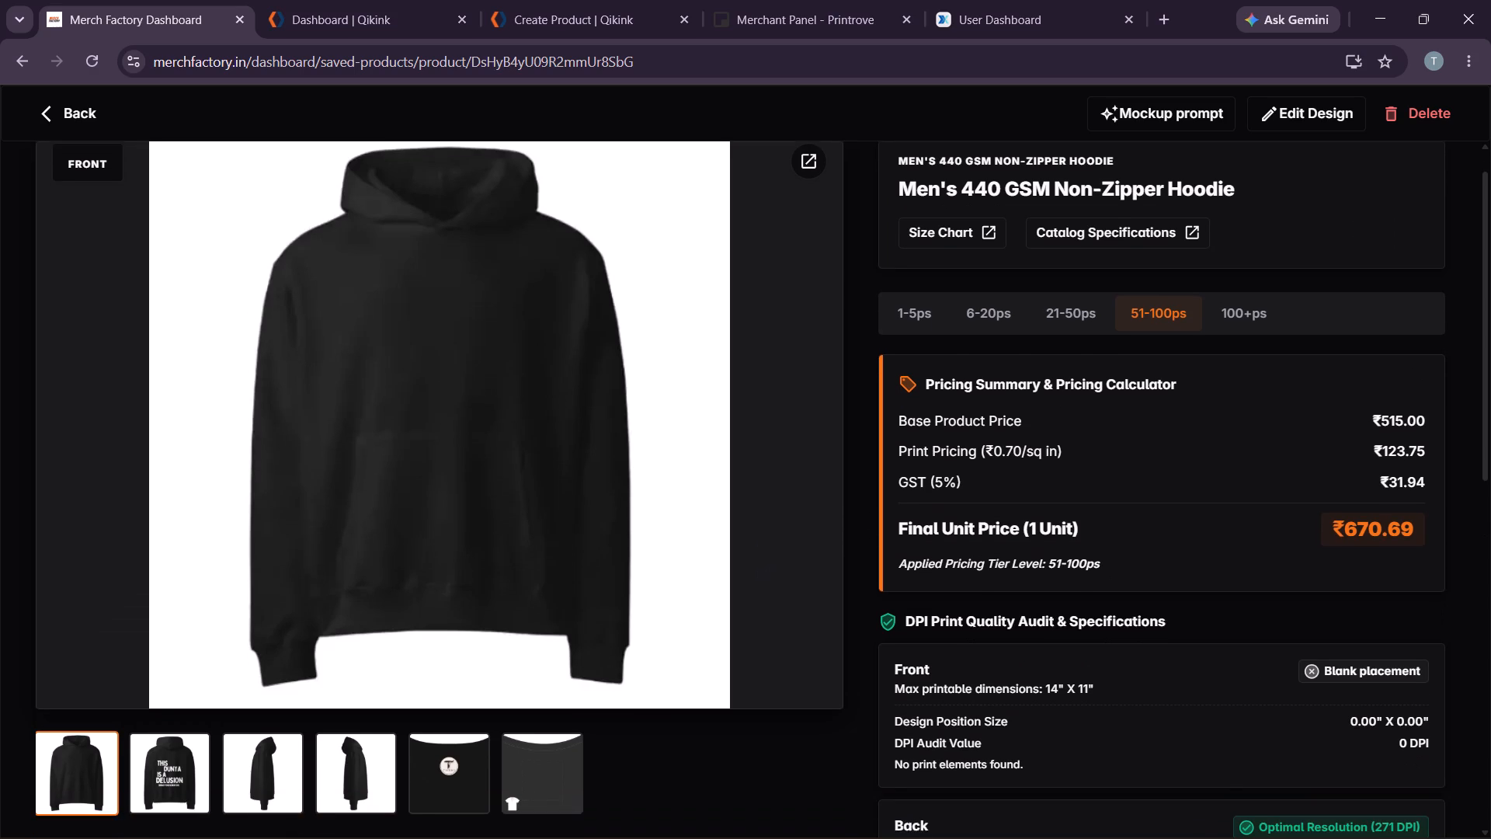
left_click(911, 307)
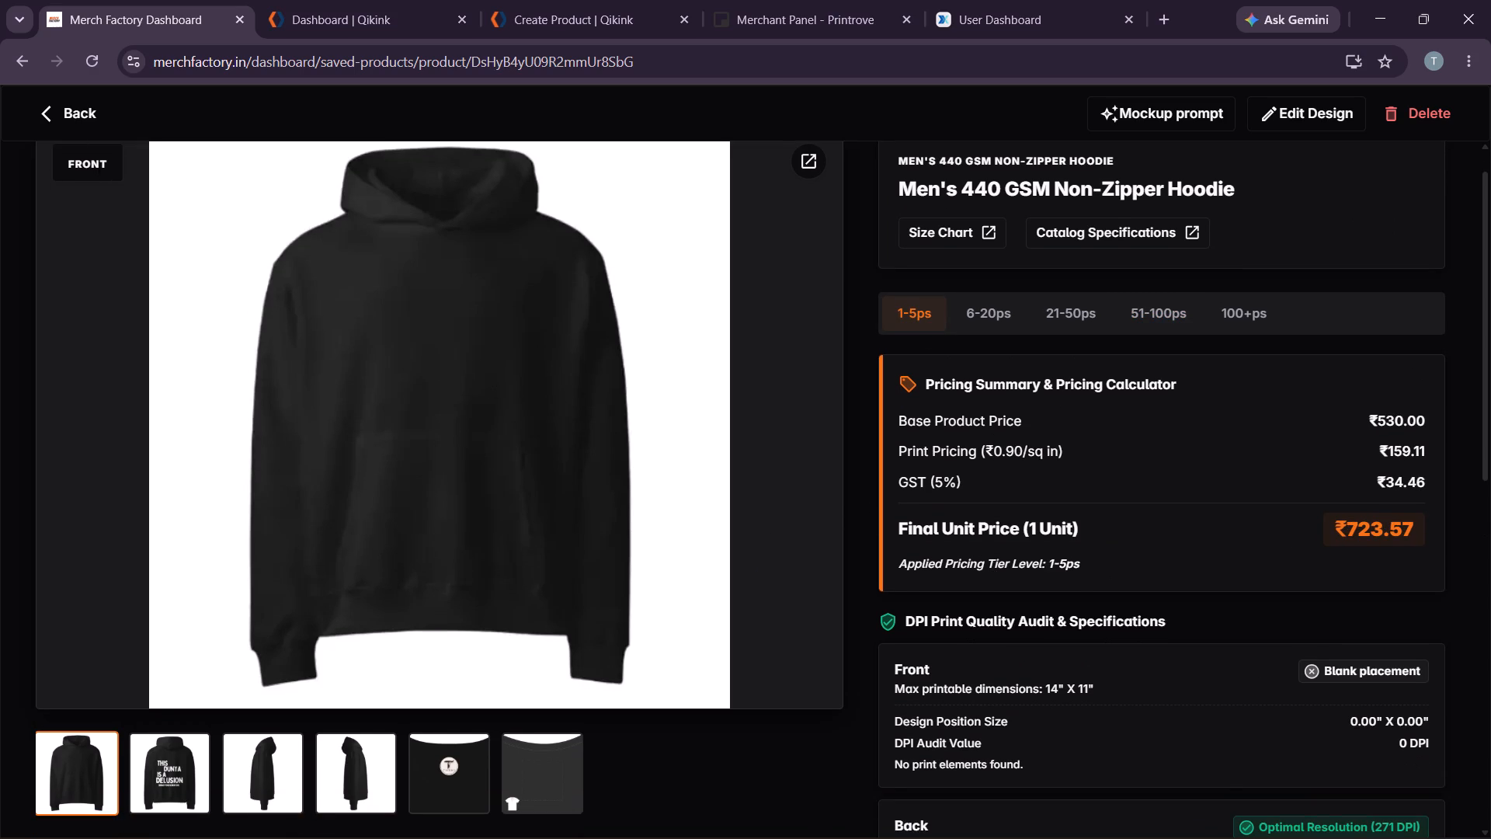
left_click(50, 106)
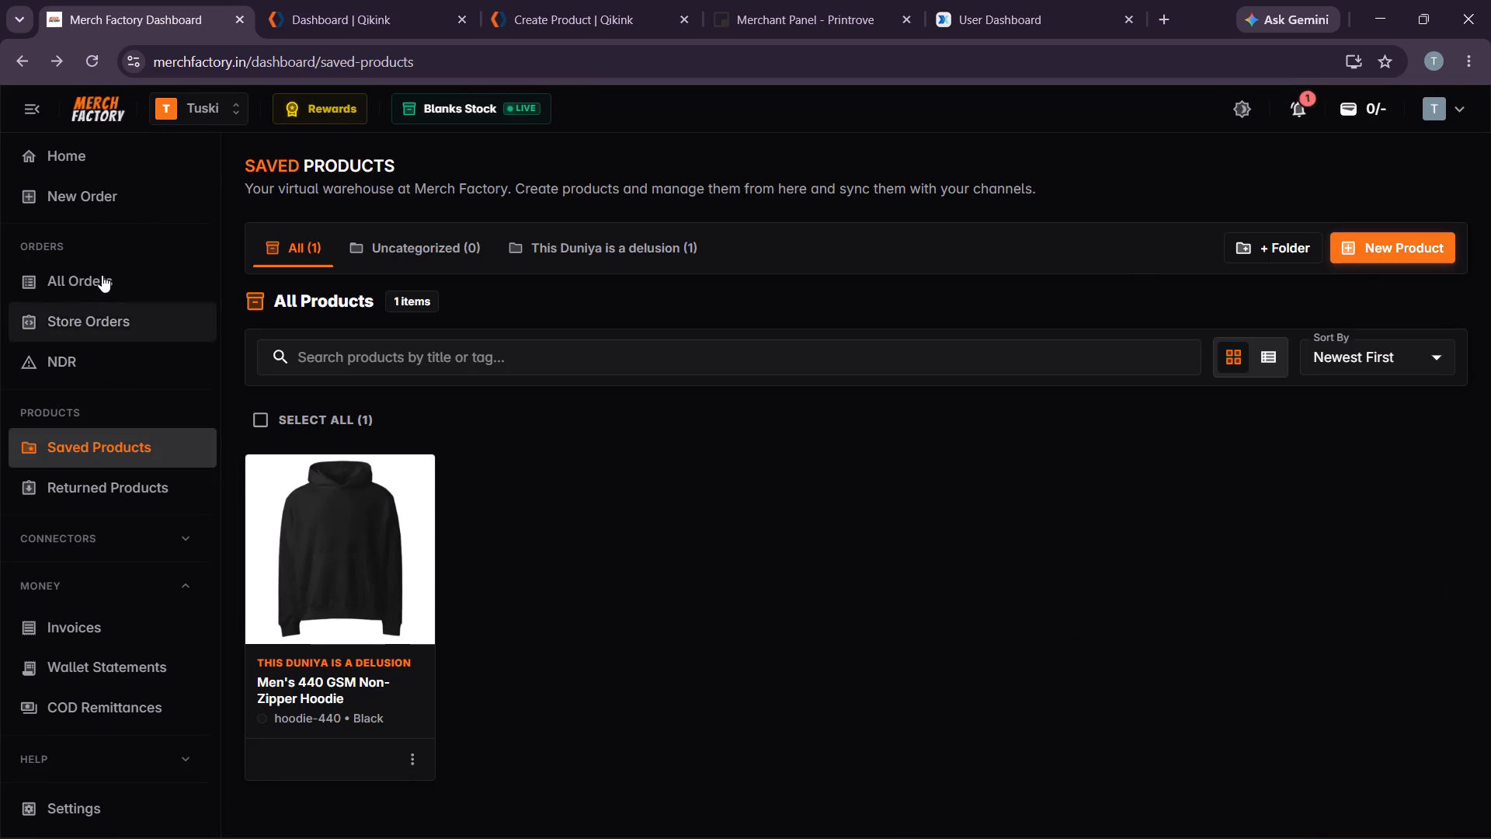
Start a new order with one black Men's 440 GSM Non-Zipper Hoodie in size L-46 and open the order review.
left_click(91, 194)
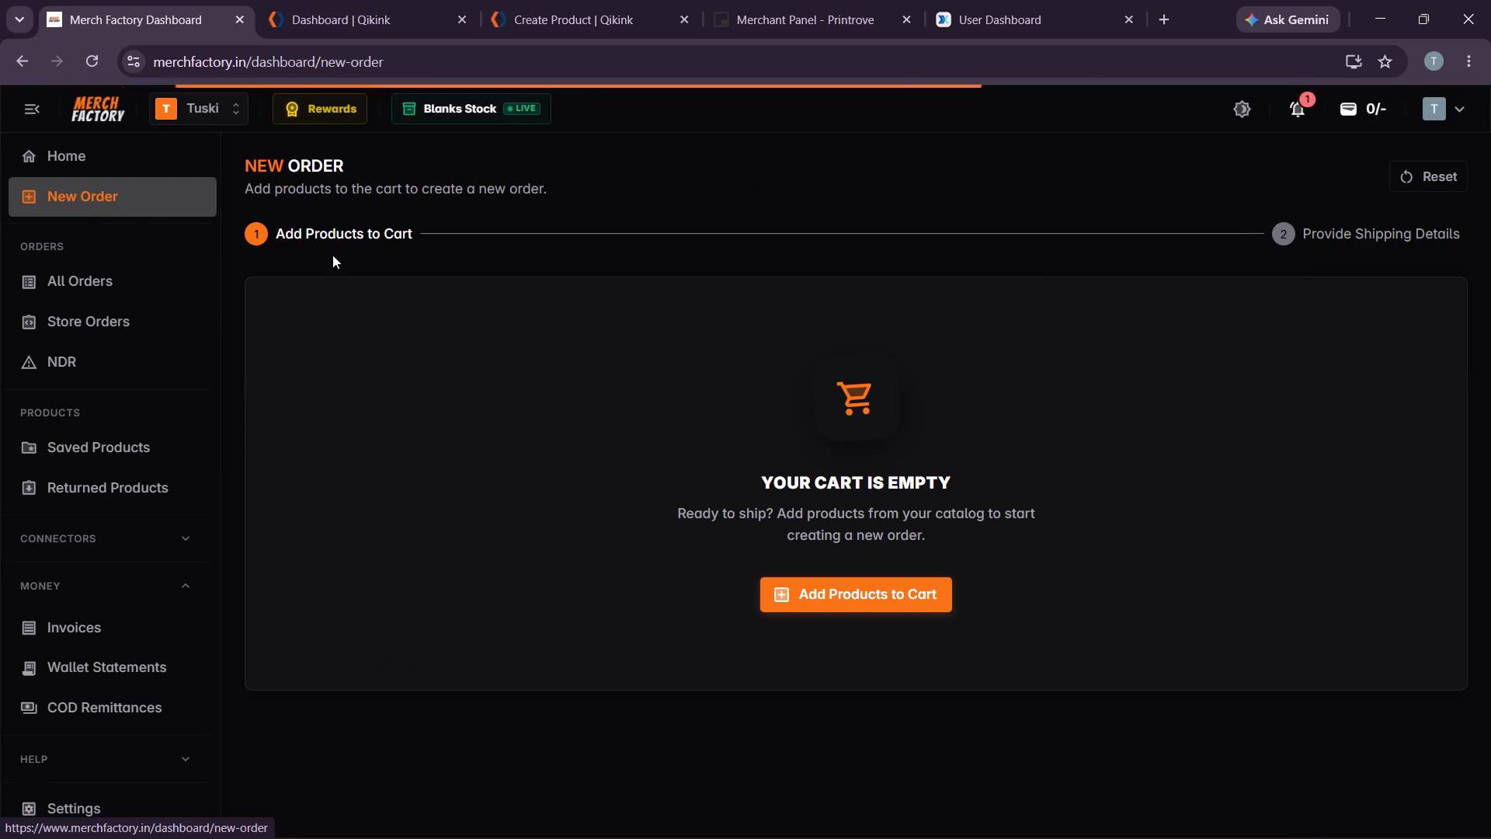
left_click(843, 590)
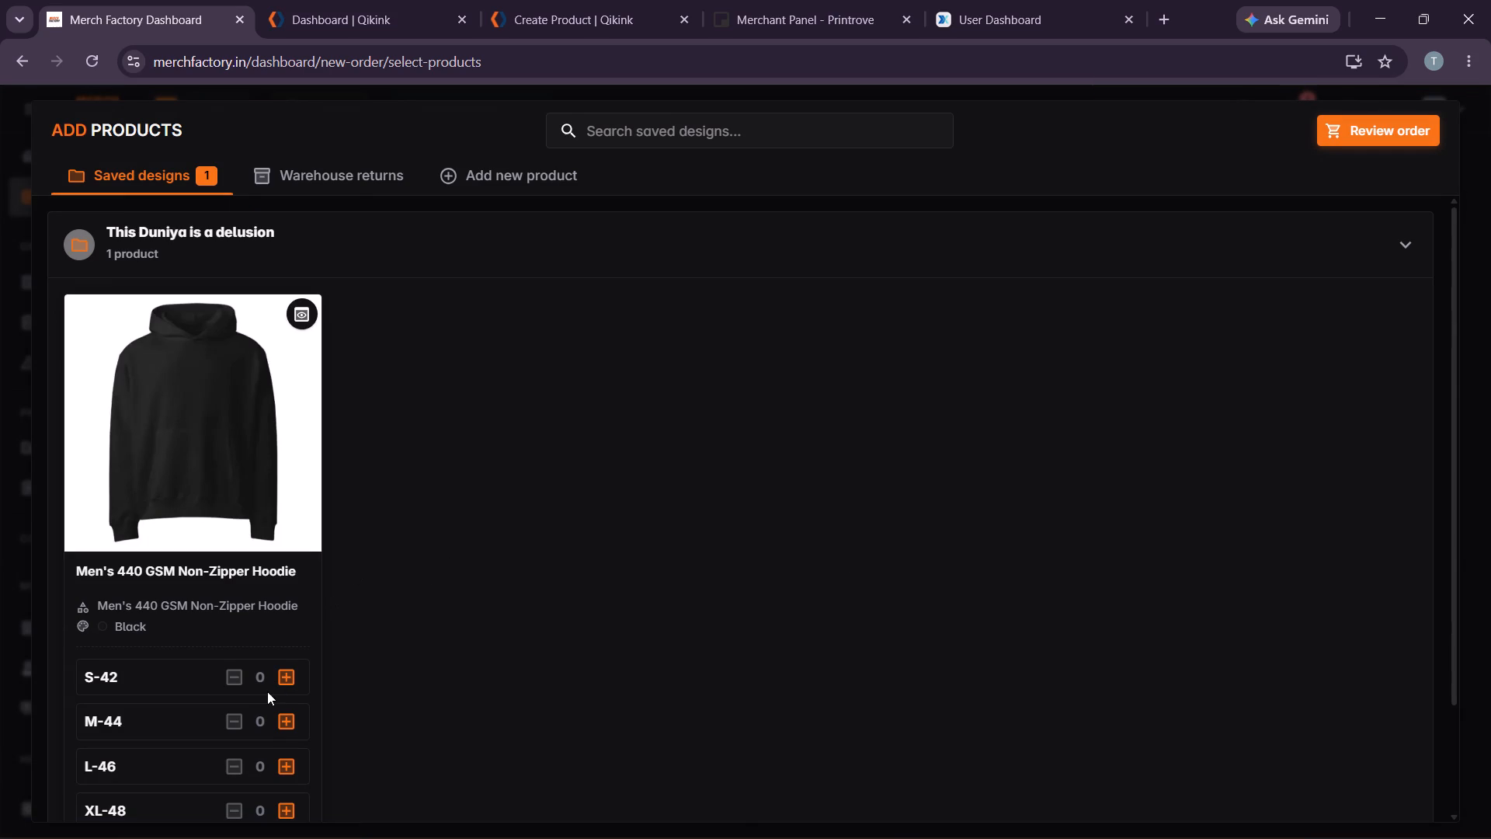
scroll(287, 672, "down", 4)
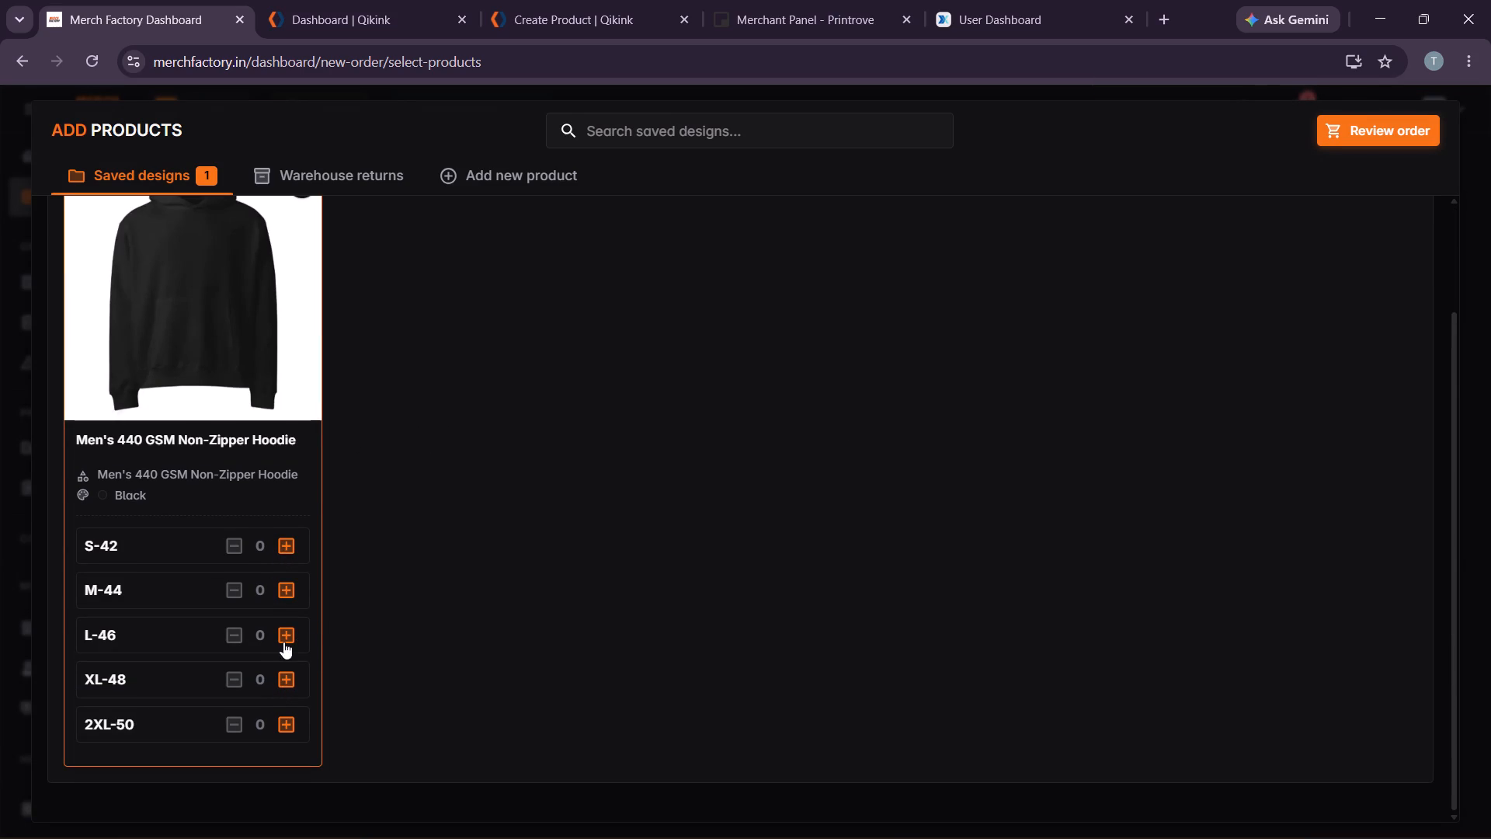
left_click(287, 634)
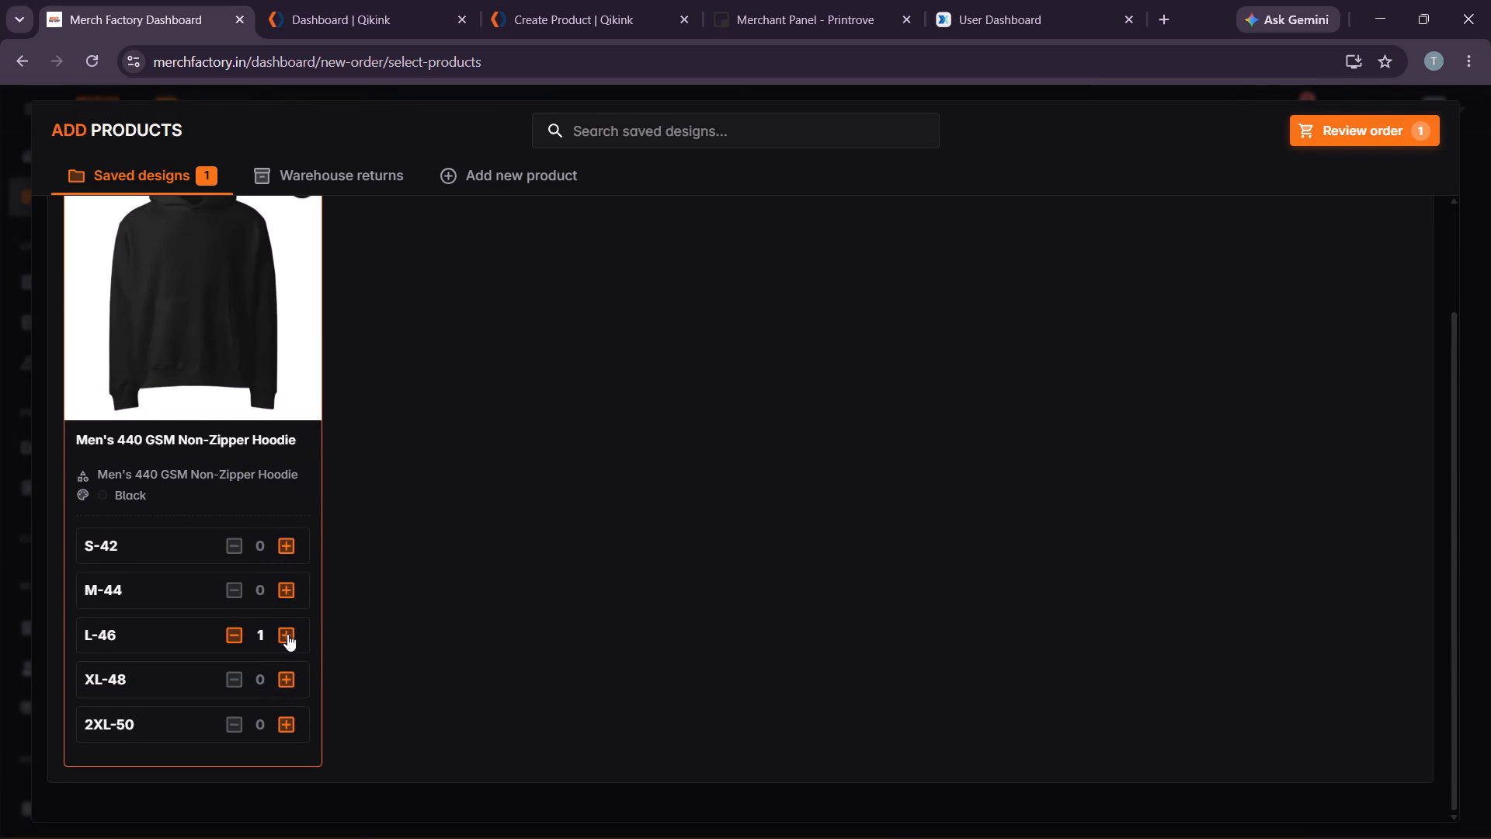
left_click(1380, 135)
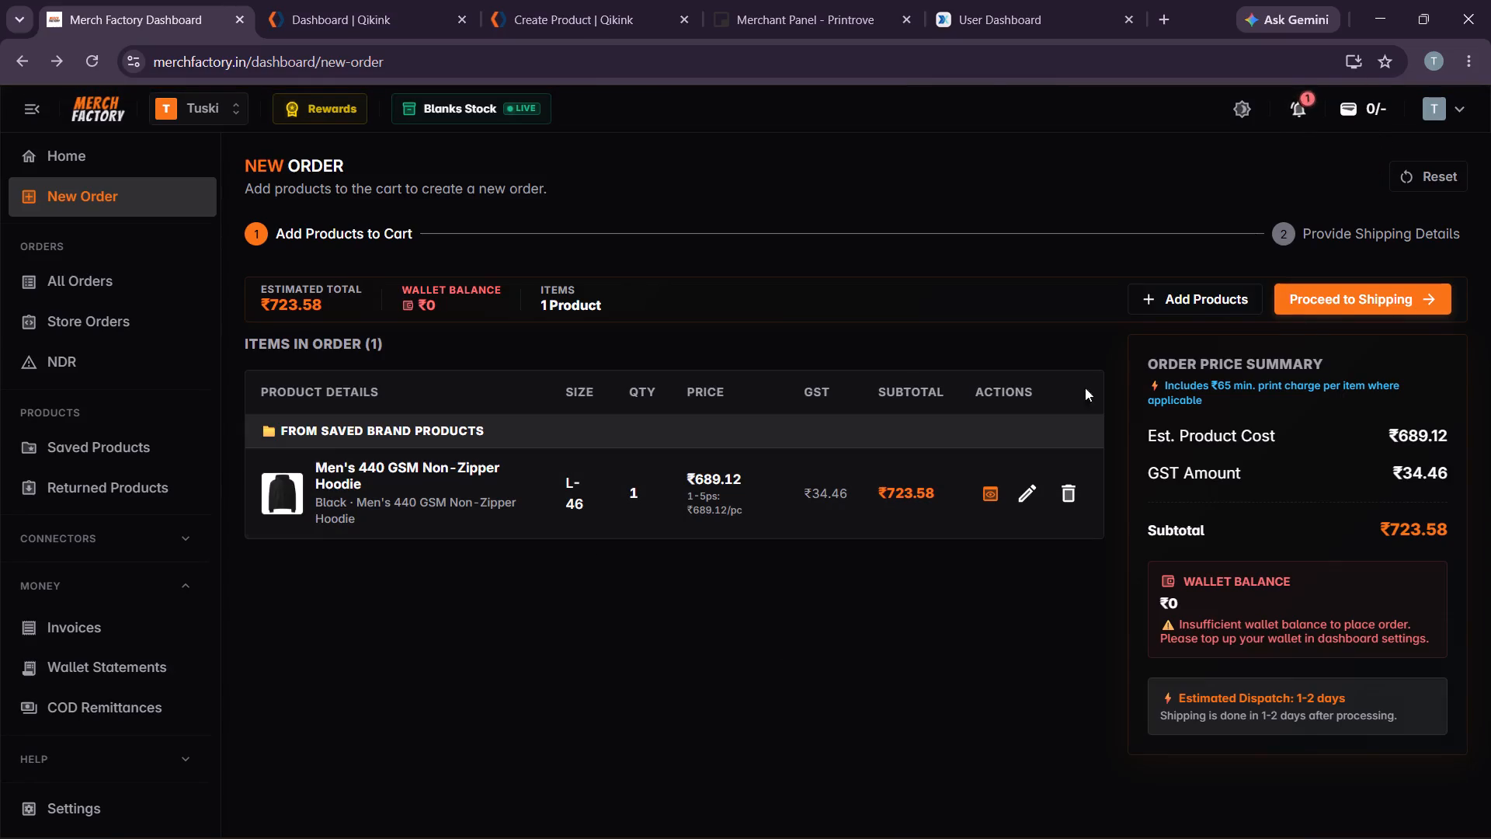
Proceed to the order's shipping details and examine the required customer and address fields and the shipping options.
left_click(1319, 301)
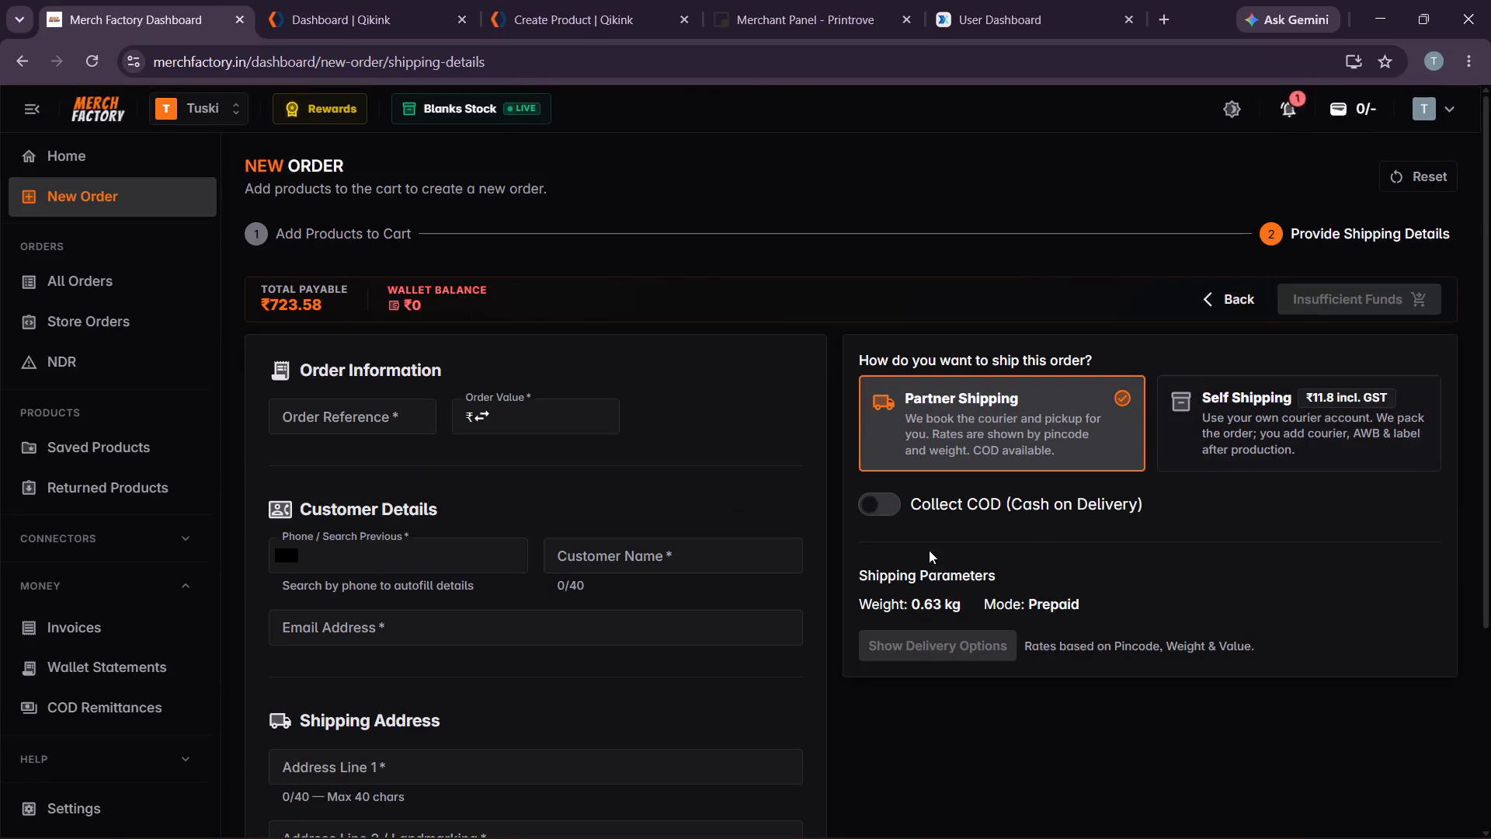
scroll(496, 423, "down", 1)
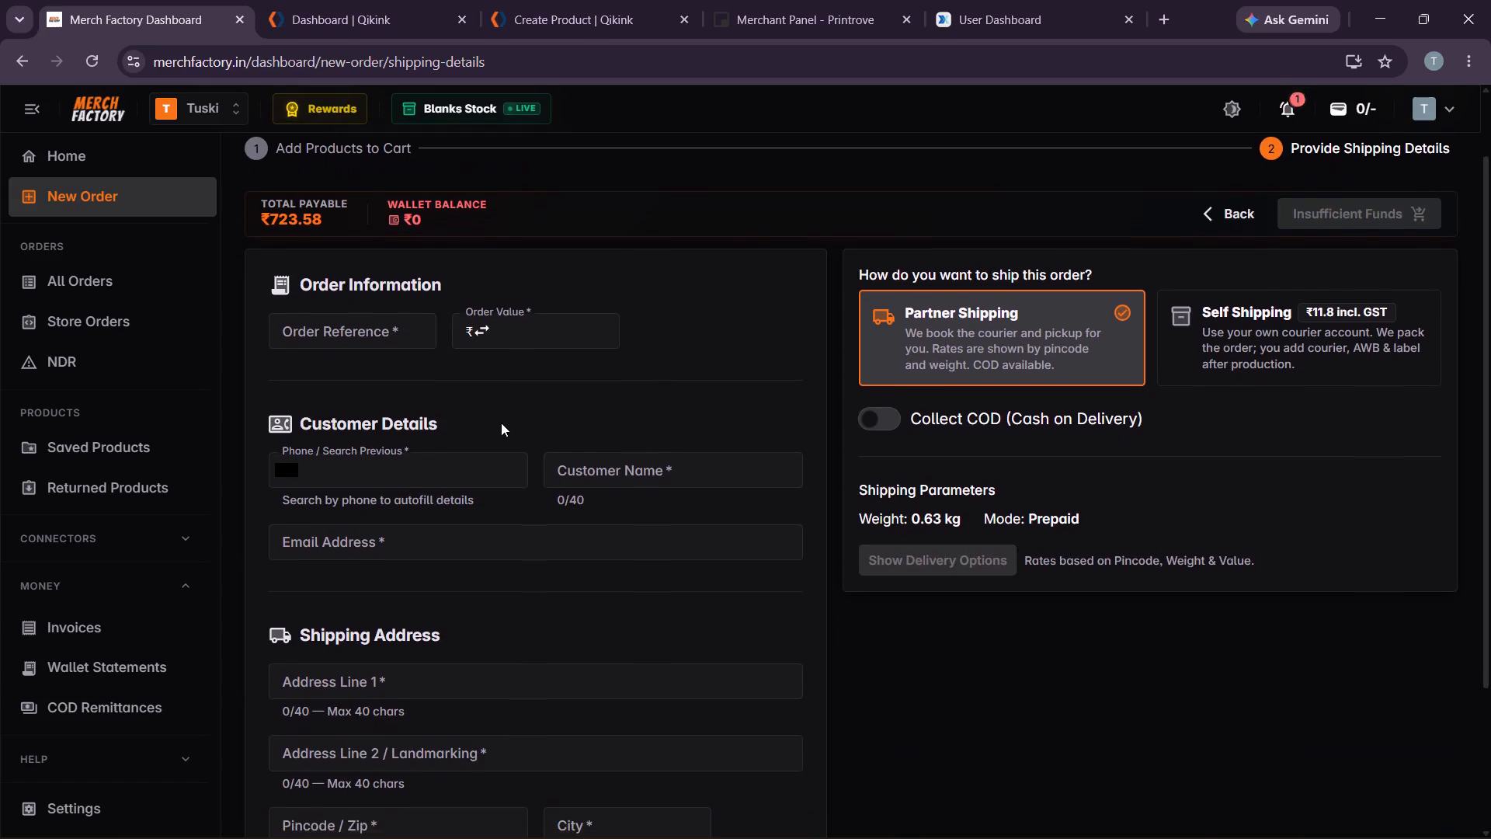
scroll(501, 423, "down", 1)
scroll(668, 450, "down", 1)
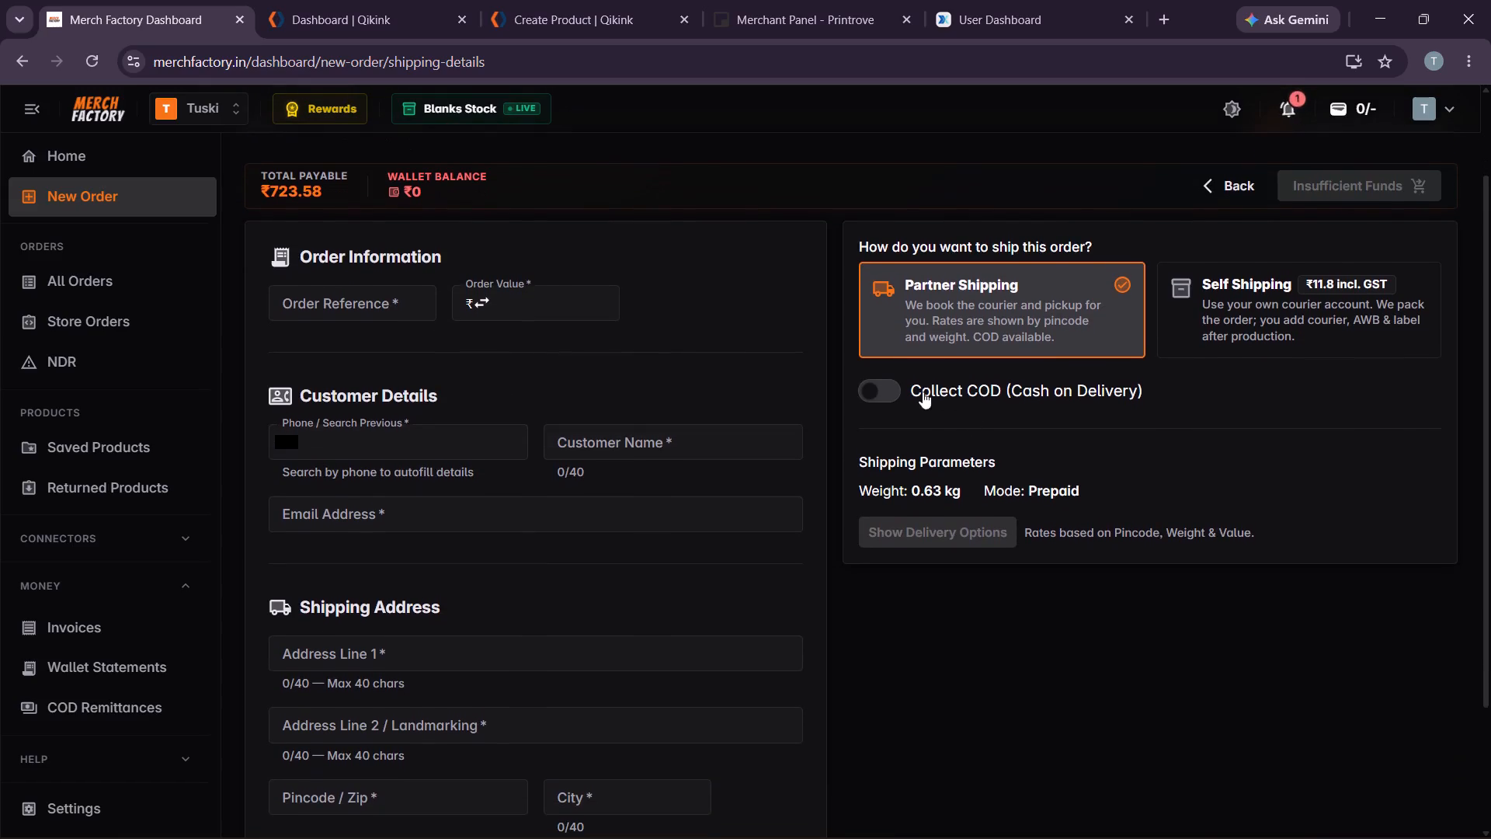
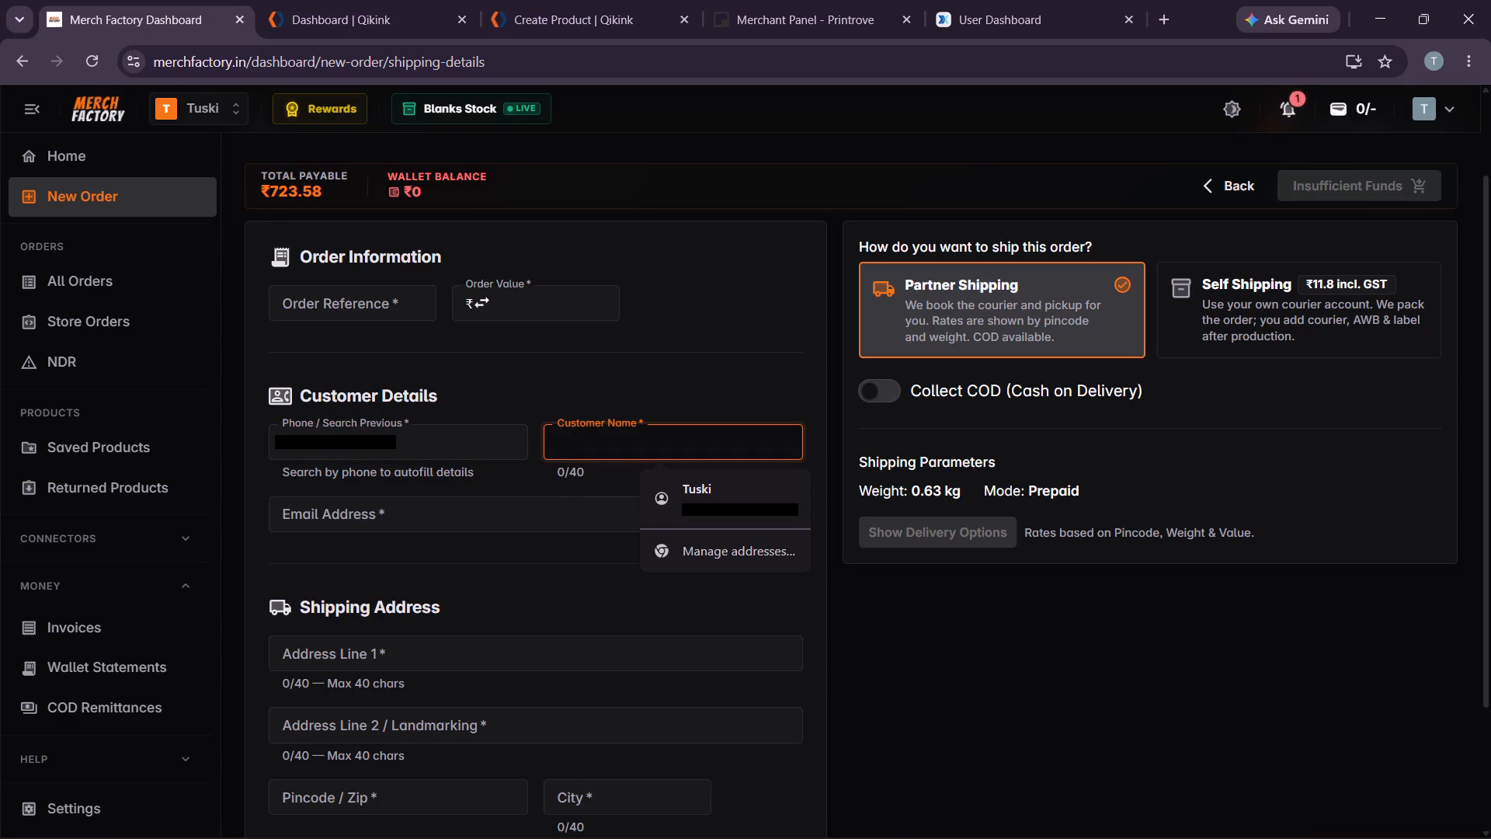
Enter the customer's name in the order's customer details.
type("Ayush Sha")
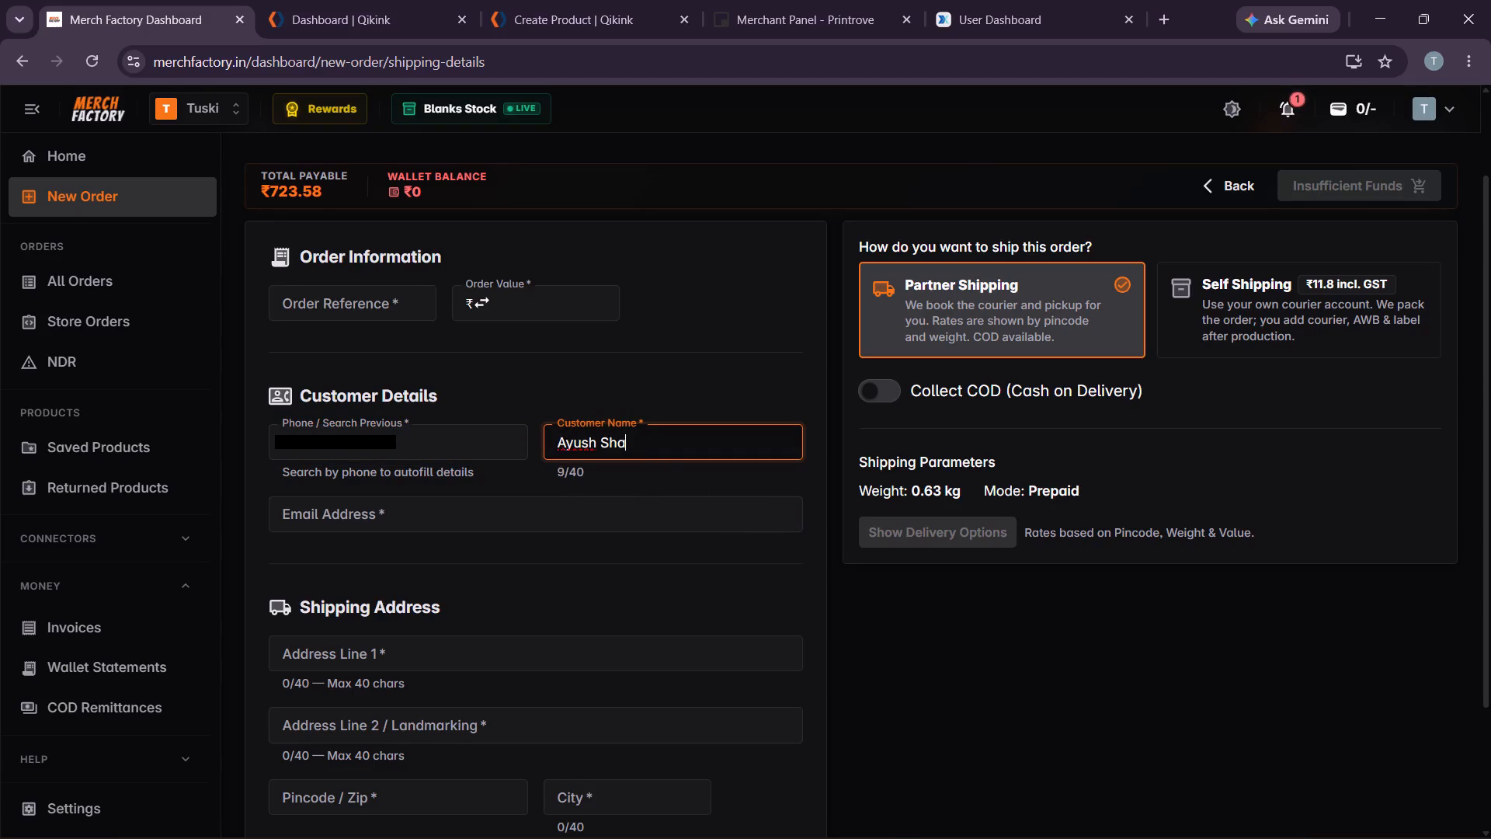
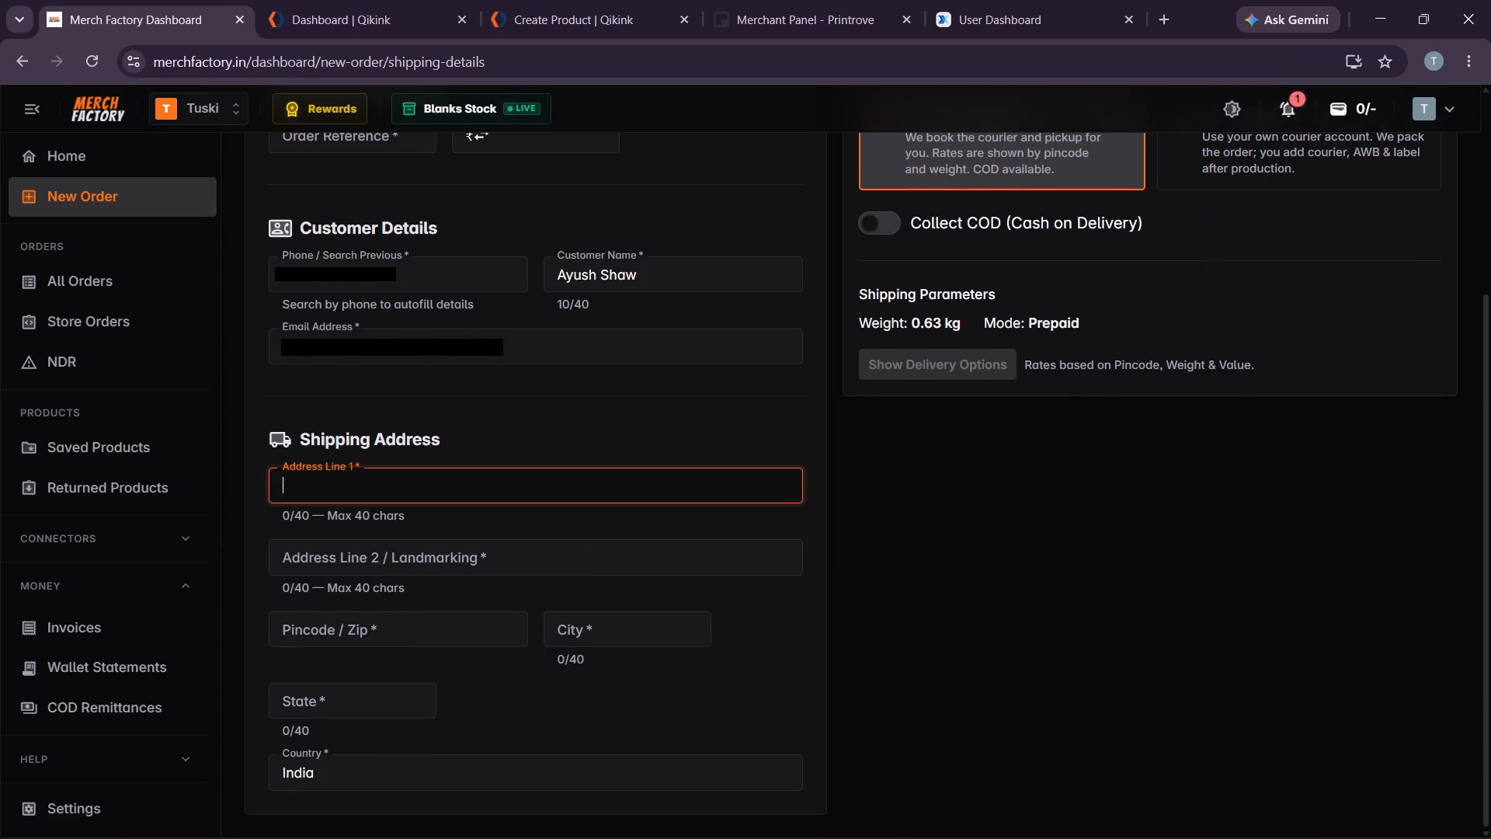
Fill in the customer's shipping address with both address lines and the pincode.
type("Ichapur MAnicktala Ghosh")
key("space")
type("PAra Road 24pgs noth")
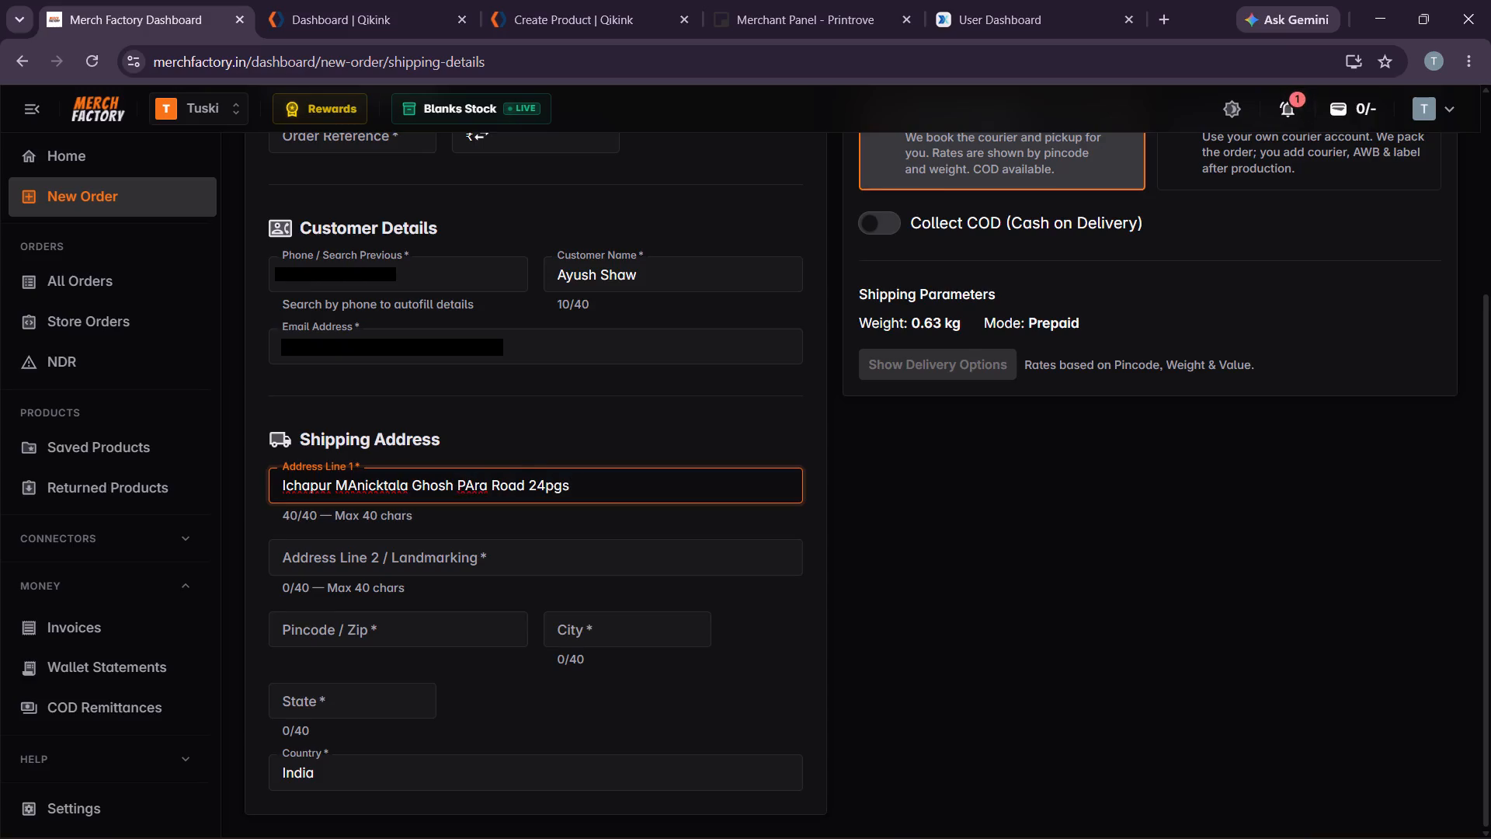
left_click(541, 566)
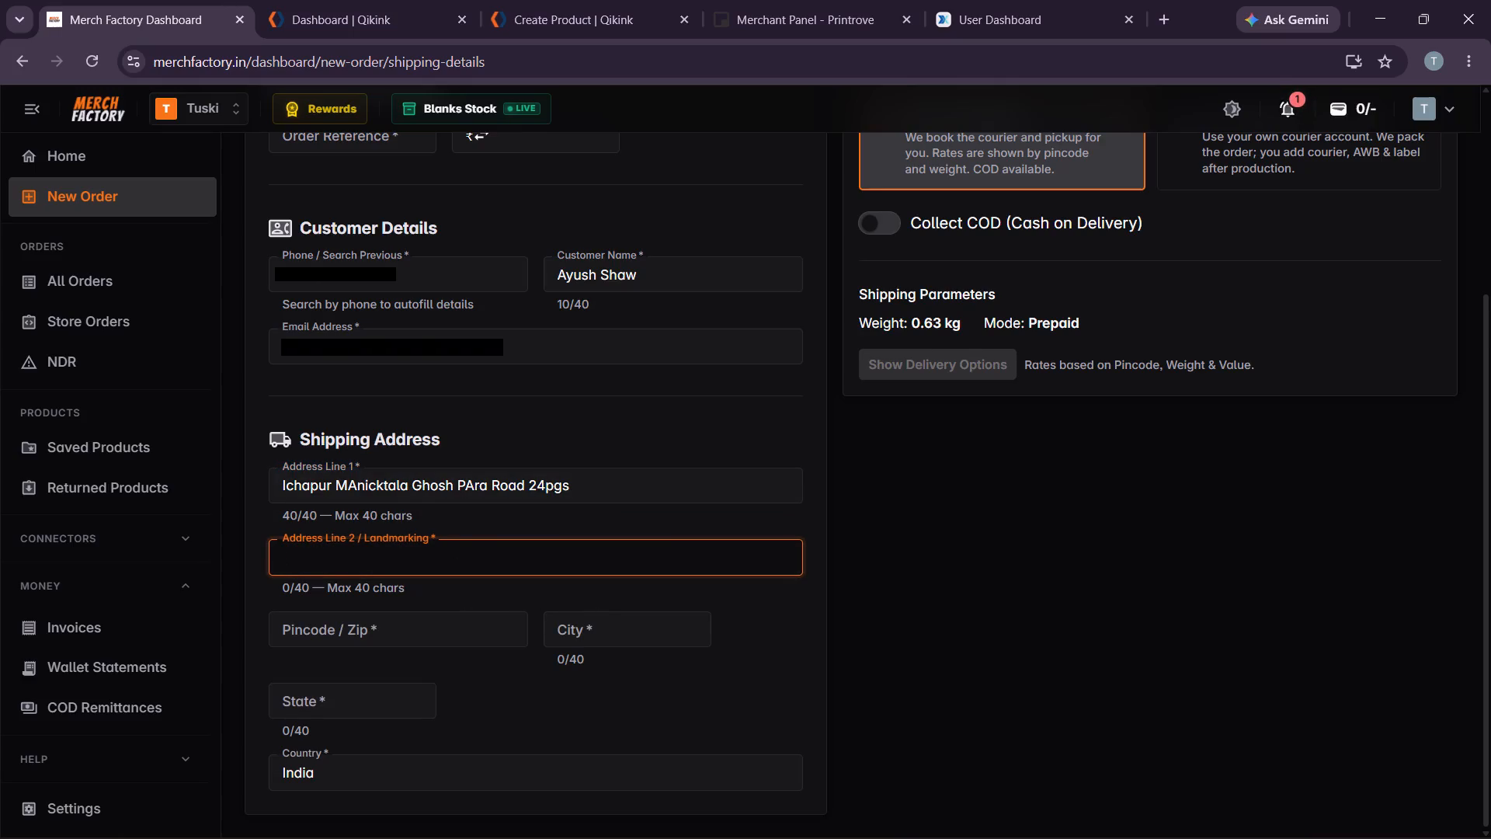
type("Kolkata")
left_click(404, 636)
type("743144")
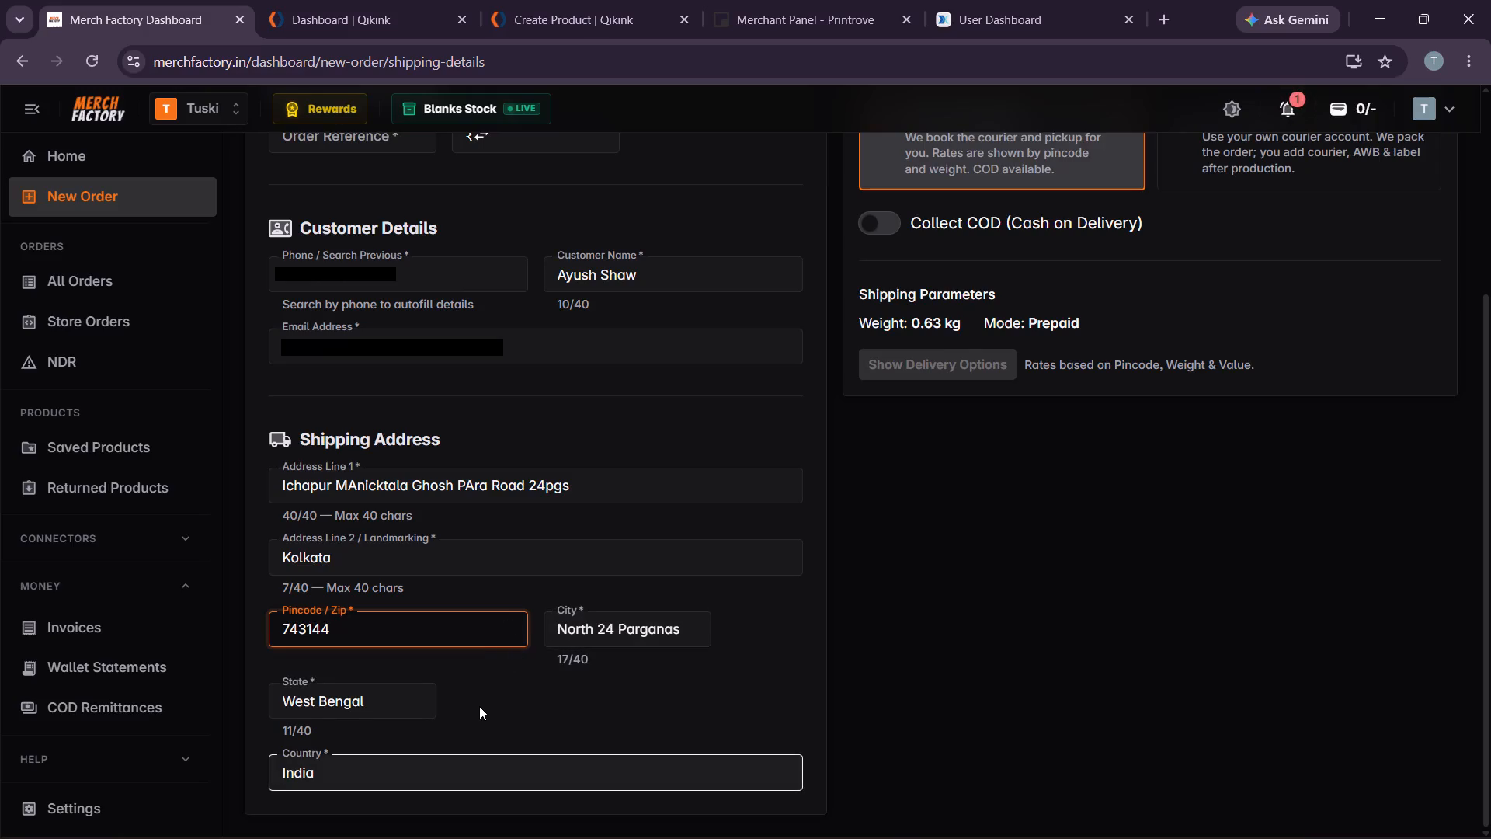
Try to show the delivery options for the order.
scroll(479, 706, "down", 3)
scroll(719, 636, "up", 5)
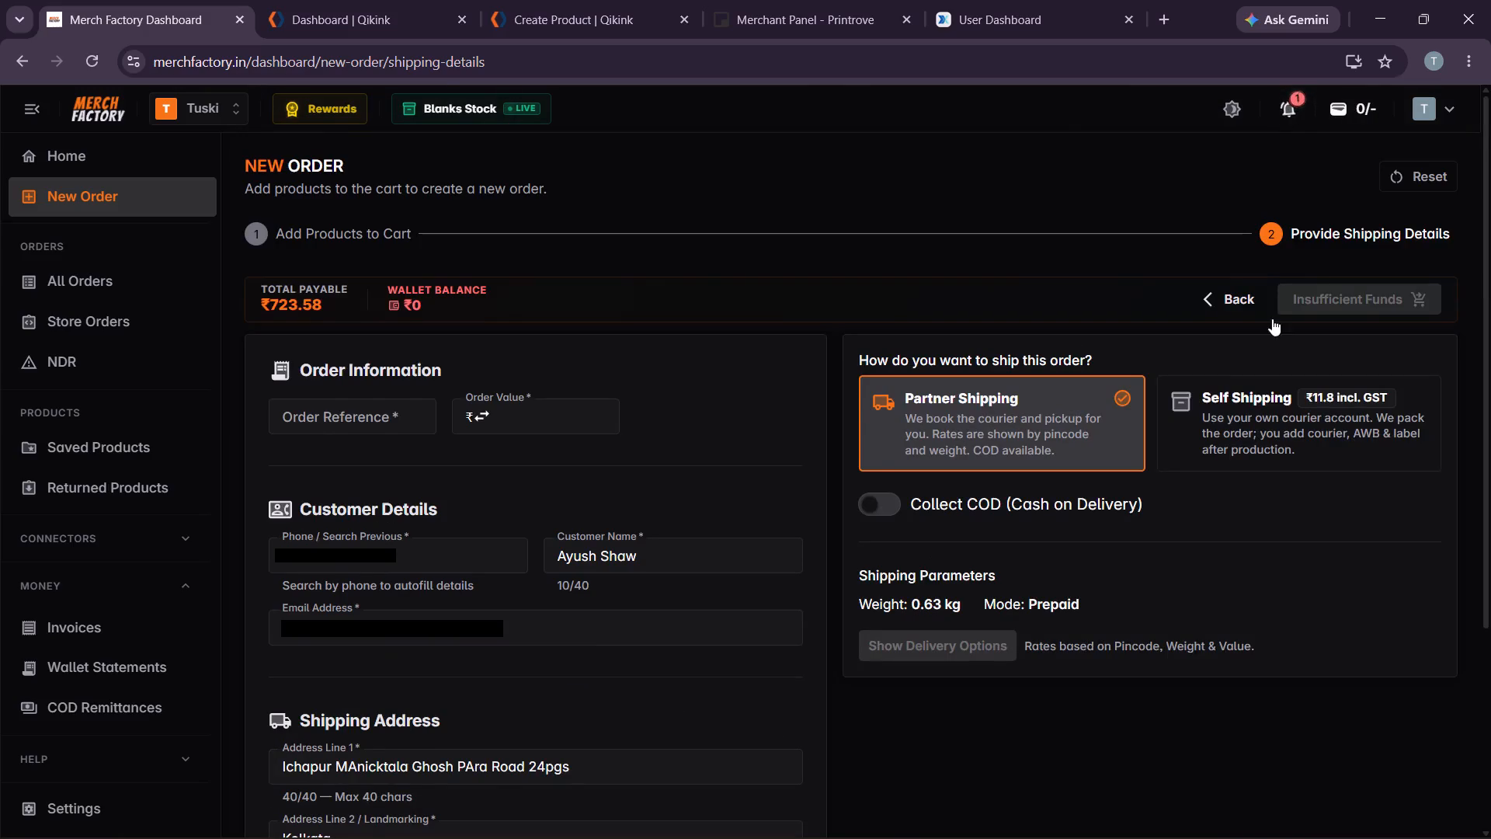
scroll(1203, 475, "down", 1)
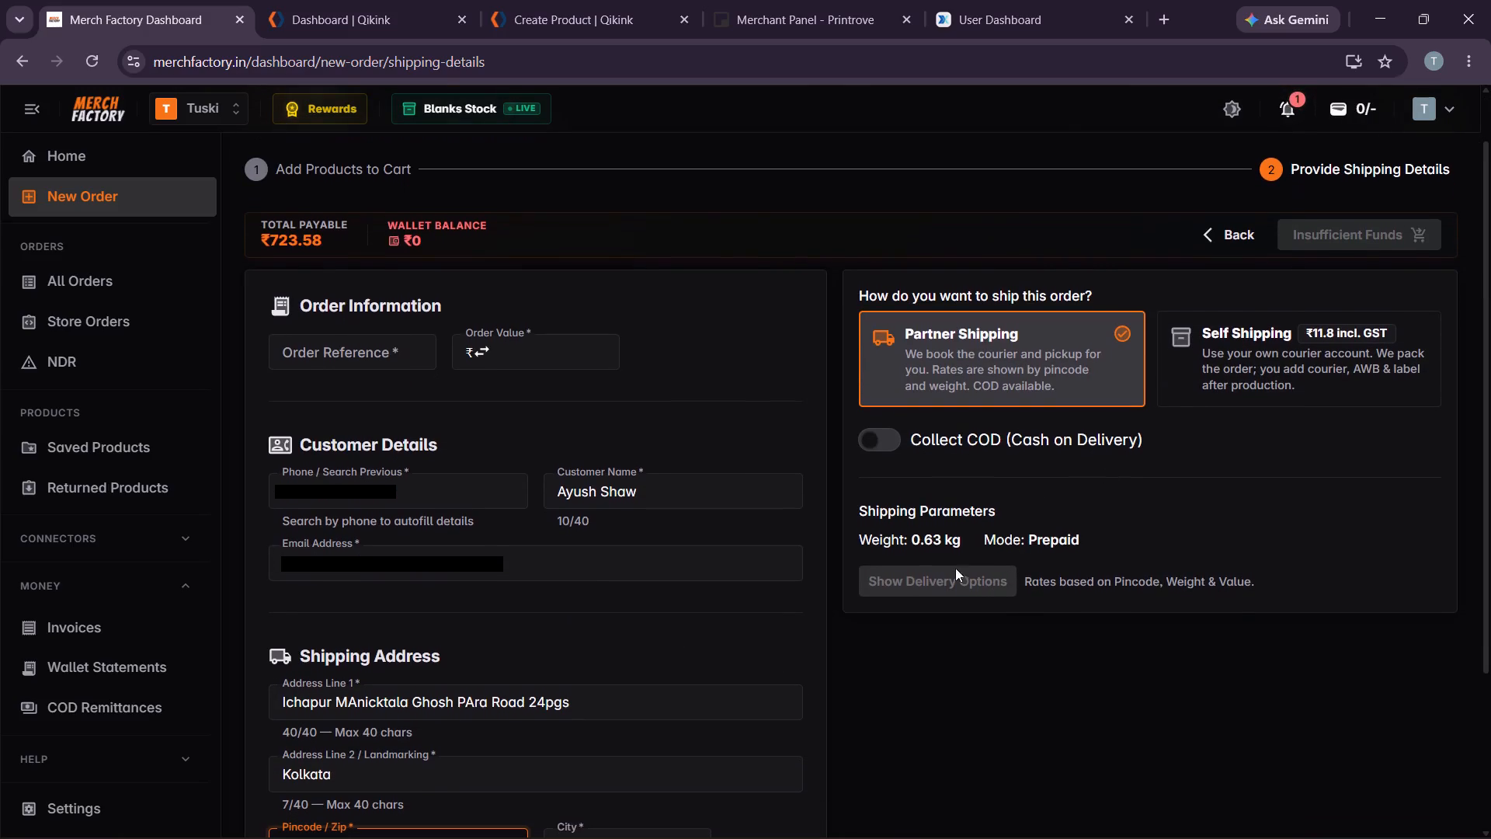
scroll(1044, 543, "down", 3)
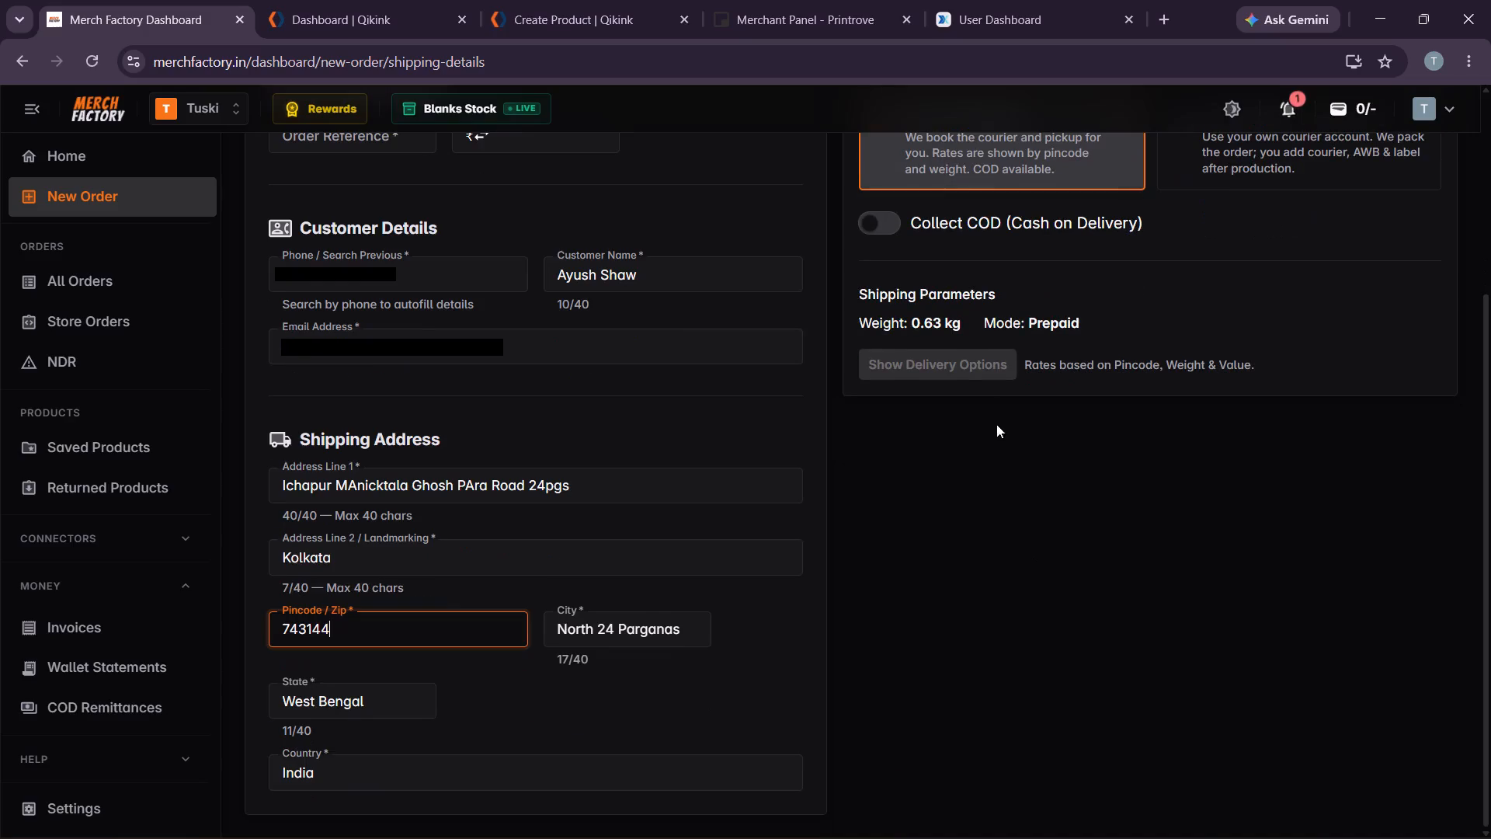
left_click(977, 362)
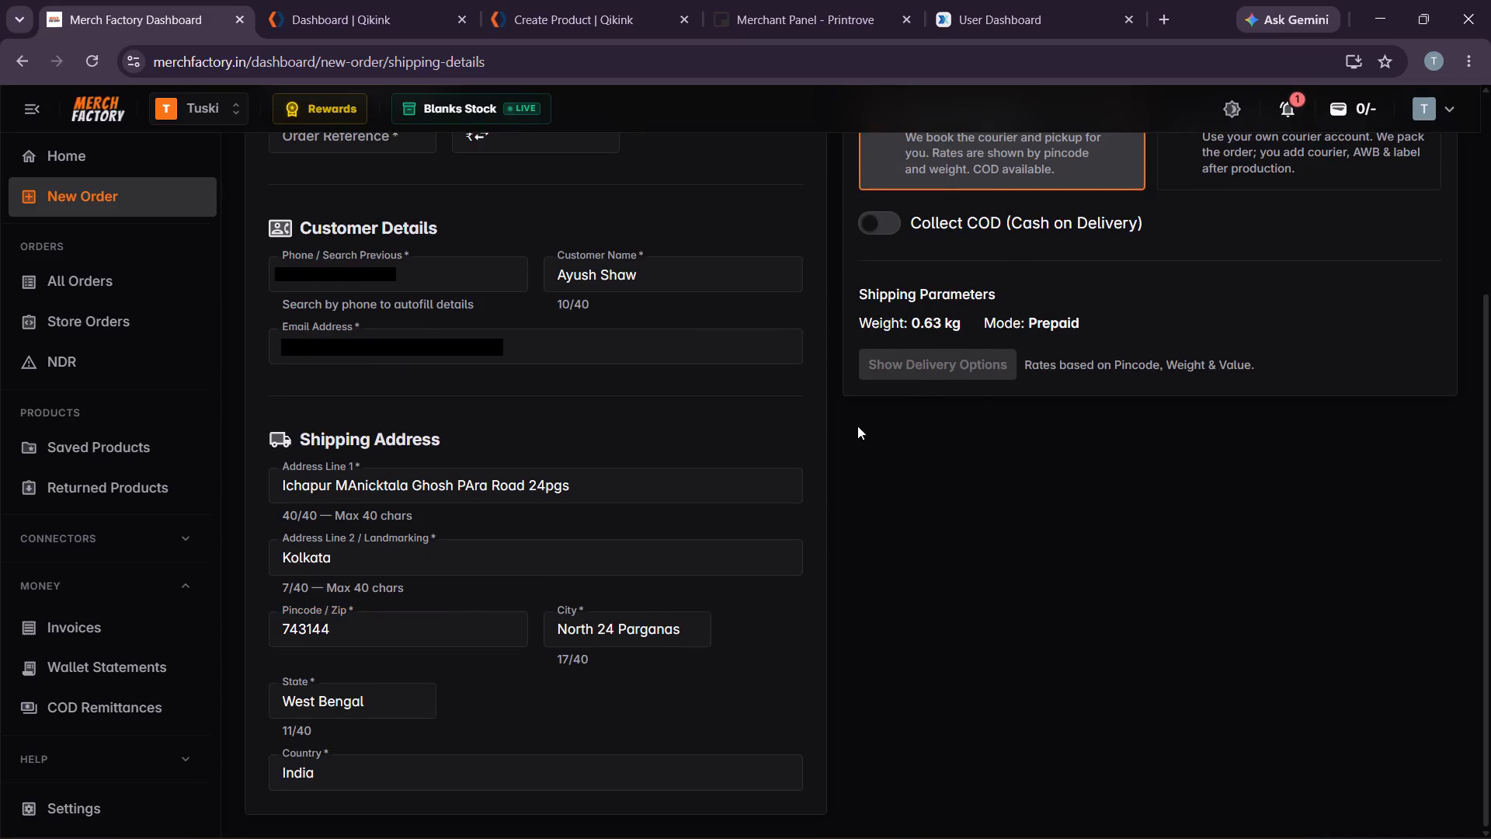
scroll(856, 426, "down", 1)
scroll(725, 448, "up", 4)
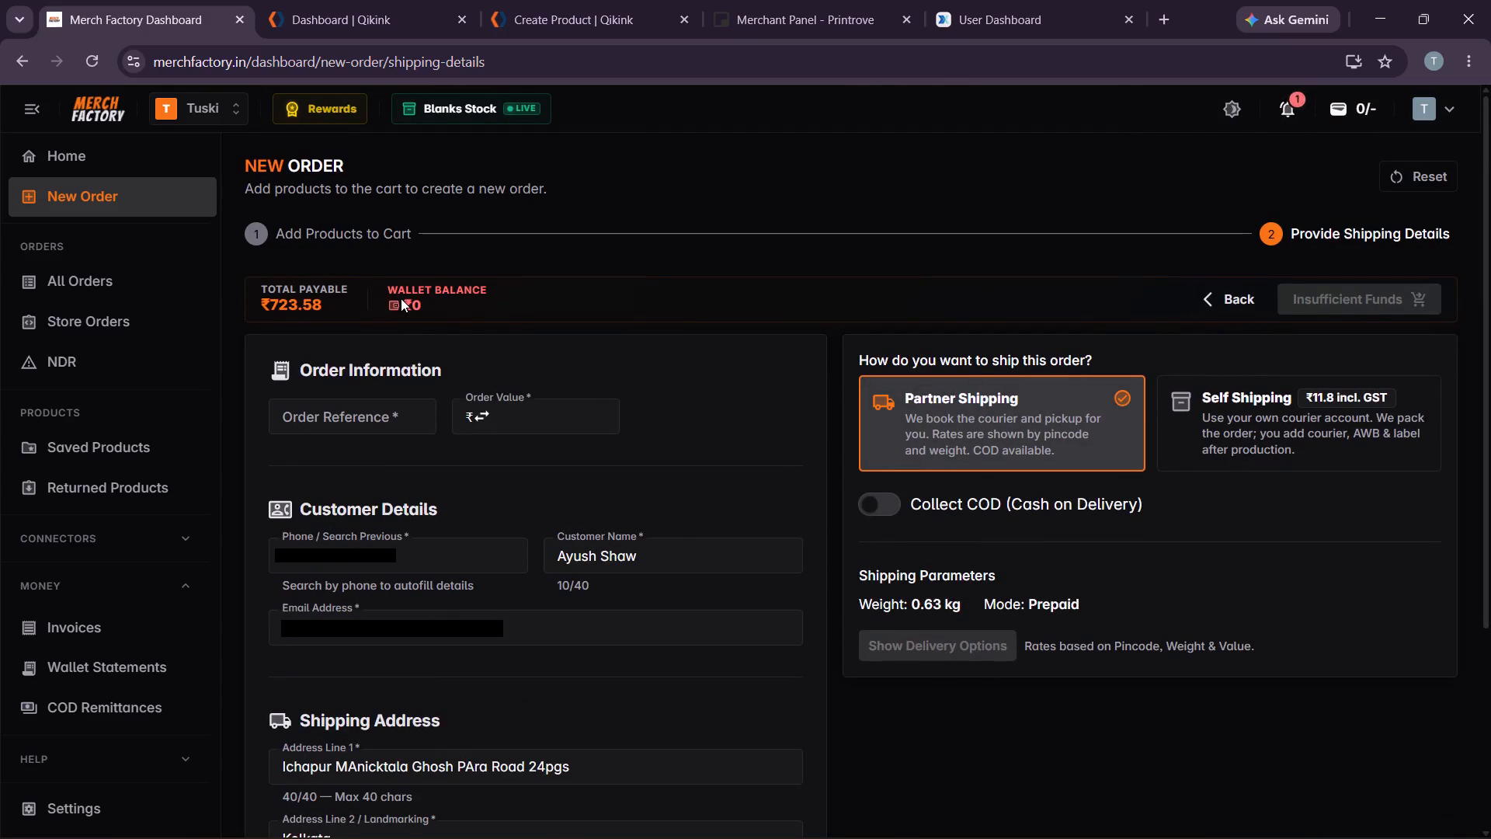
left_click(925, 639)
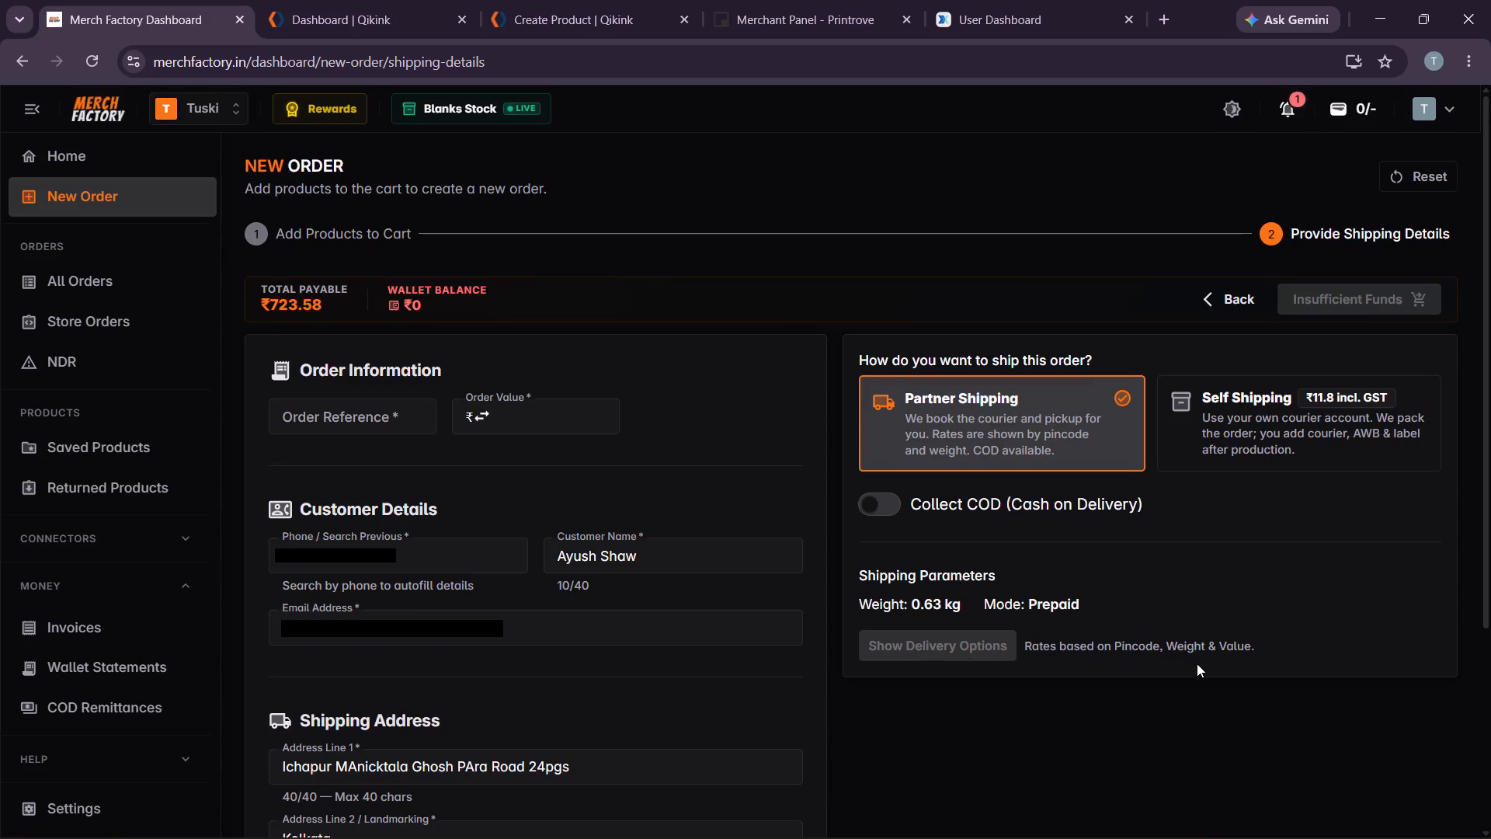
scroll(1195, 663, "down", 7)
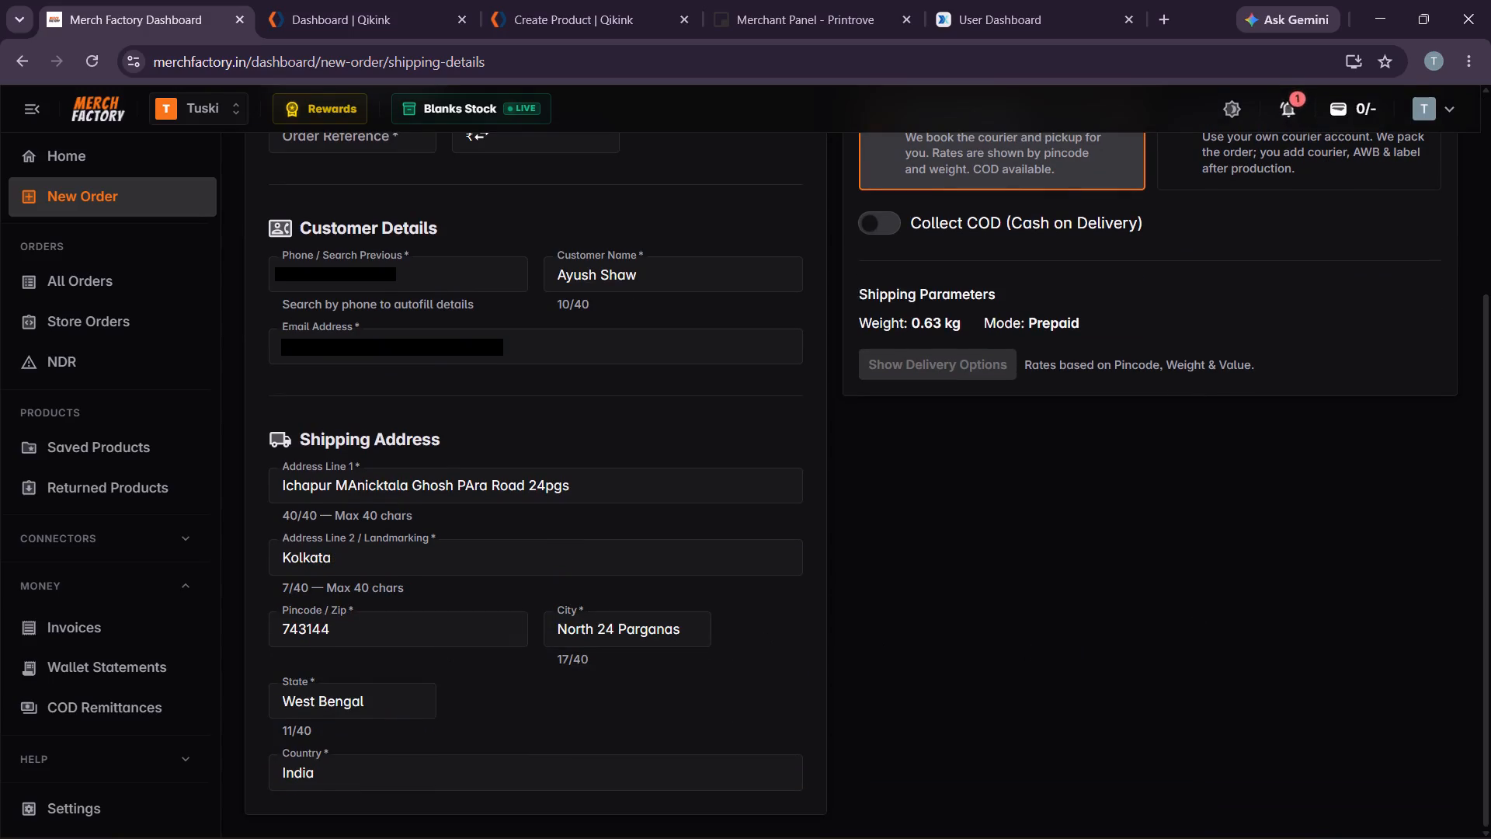
Set the order reference to 00001 and the order value to ₹750 in the order information.
scroll(494, 604, "up", 8)
left_click(396, 417)
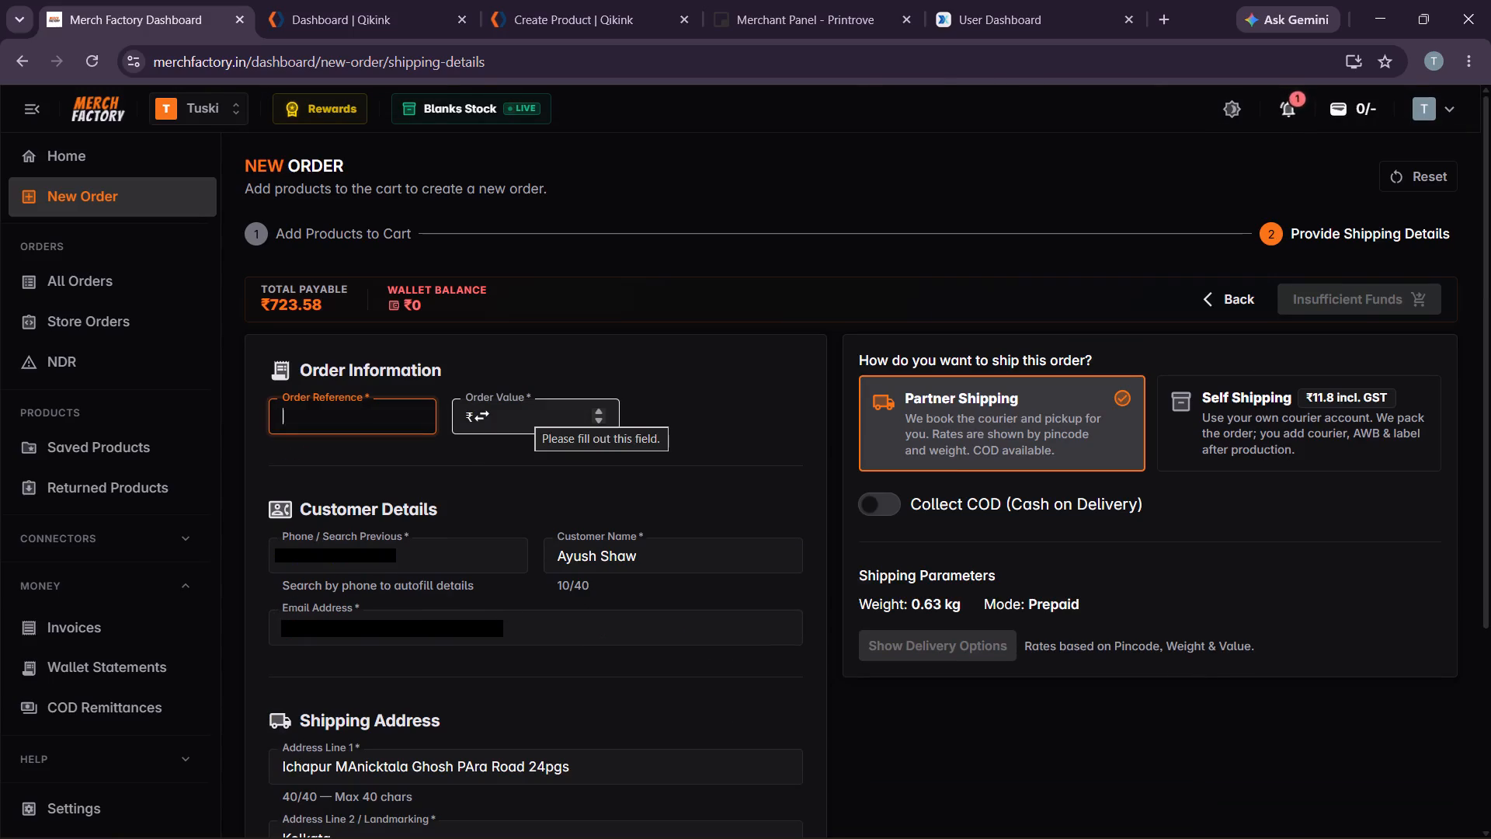
left_click(533, 410)
left_click(416, 419)
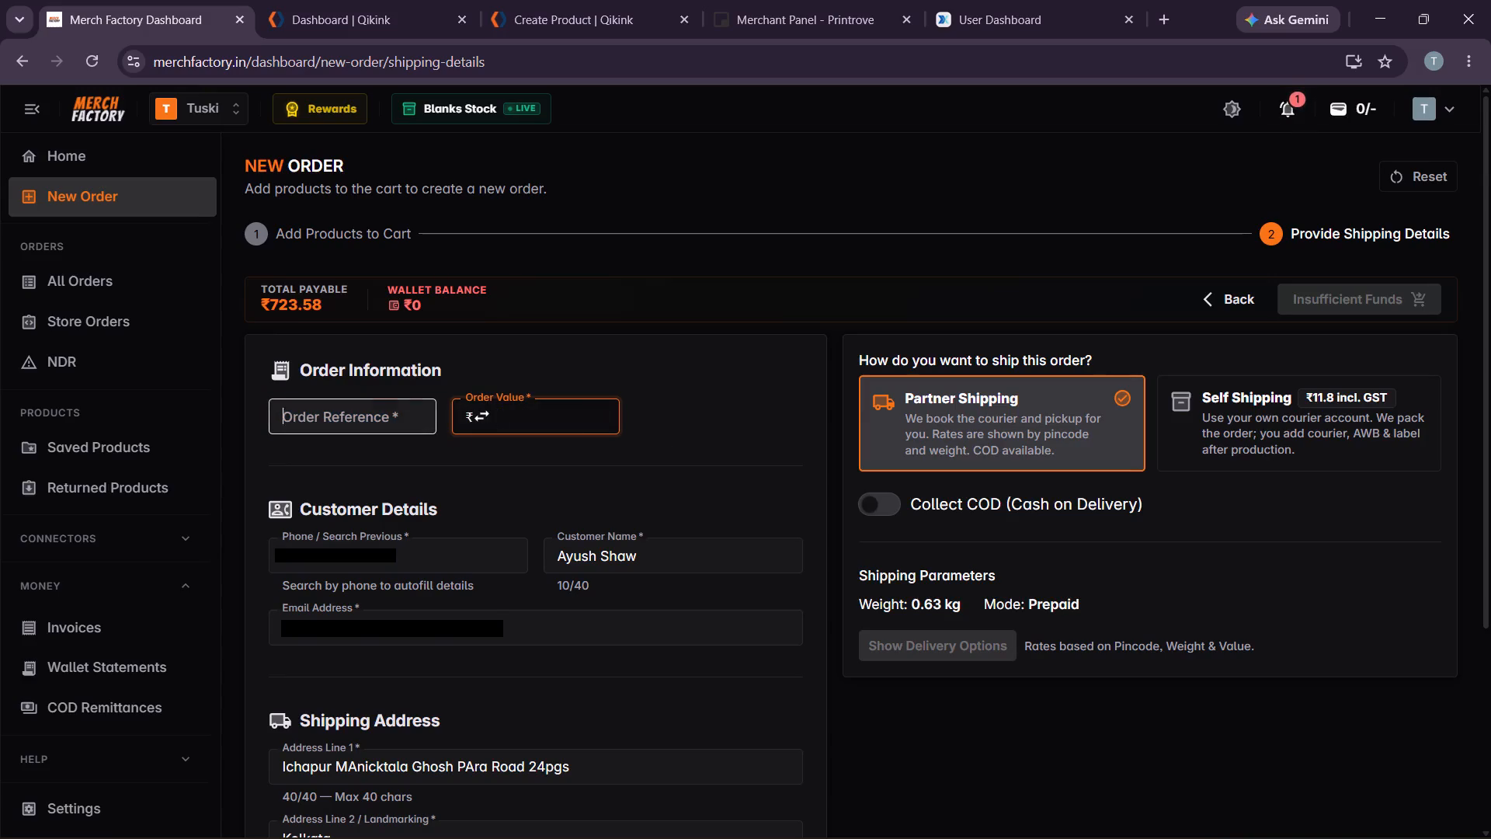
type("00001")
left_click(532, 402)
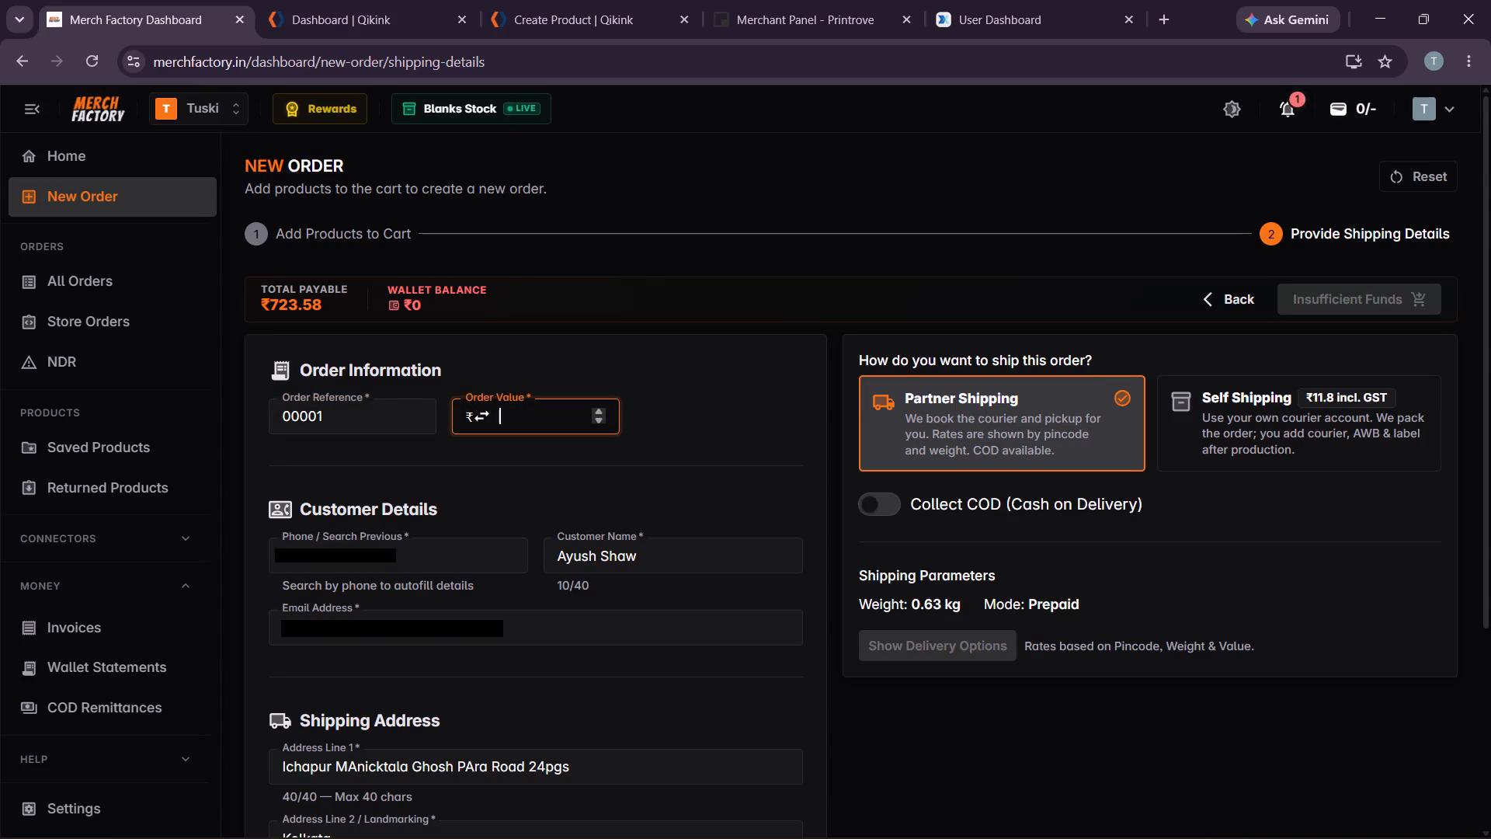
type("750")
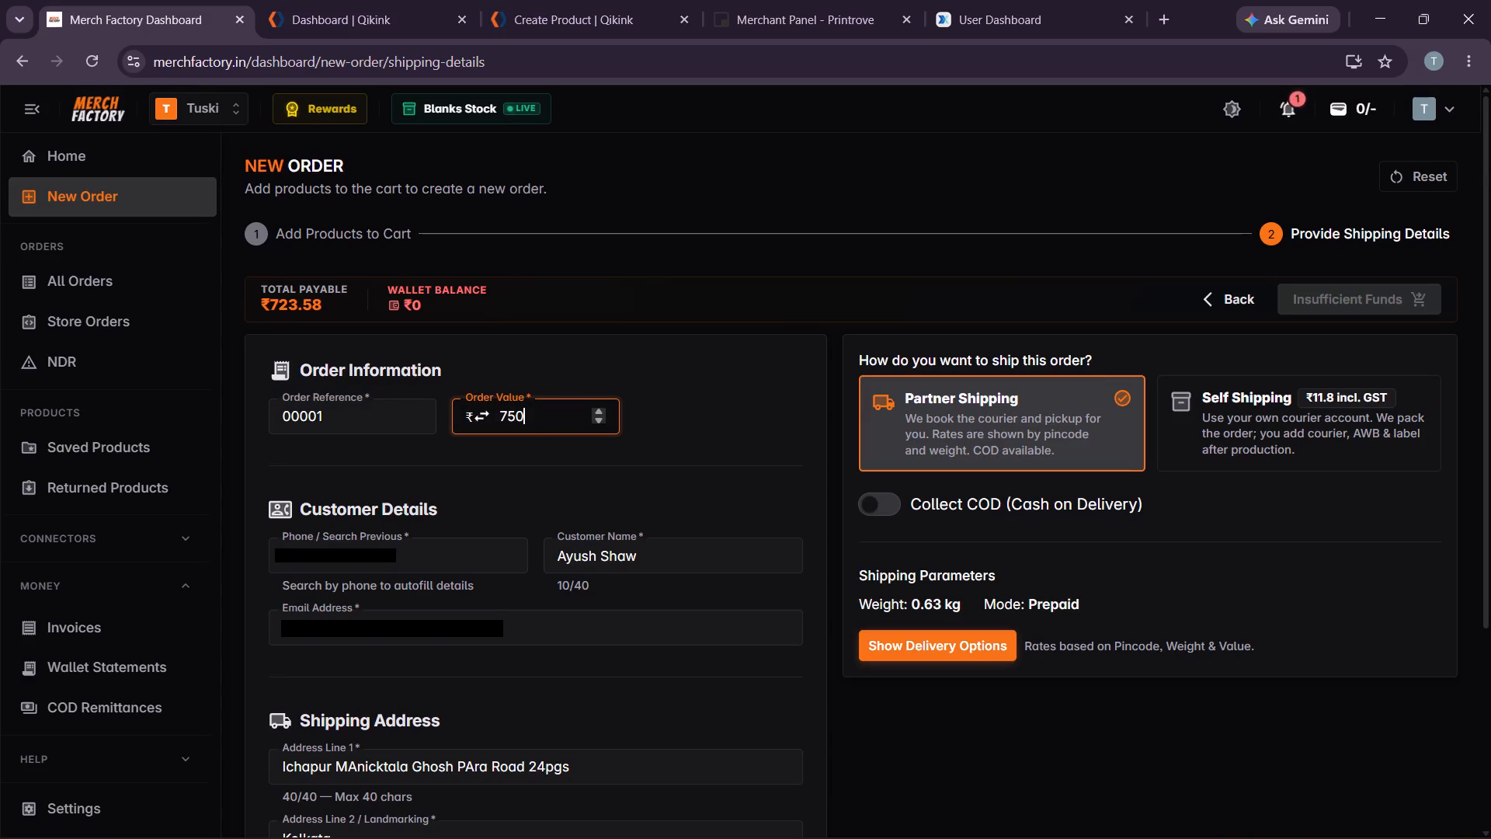
Show the delivery options for Partner Shipping and review the available couriers, their rates and delivery times.
left_click(978, 639)
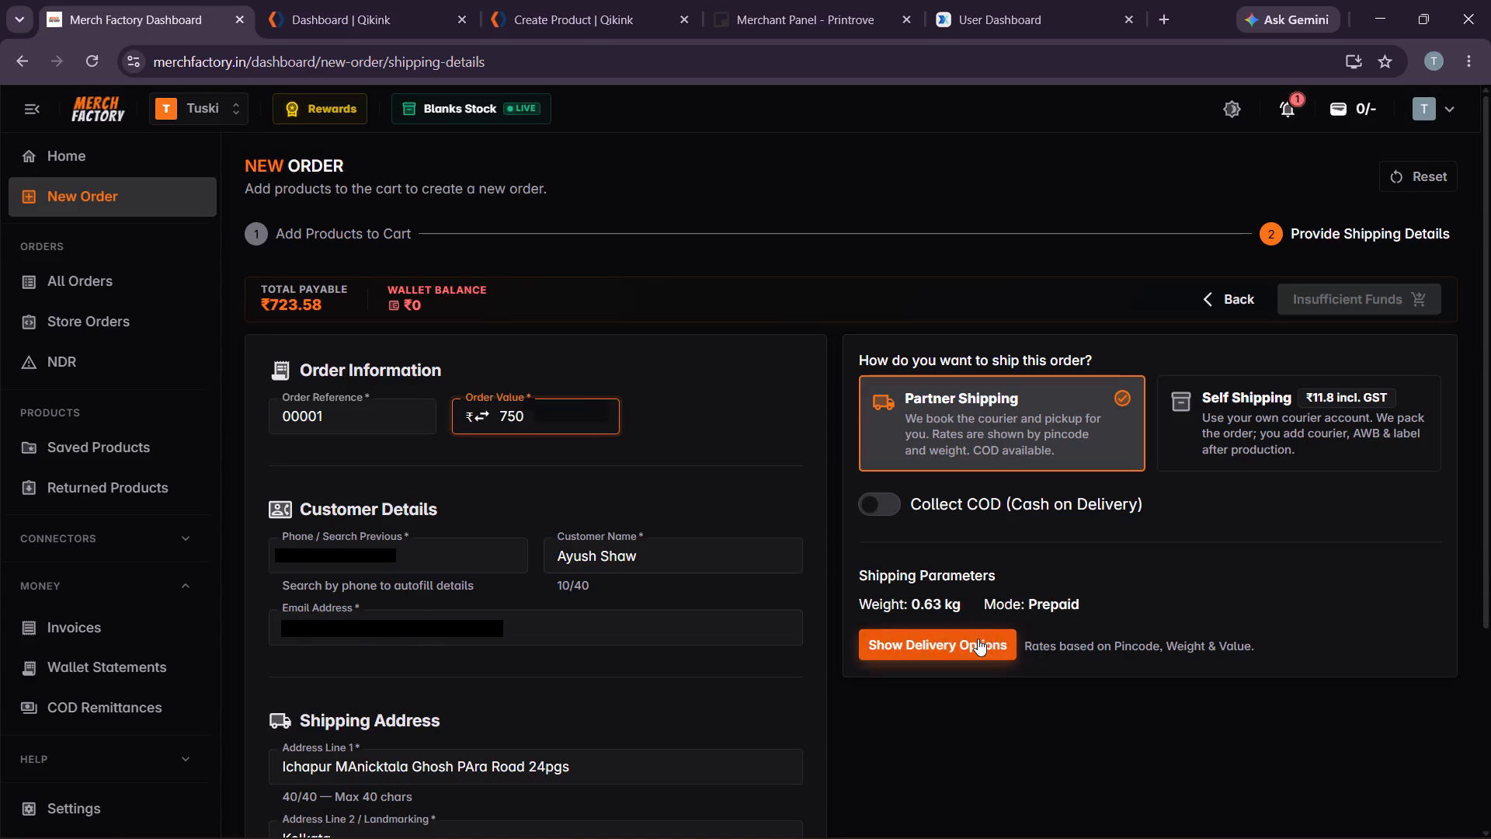
scroll(1087, 614, "down", 2)
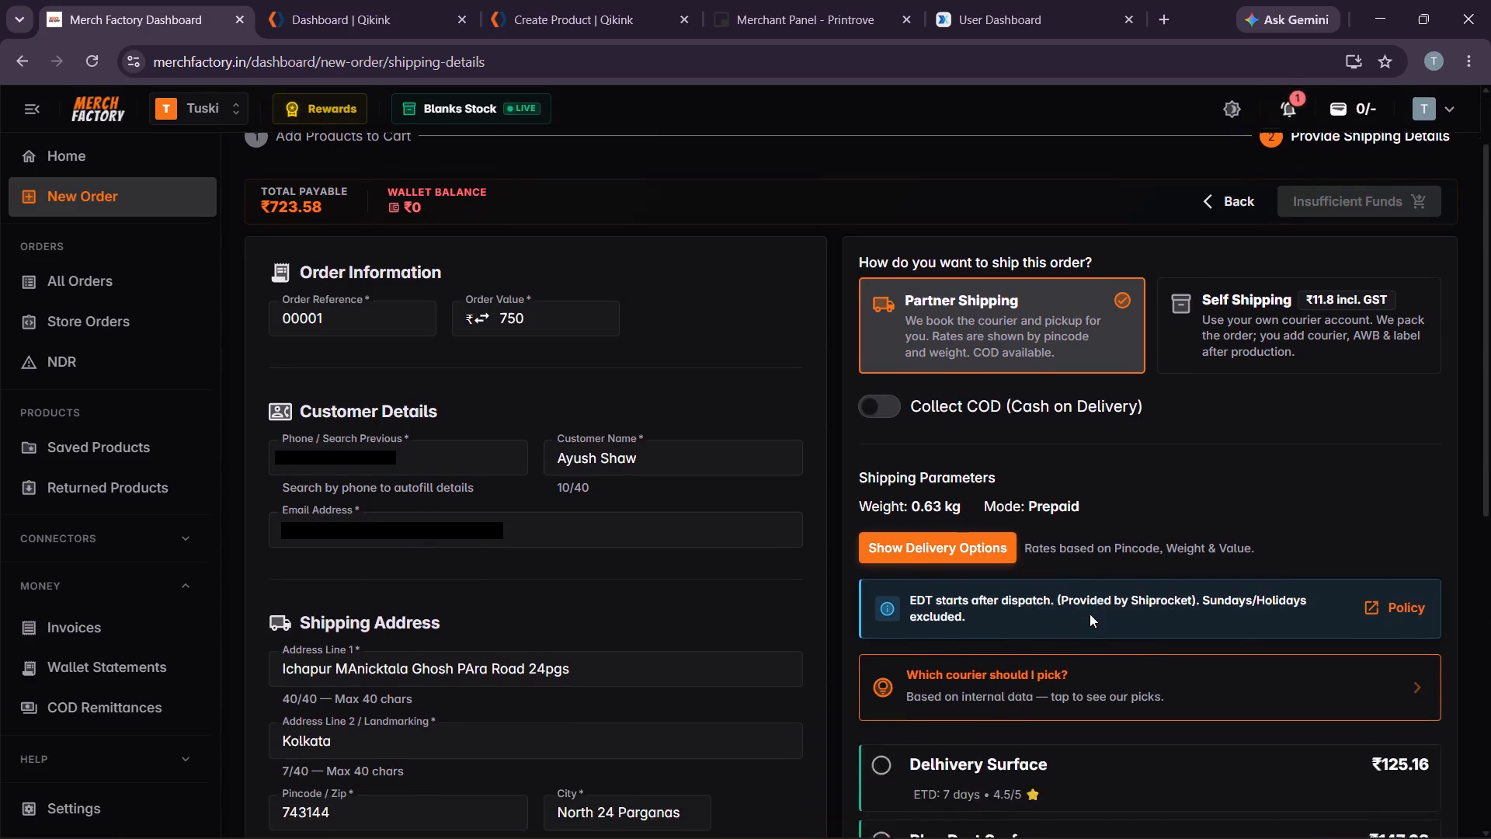
scroll(1090, 614, "down", 2)
scroll(1189, 612, "down", 1)
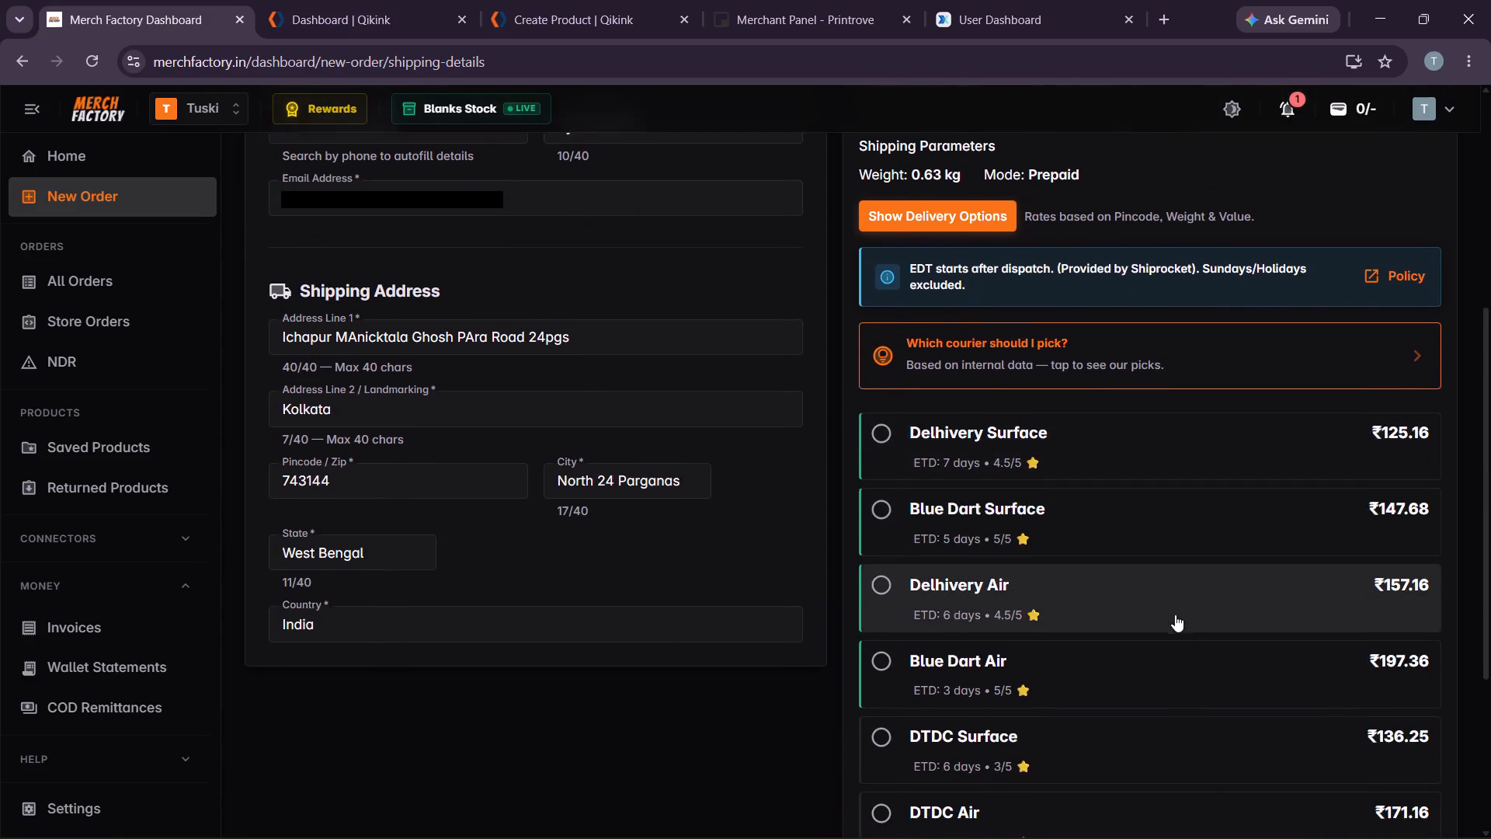
scroll(1175, 614, "down", 6)
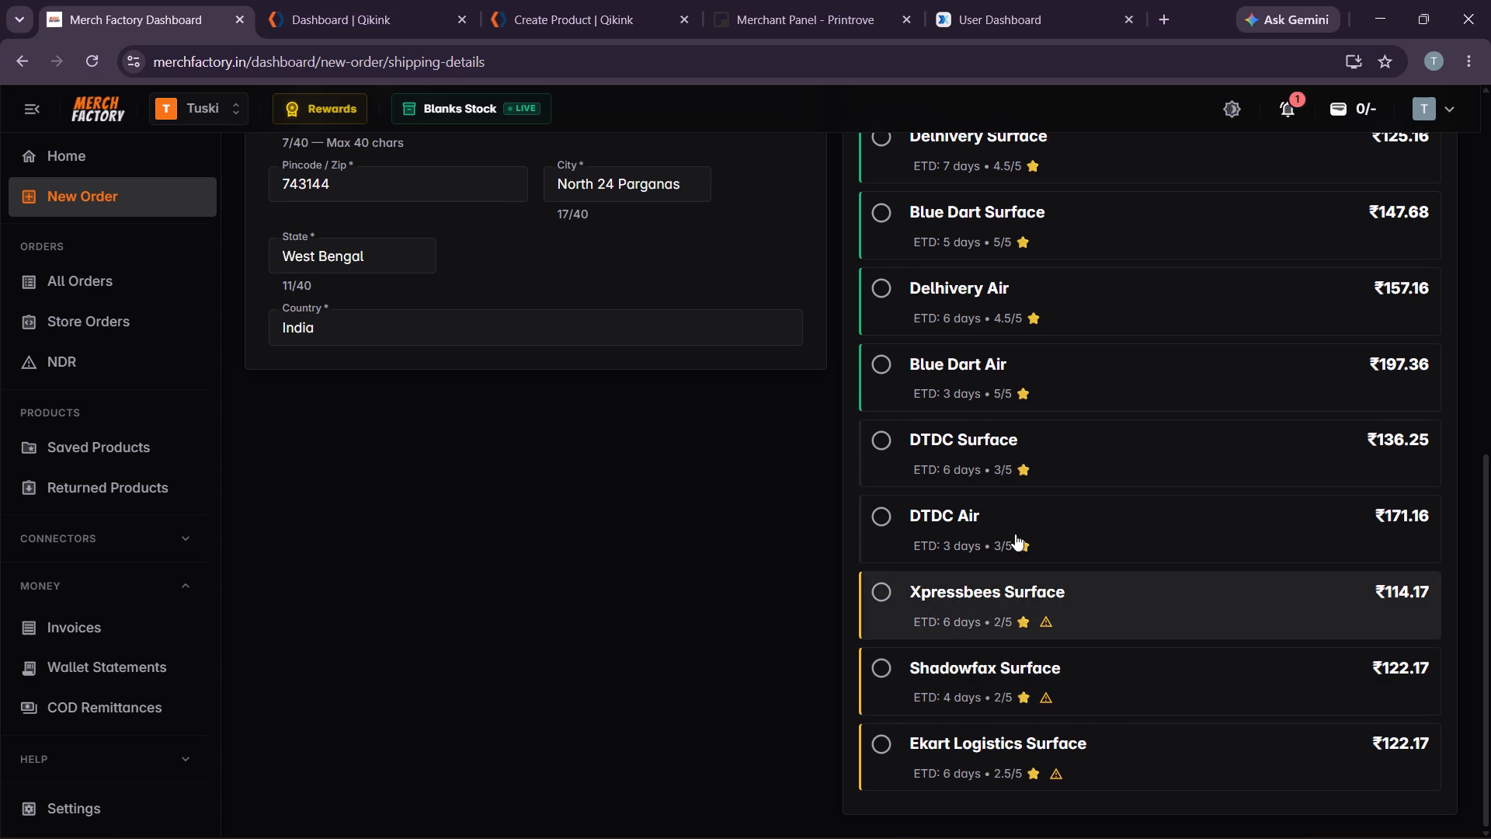
scroll(1019, 527, "up", 3)
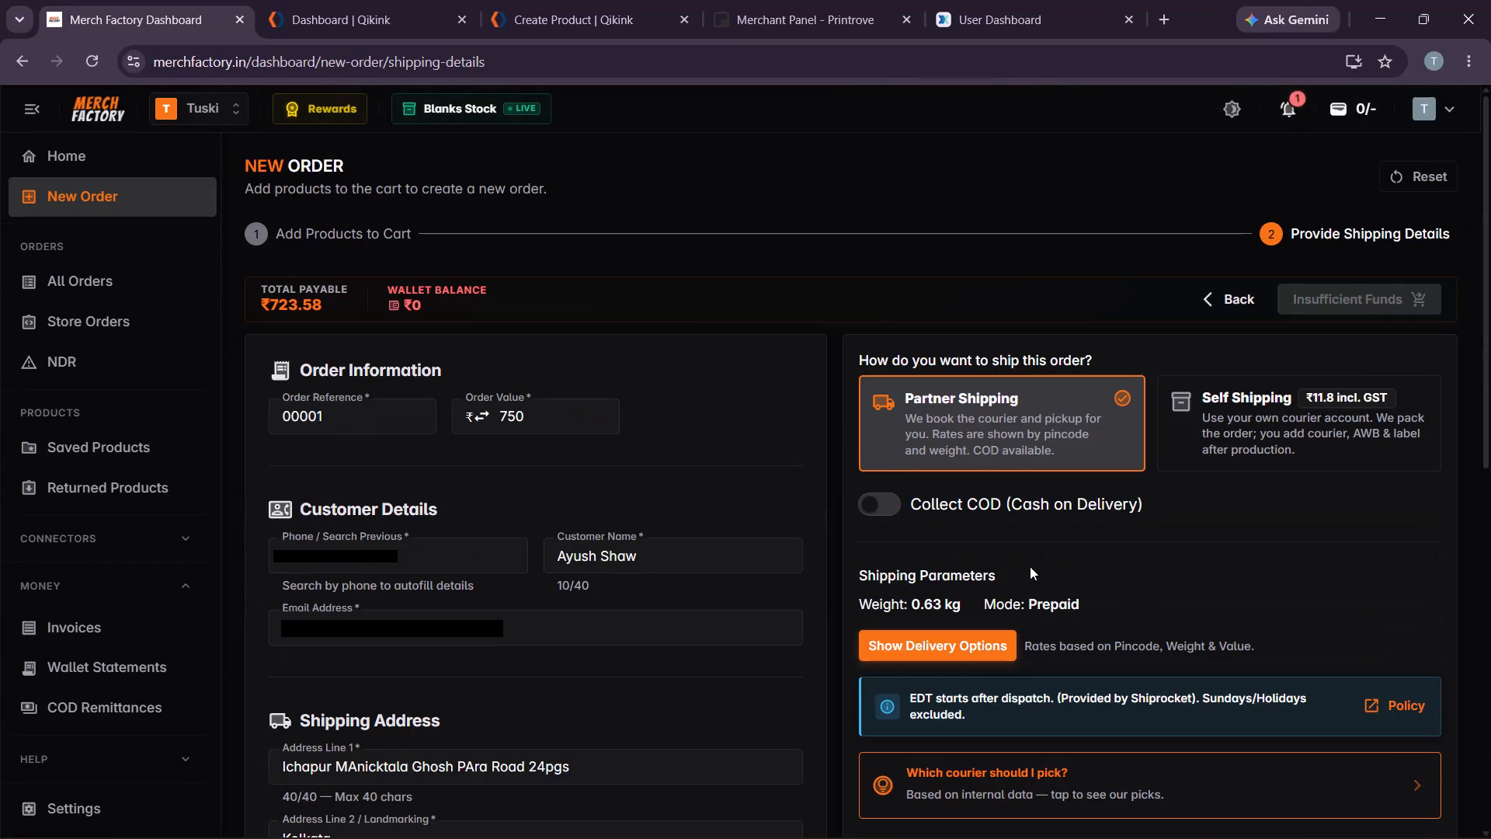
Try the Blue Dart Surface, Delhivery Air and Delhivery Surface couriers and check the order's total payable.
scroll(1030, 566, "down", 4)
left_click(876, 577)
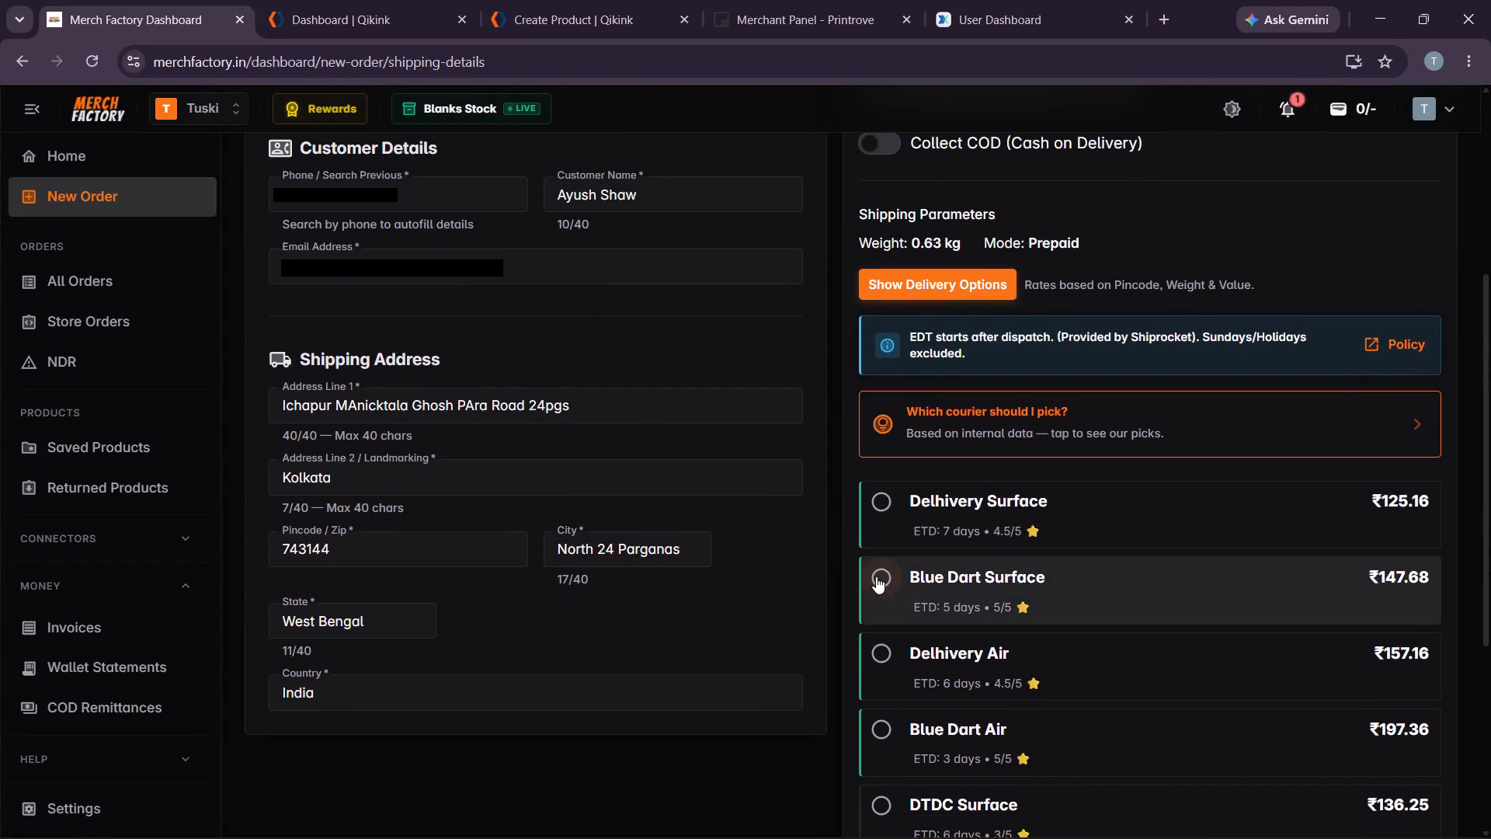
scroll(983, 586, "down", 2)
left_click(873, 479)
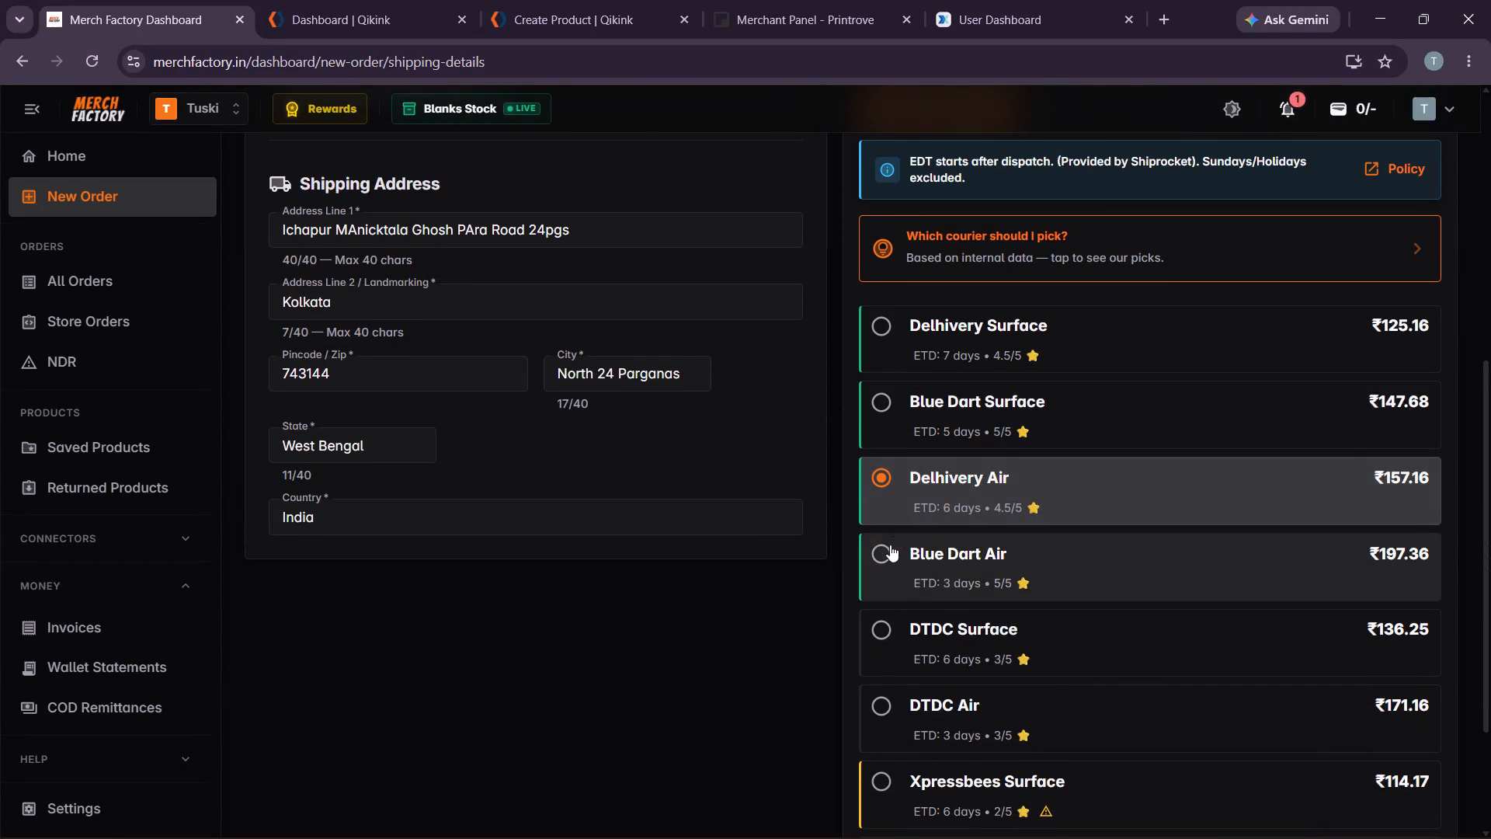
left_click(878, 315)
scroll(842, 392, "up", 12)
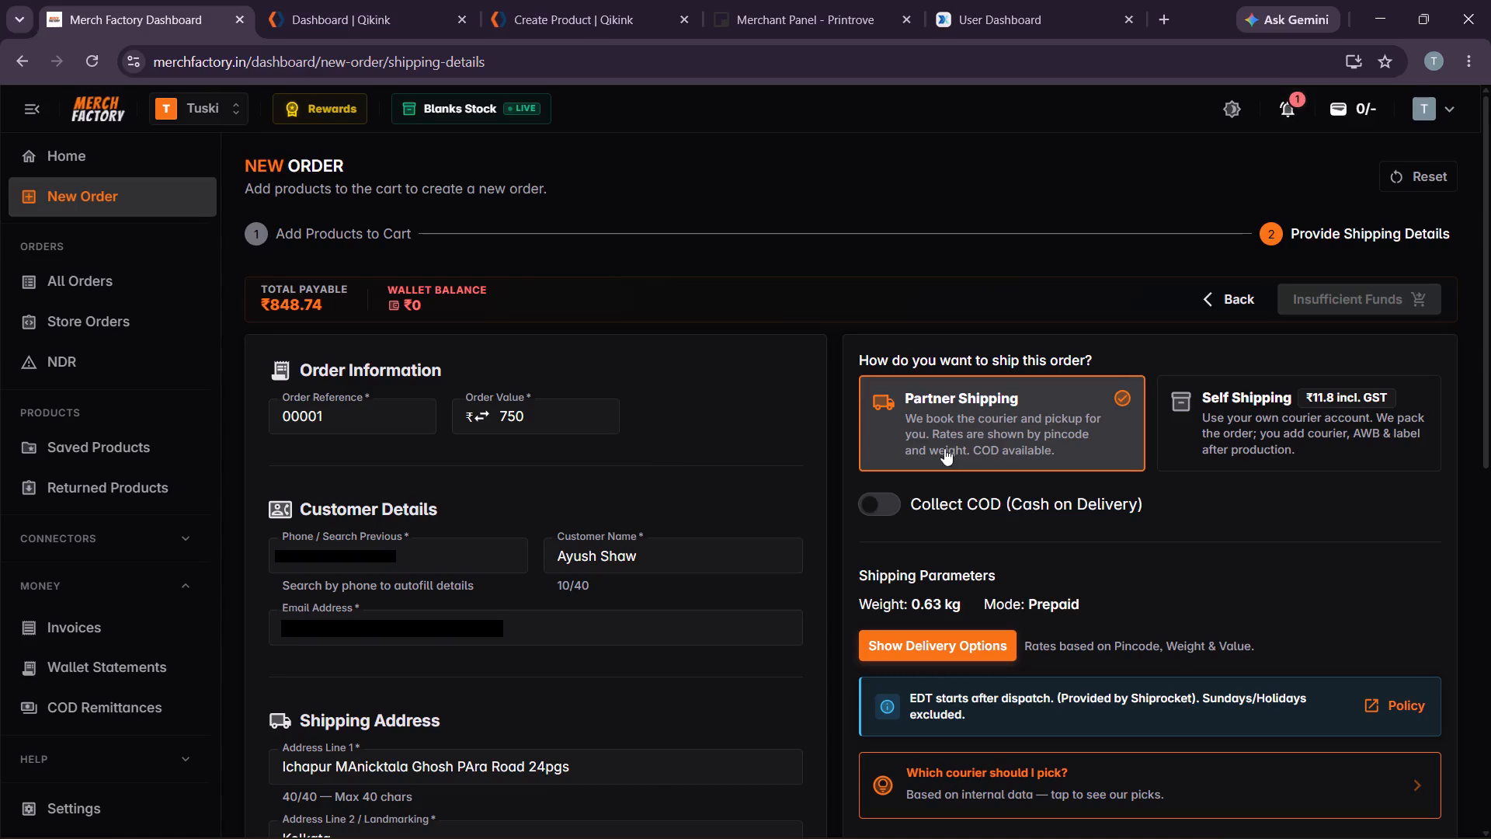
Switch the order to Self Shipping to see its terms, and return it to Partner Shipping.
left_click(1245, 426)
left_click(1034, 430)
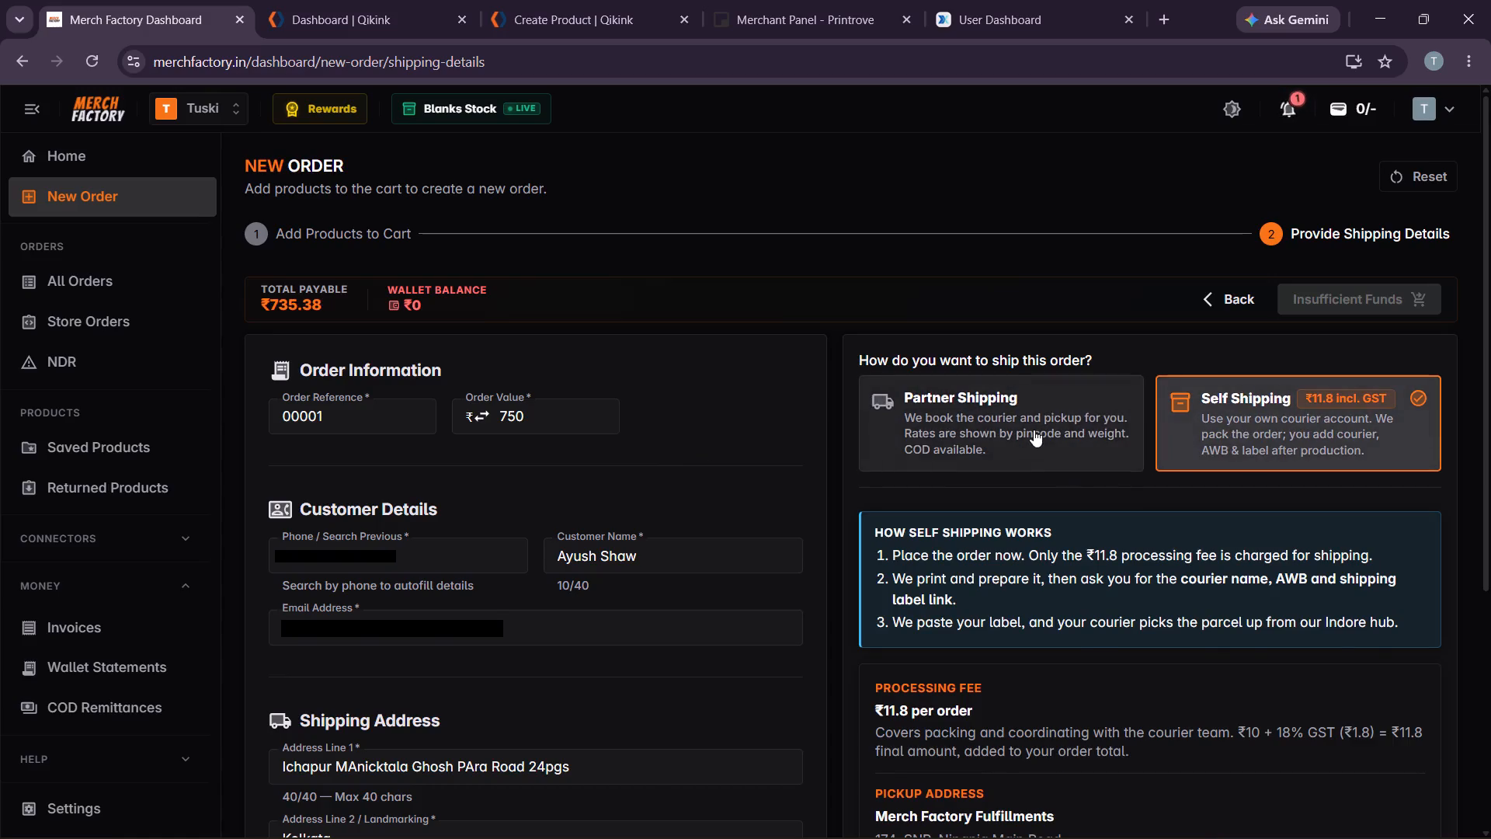
Reload the delivery options, choose Delhivery Surface as the courier and review the total payable.
left_click(945, 641)
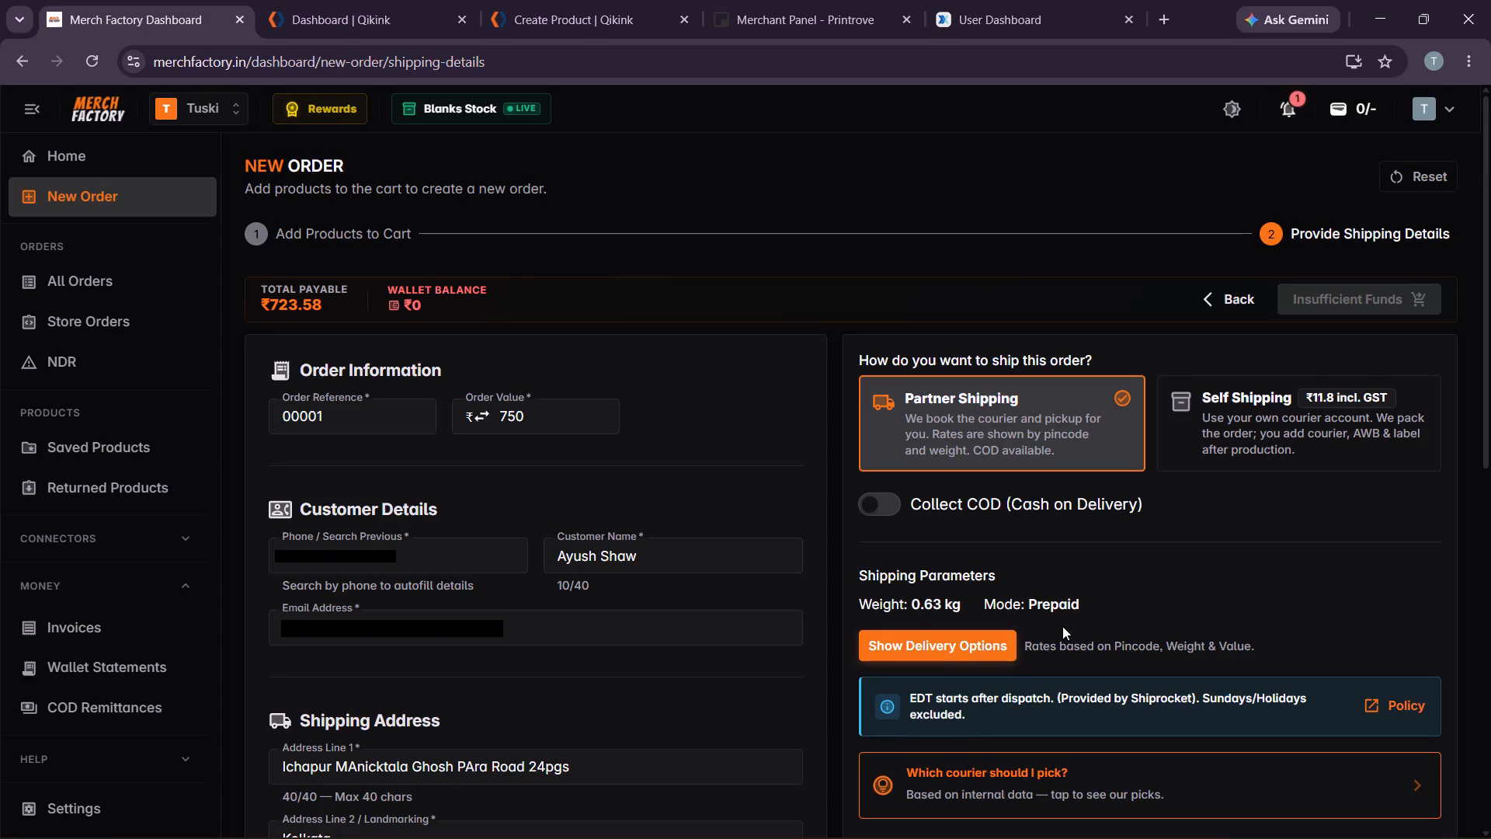
scroll(1062, 626, "down", 4)
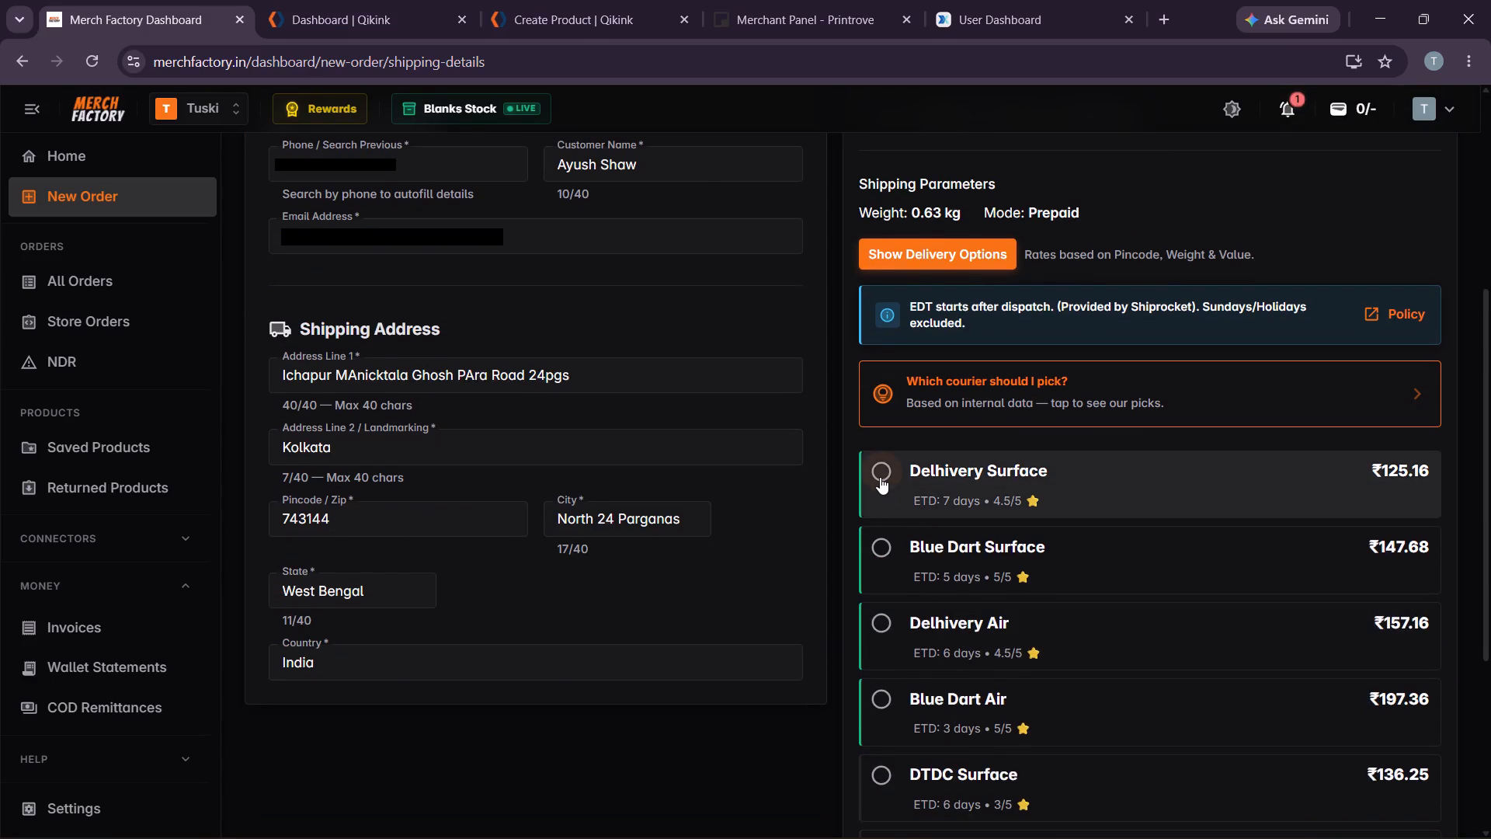
left_click(880, 477)
left_click_drag(1490, 393, 1490, 398)
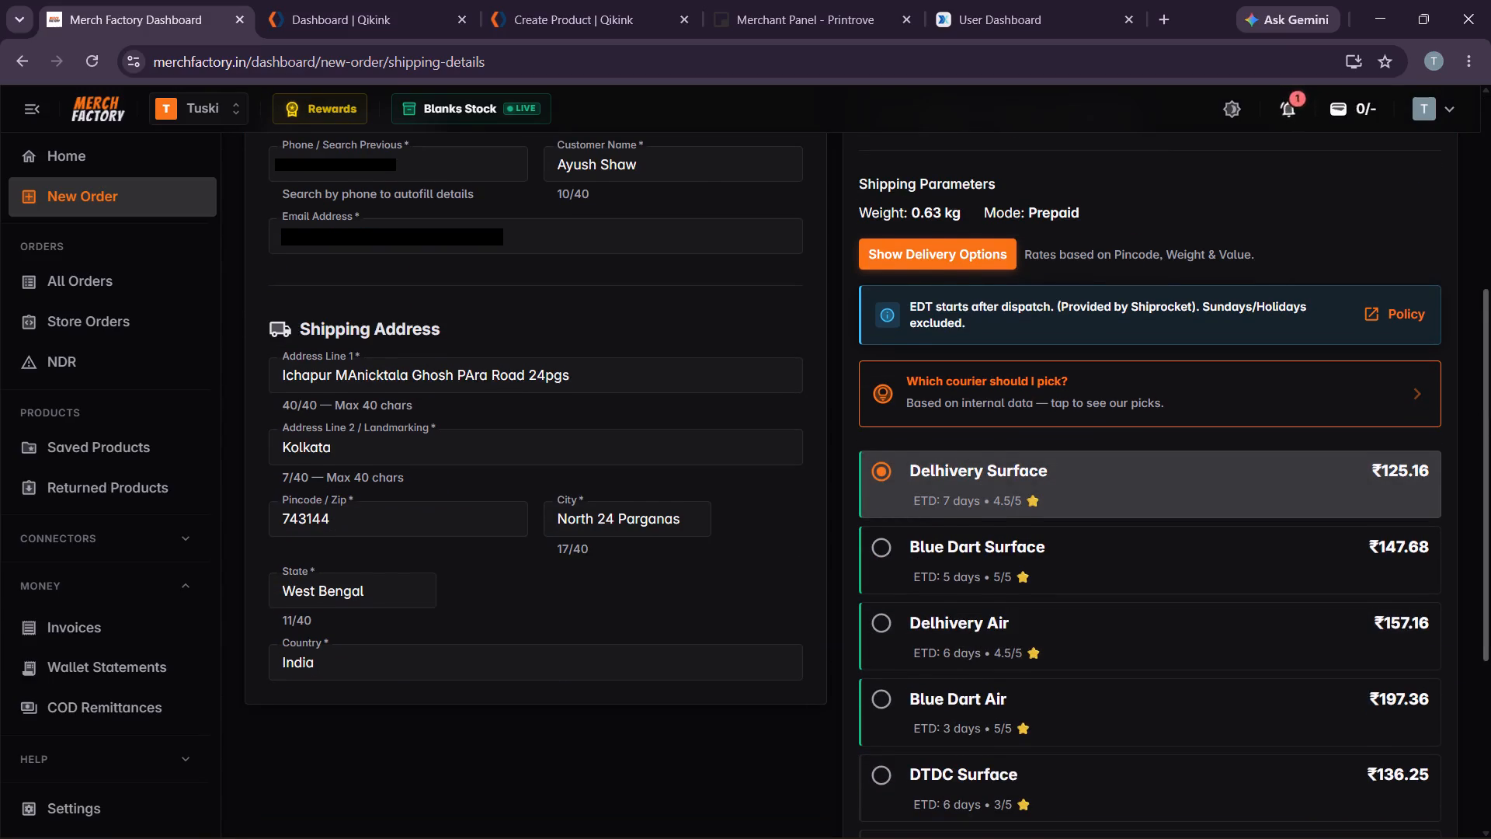
left_click_drag(1490, 398, 1476, 88)
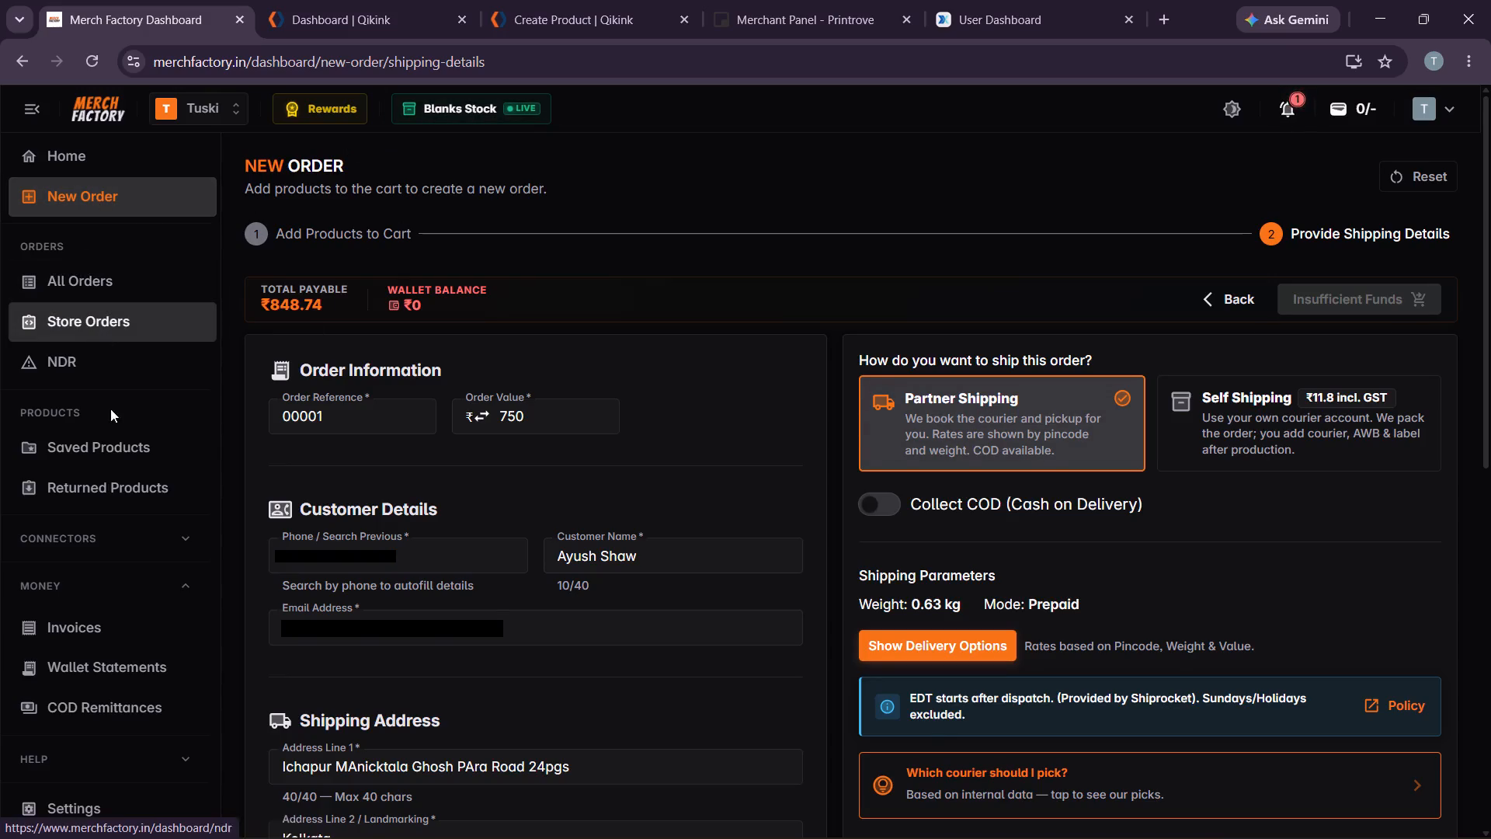
Open the black Men's 440 GSM Non-Zipper Hoodie from the saved products, declining the offer to save the address.
left_click(108, 450)
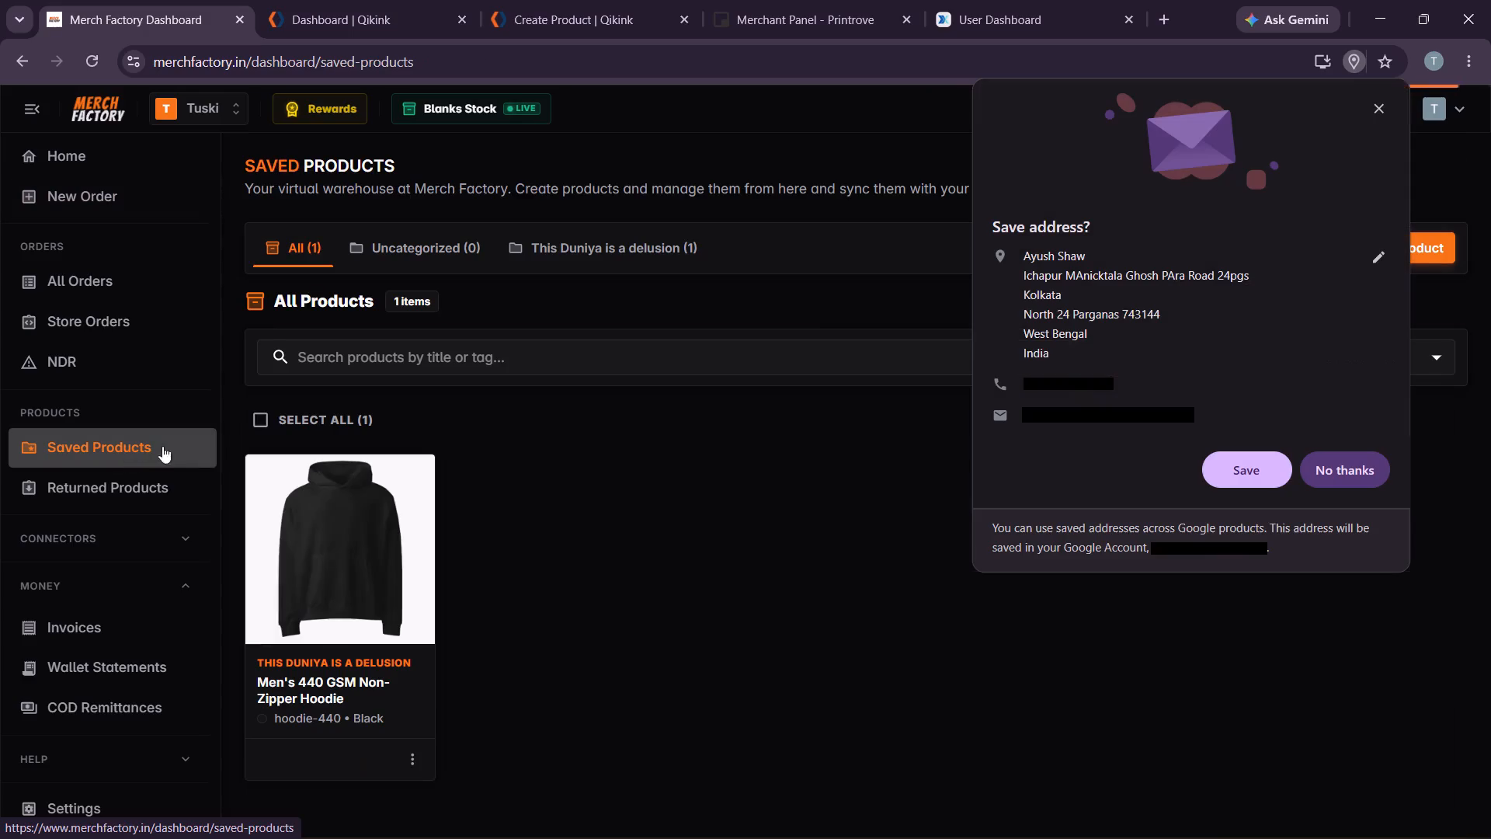
left_click(319, 556)
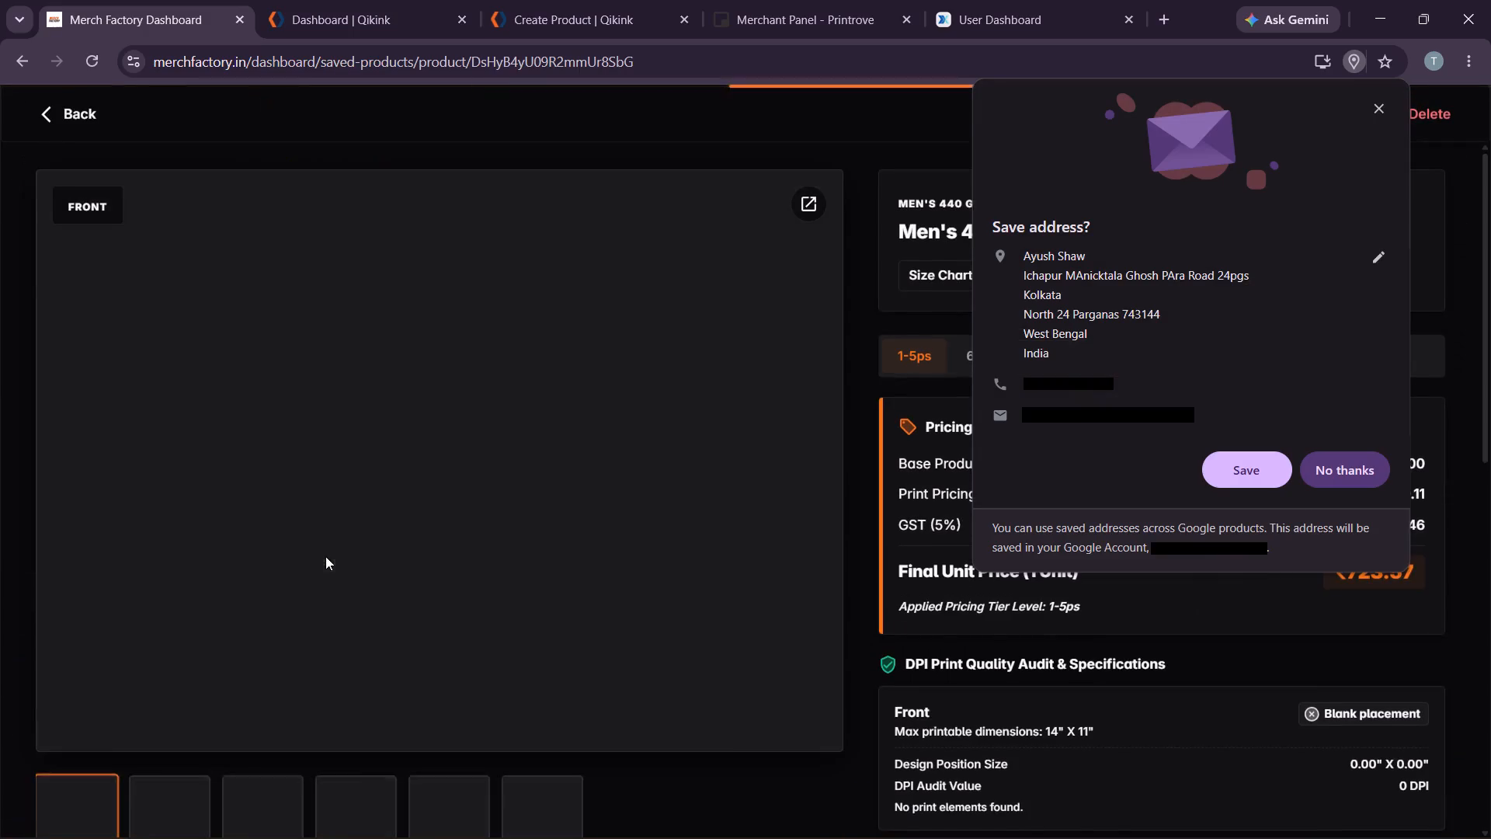
left_click(1352, 467)
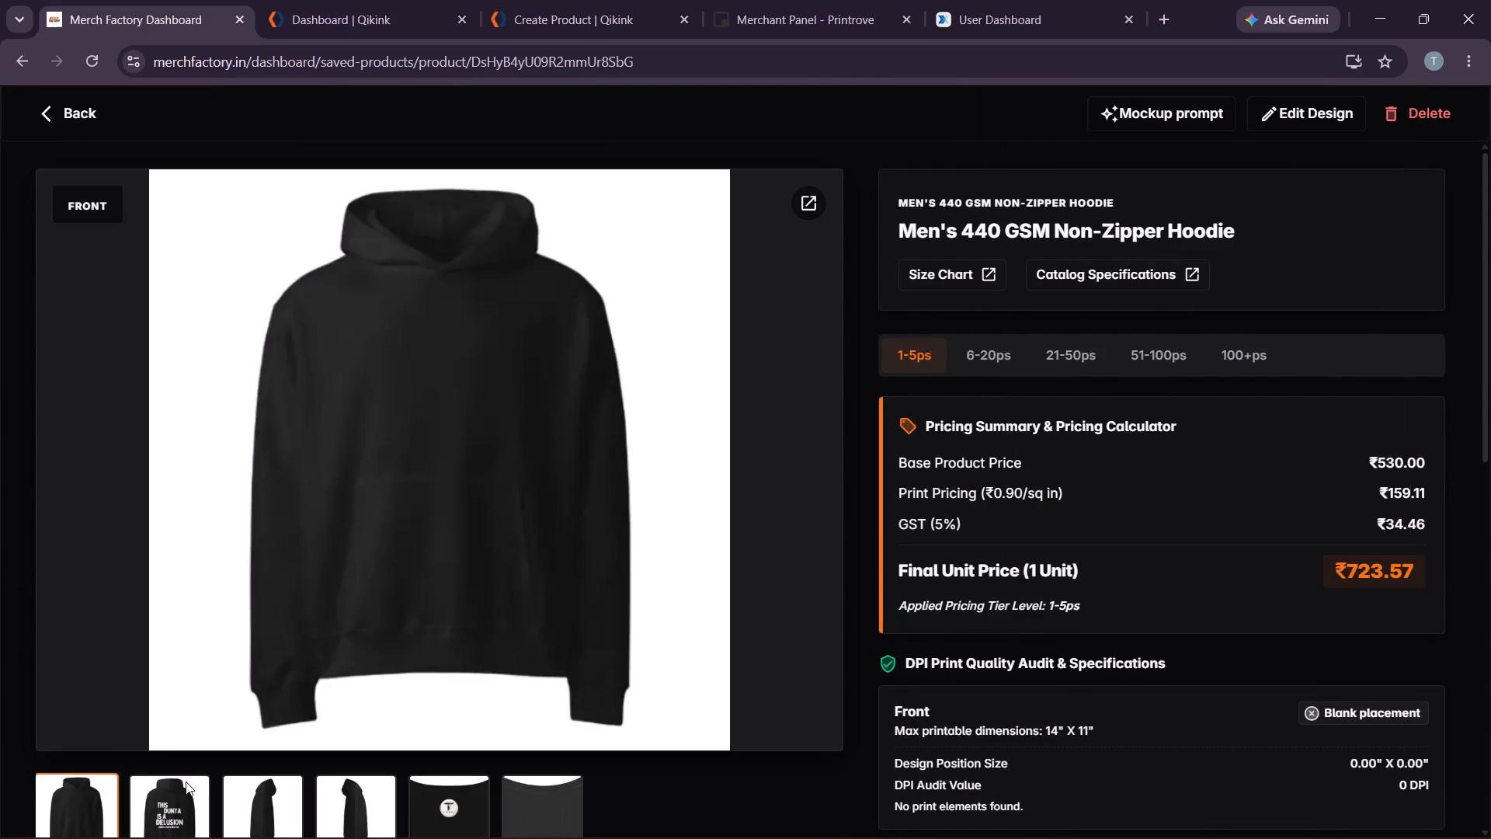
Show the hoodie's back view and capture a screenshot of its mockup image.
left_click(168, 799)
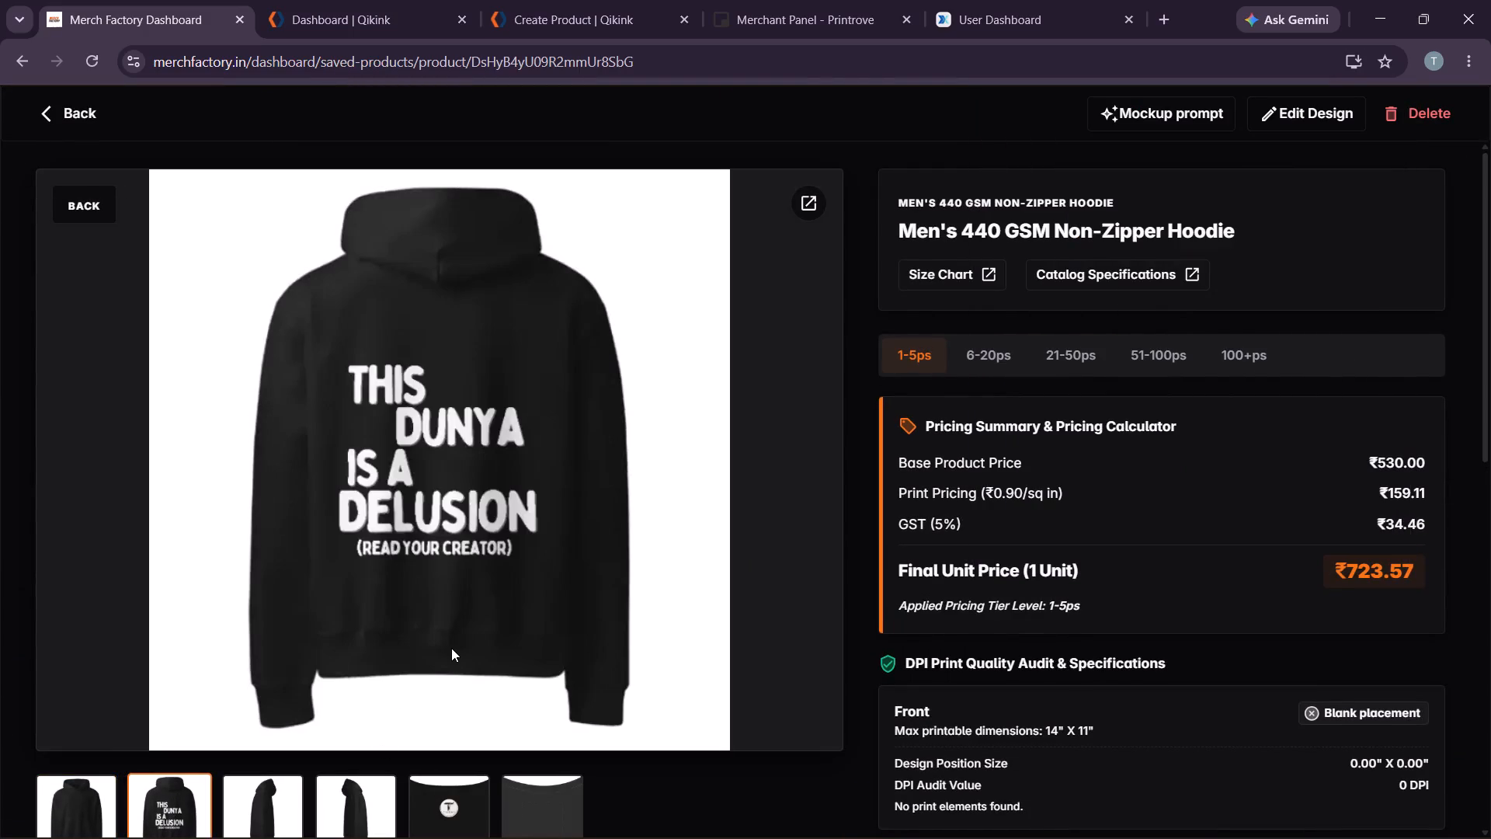
key("Print")
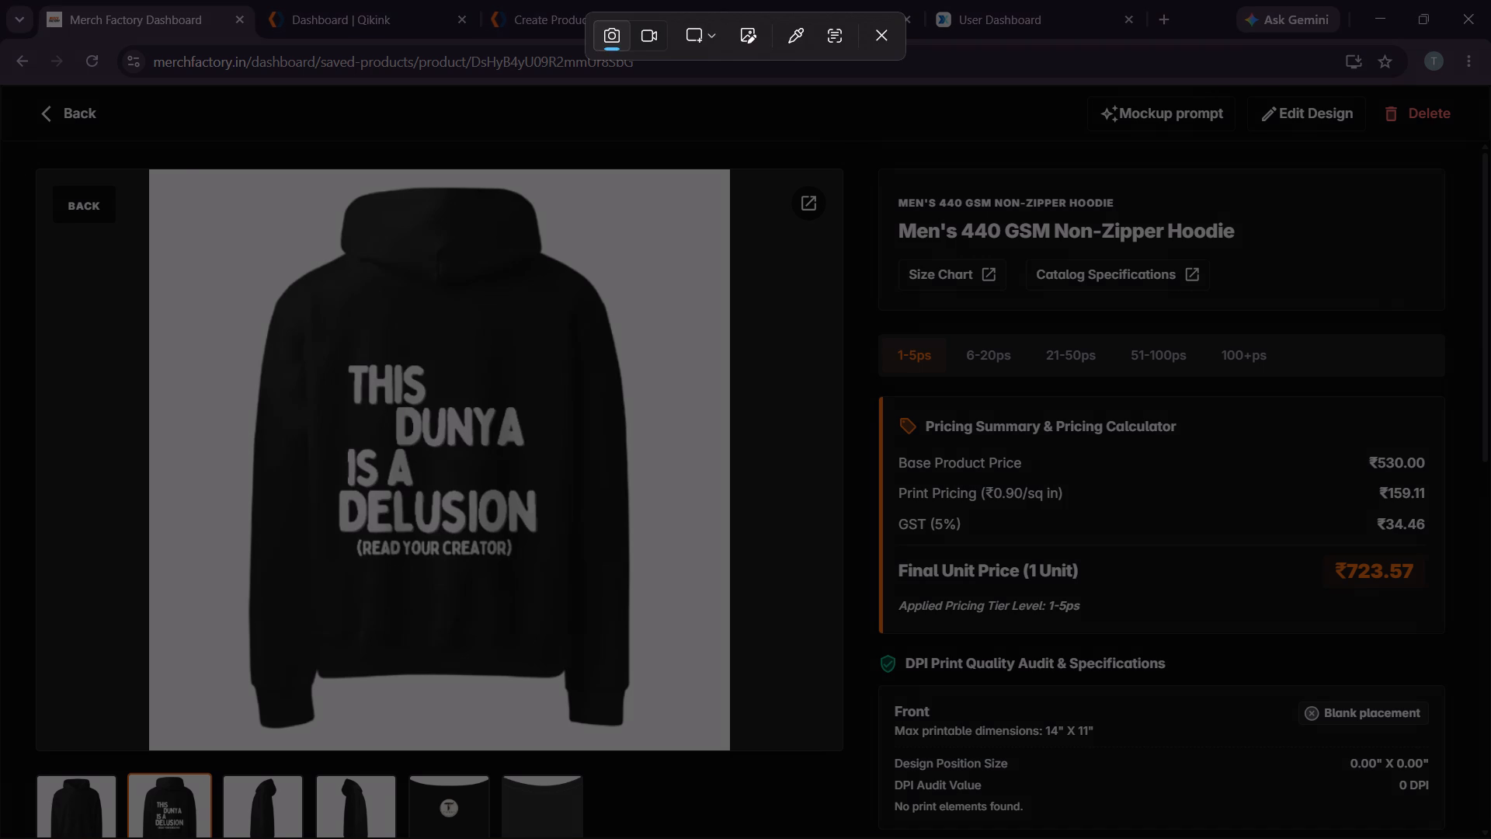
left_click_drag(176, 164, 681, 743)
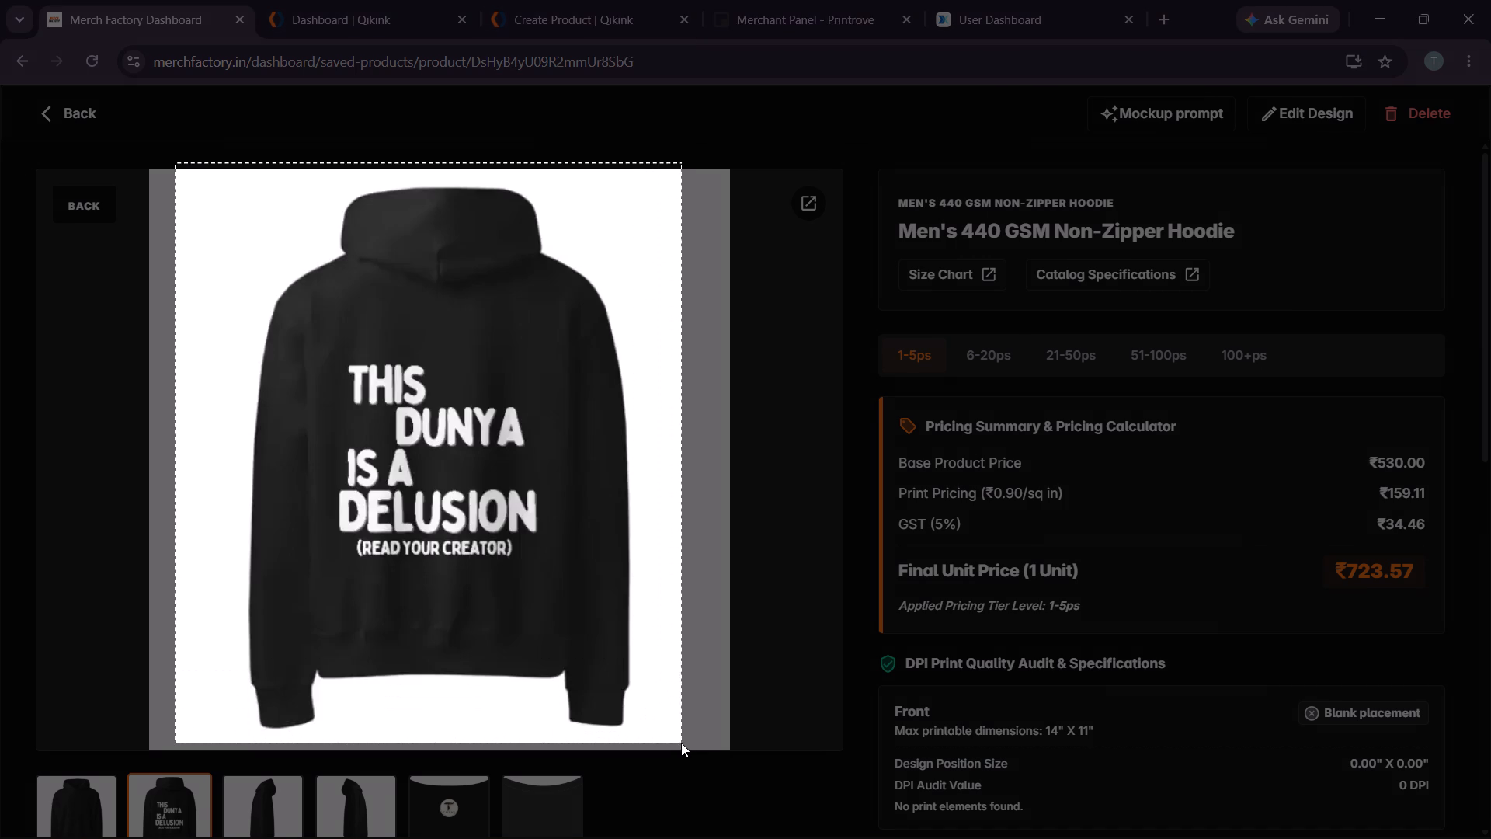
left_click_drag(681, 743, 705, 738)
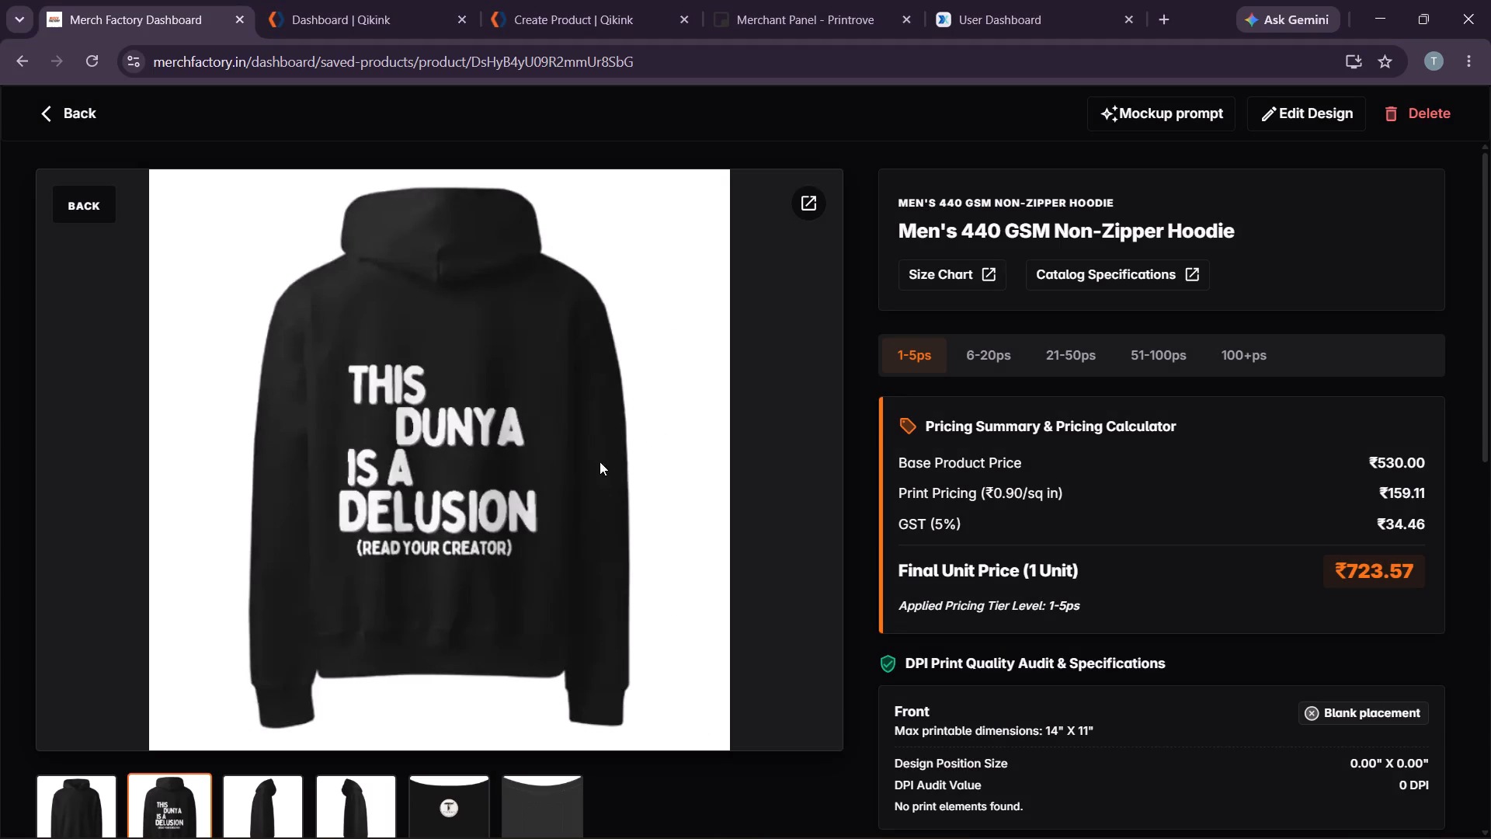
View the hoodie's neck label mockup and return to its front view.
left_click(459, 805)
left_click(93, 813)
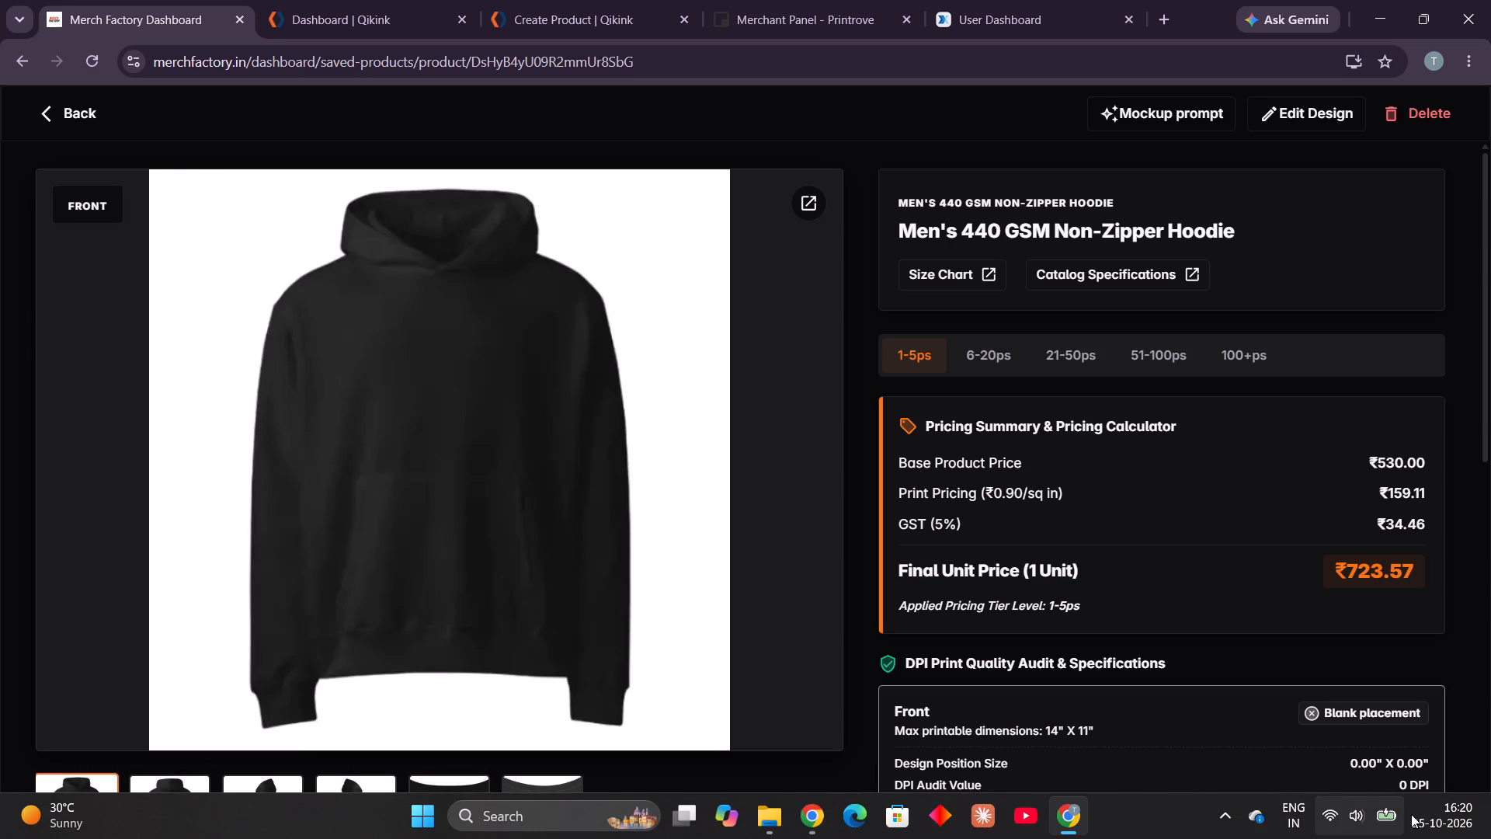
left_click(1437, 816)
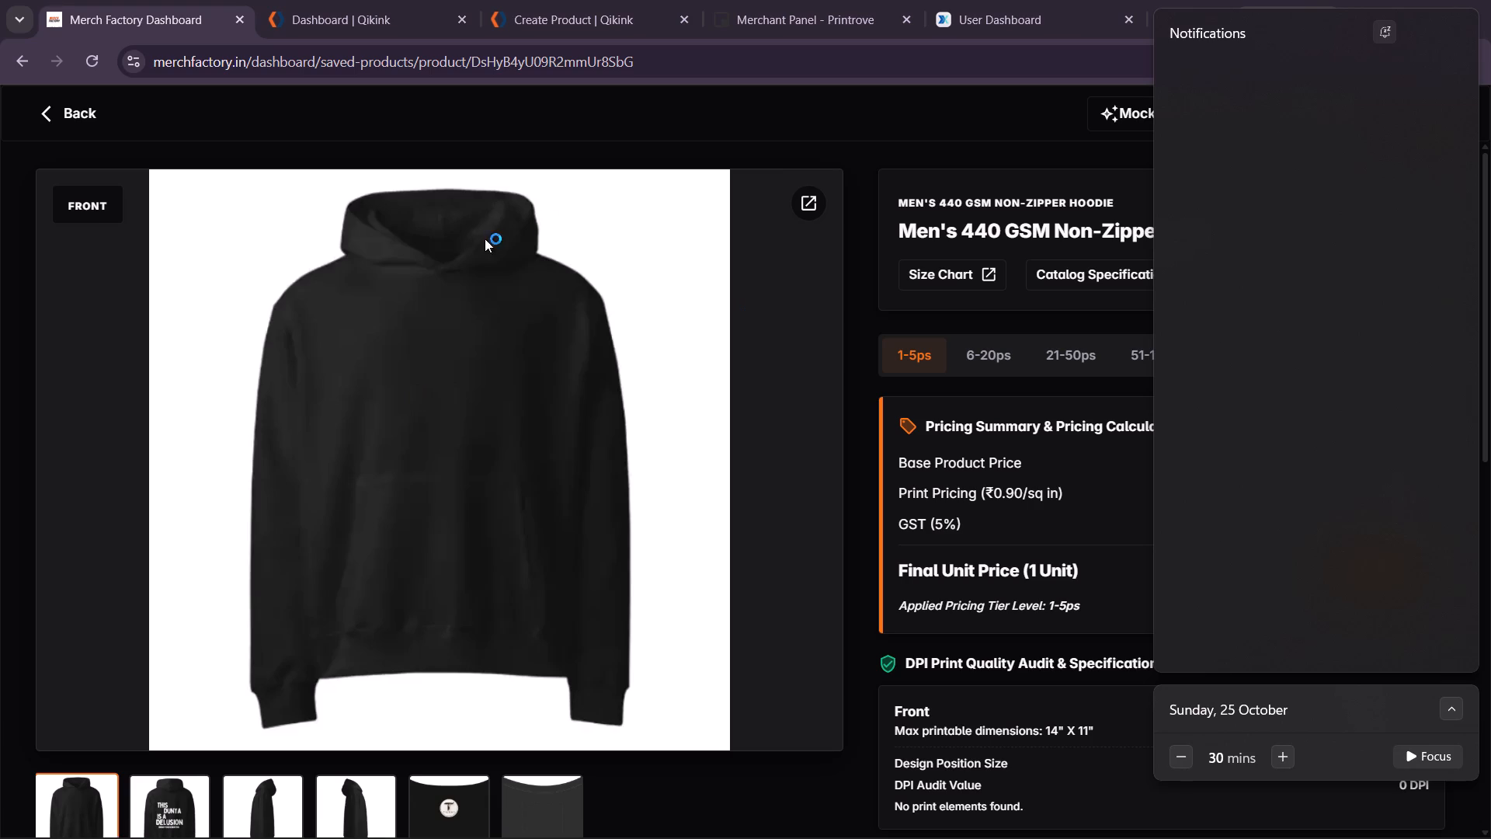
left_click(690, 218)
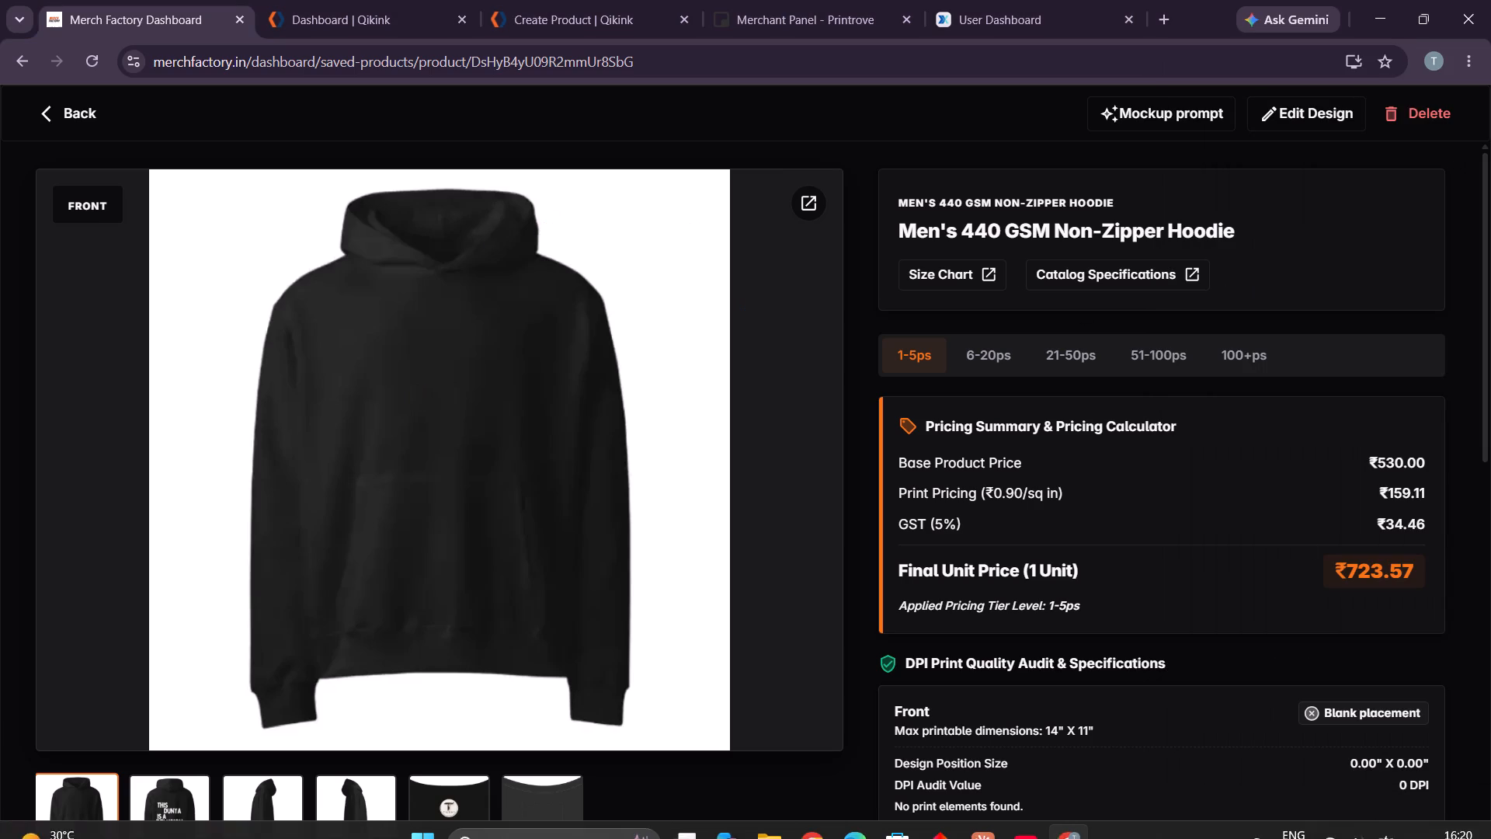
left_click(1430, 820)
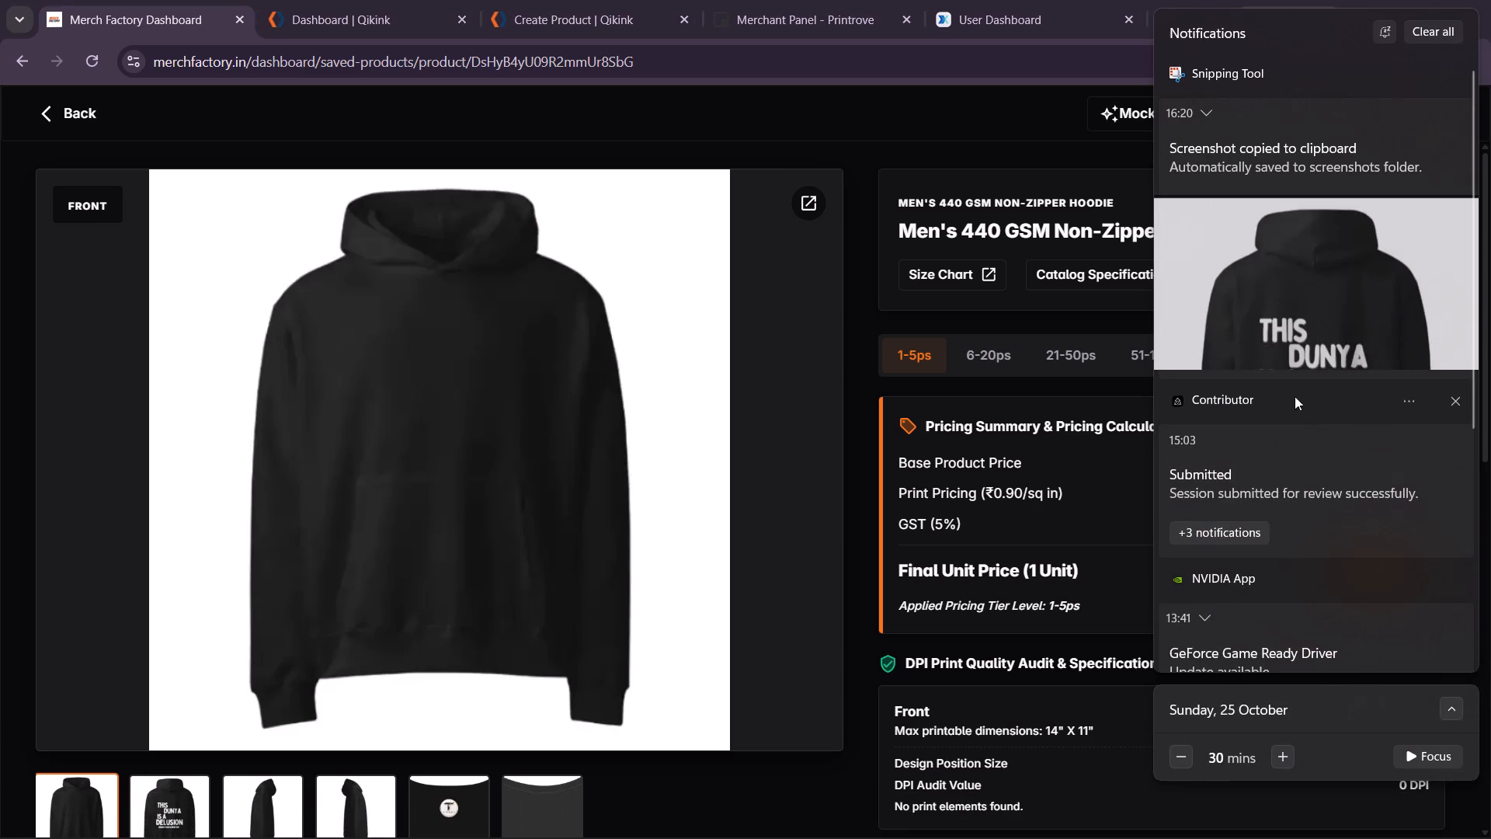
left_click(1368, 267)
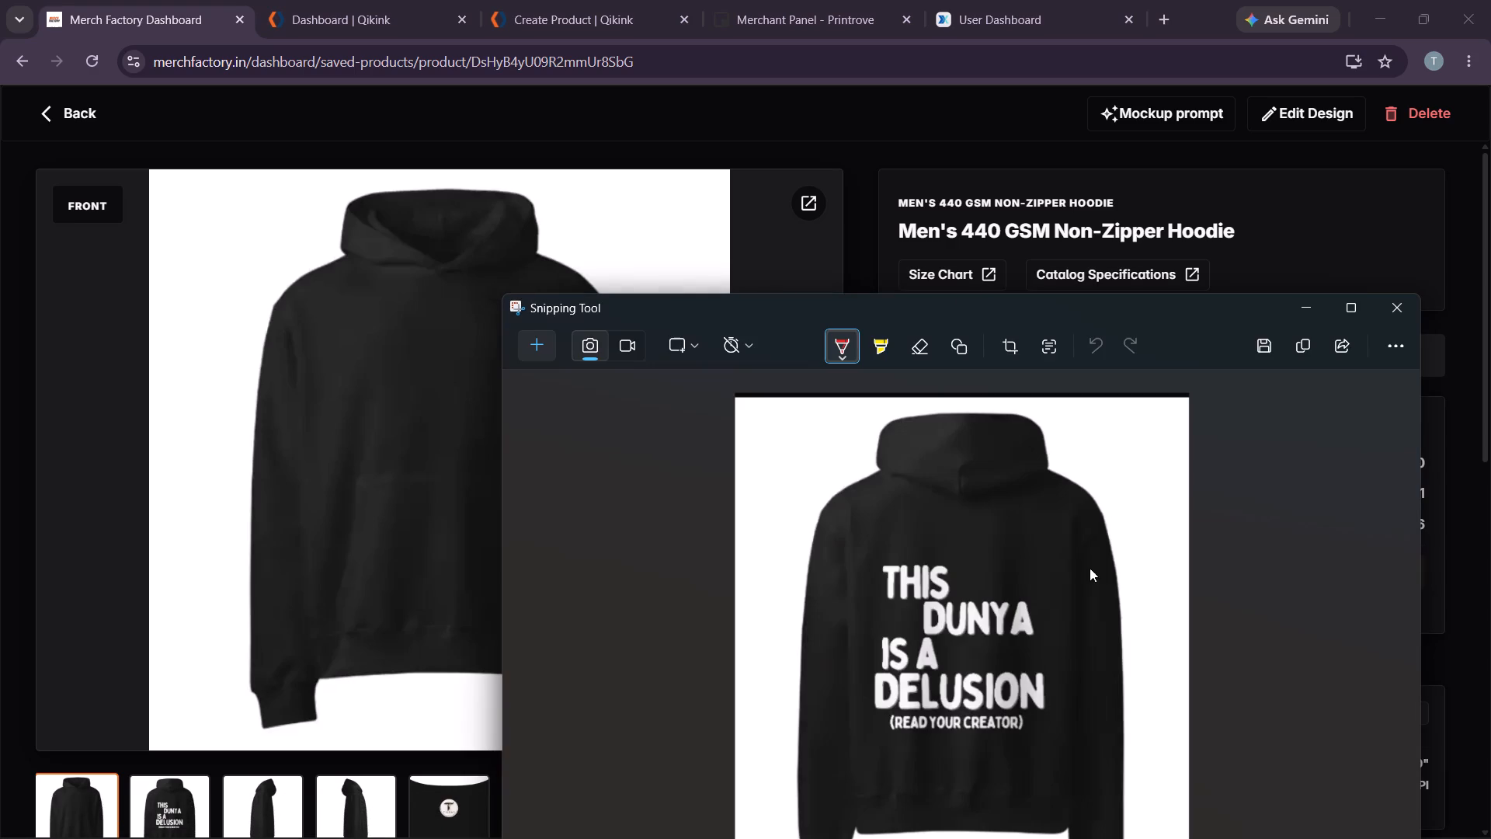
right_click(1020, 552)
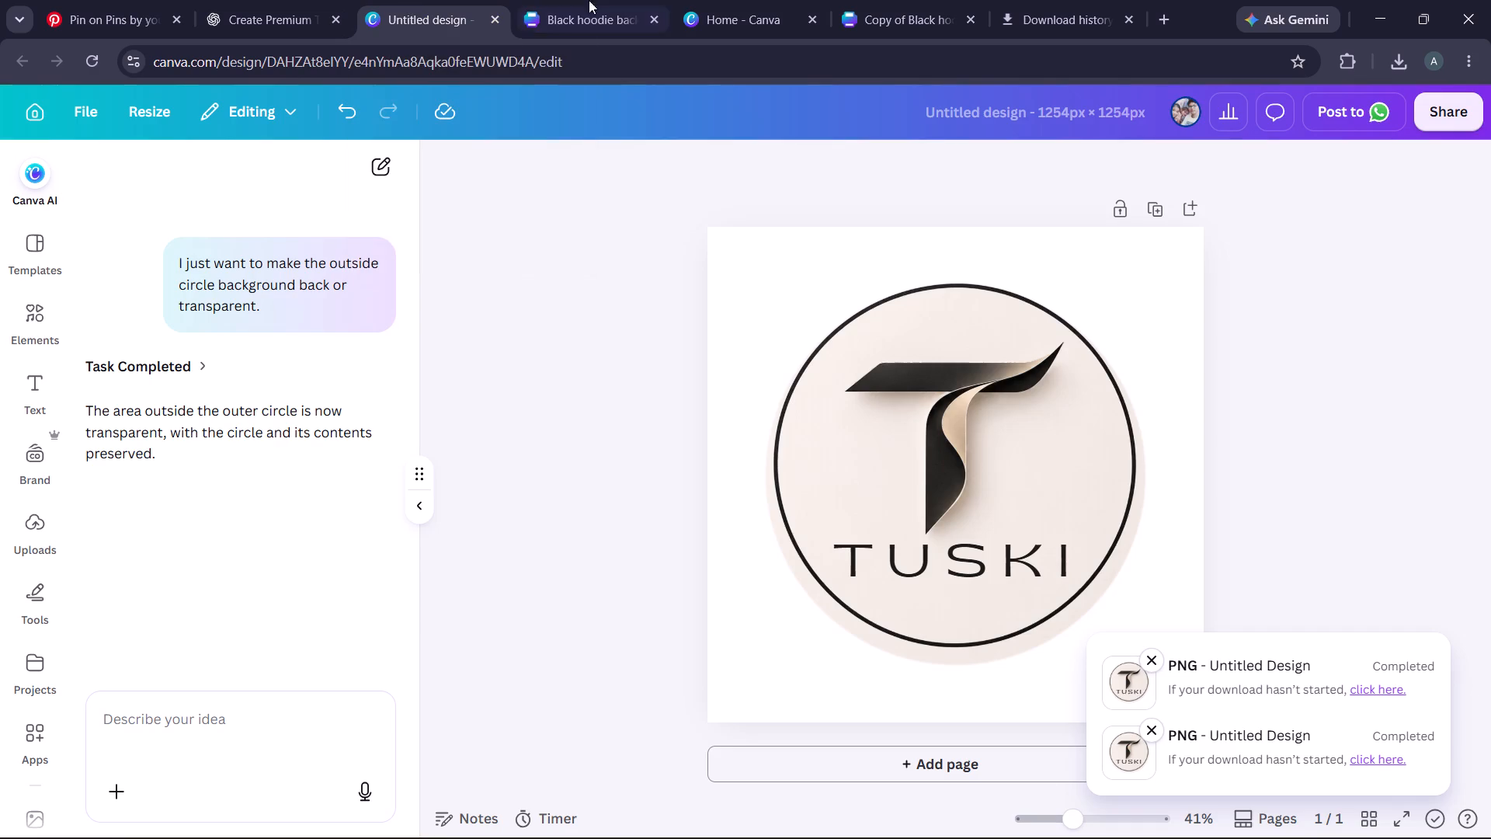
left_click(752, 0)
left_click(892, 1)
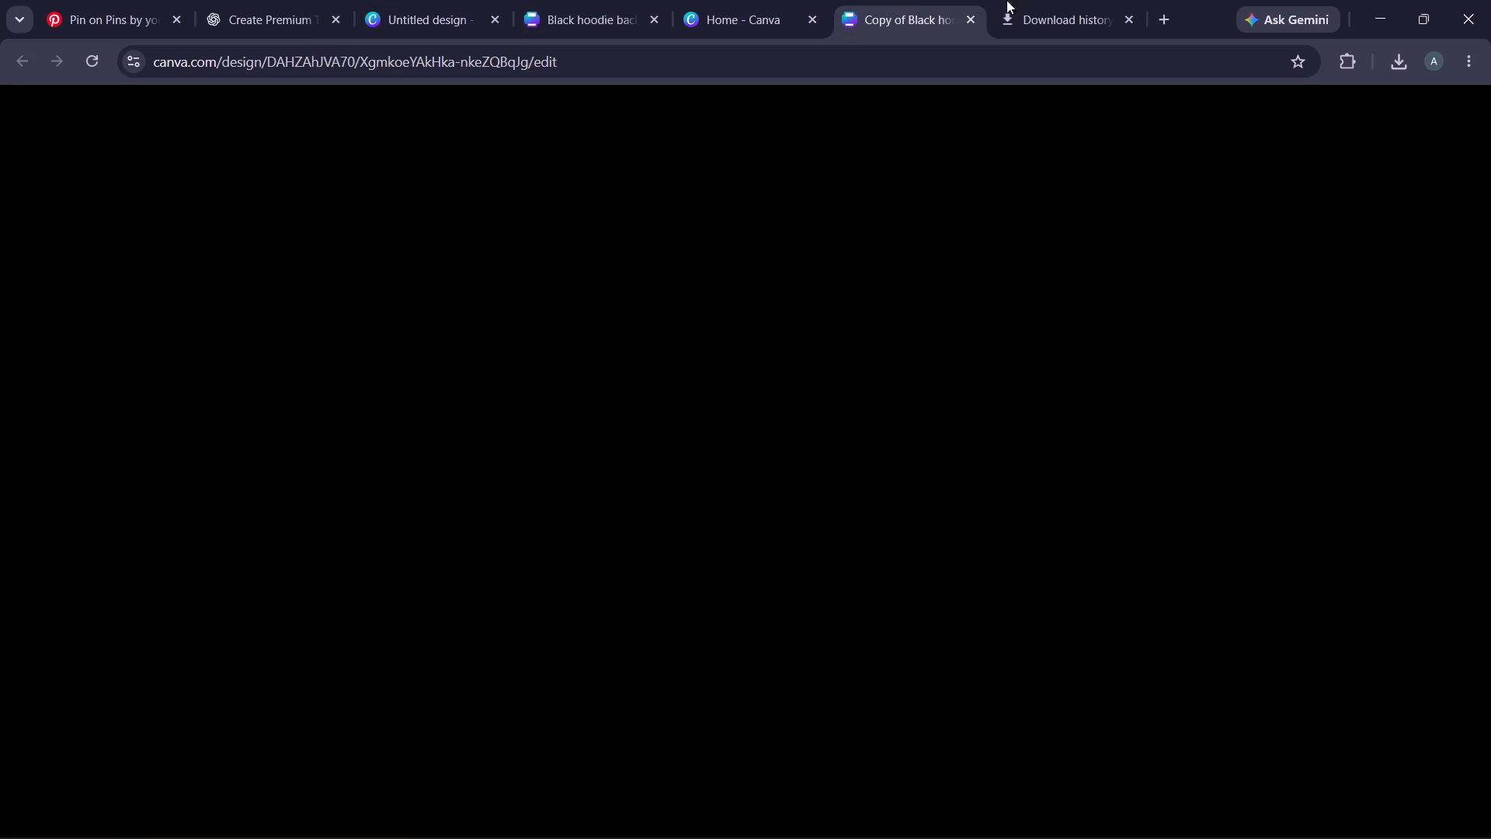